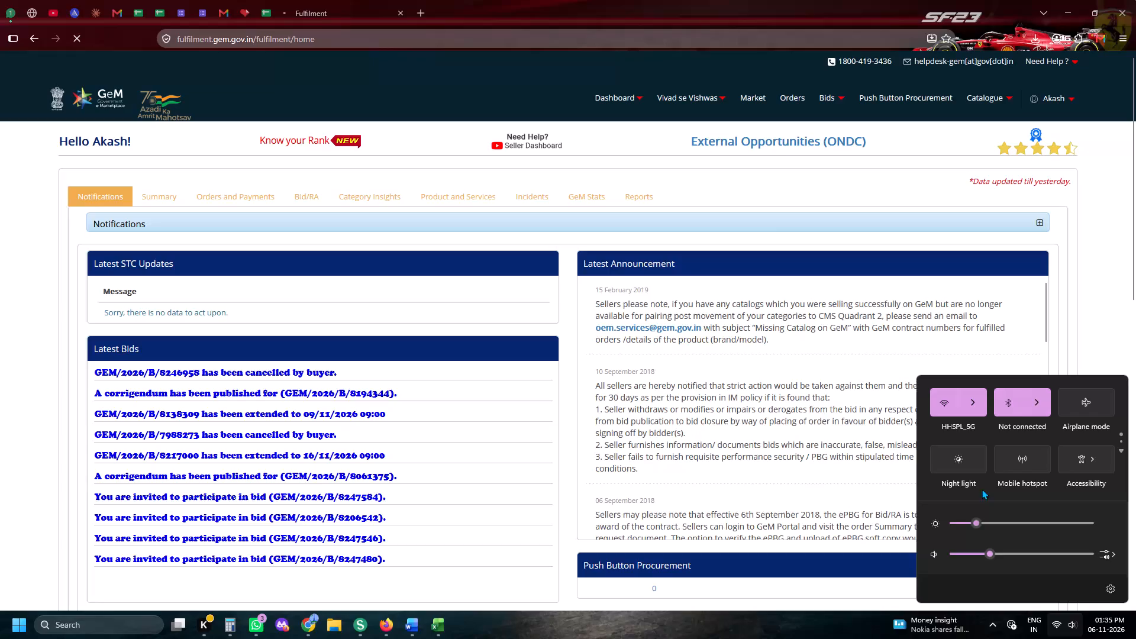
Copy bid number GEM/2026/B/8122786 from the 11/6/2026 row of the HHSPL PART. sheet in the Daily Tender Sheet.
left_click(269, 0)
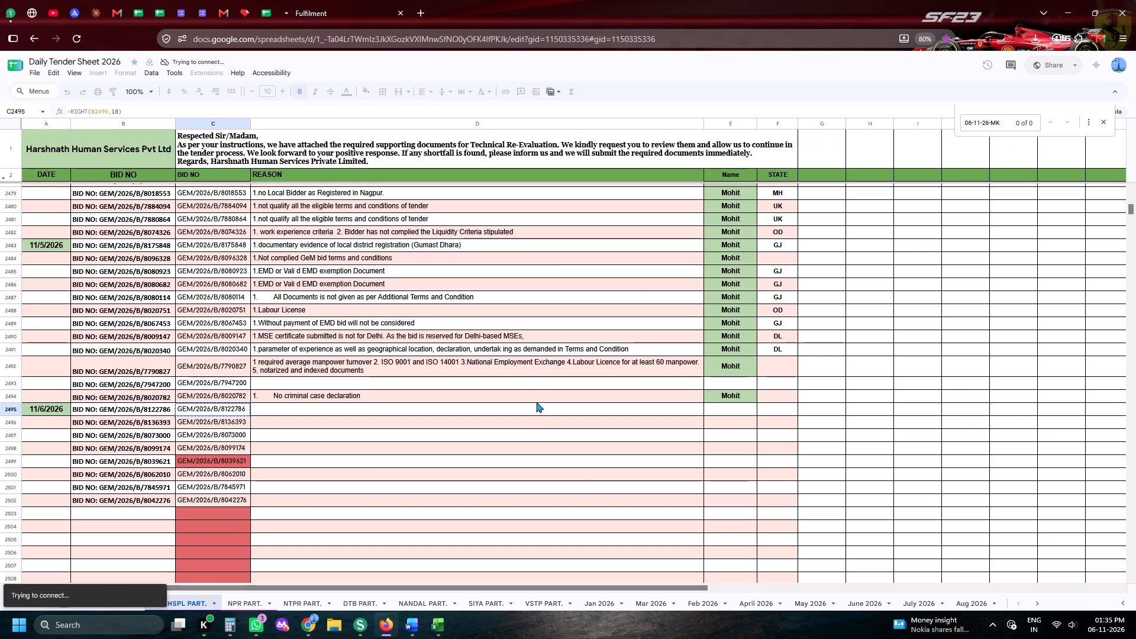
left_click(463, 473)
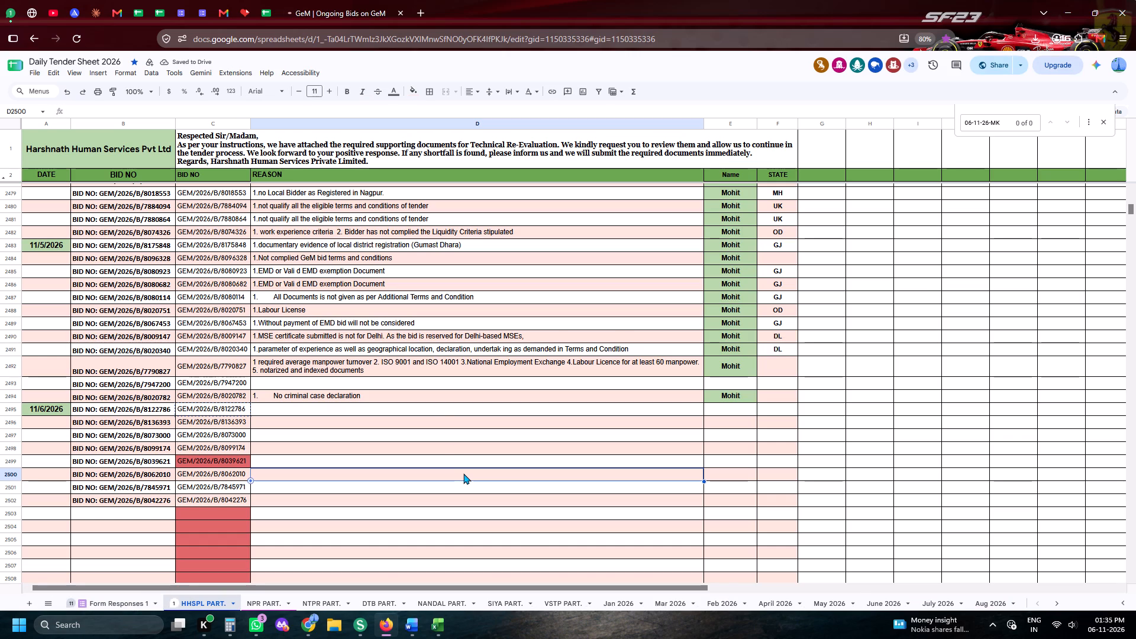
left_click(369, 5)
left_click(266, 0)
left_click(209, 408)
key("ctrl+c")
key("ctrl+c")
key("ctrl+c")
On the GeM Bid Listing page, look up GEM/2026/B/8122786 using Exact Bid Search.
left_click(382, 0)
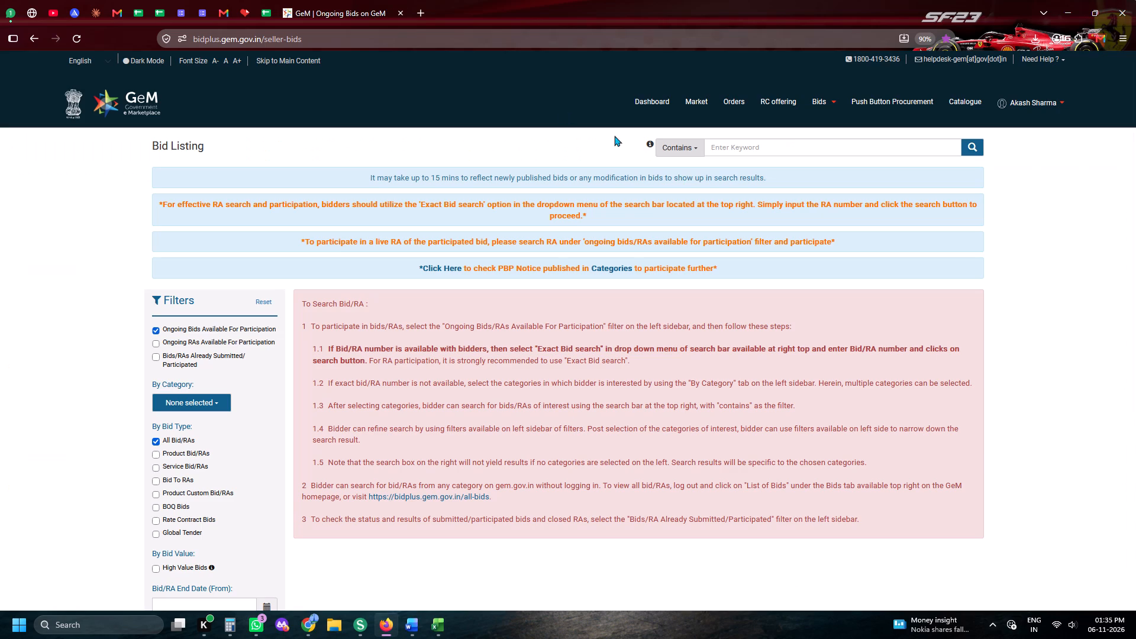
left_click(795, 137)
left_click(795, 142)
key("ctrl+v")
left_click(688, 149)
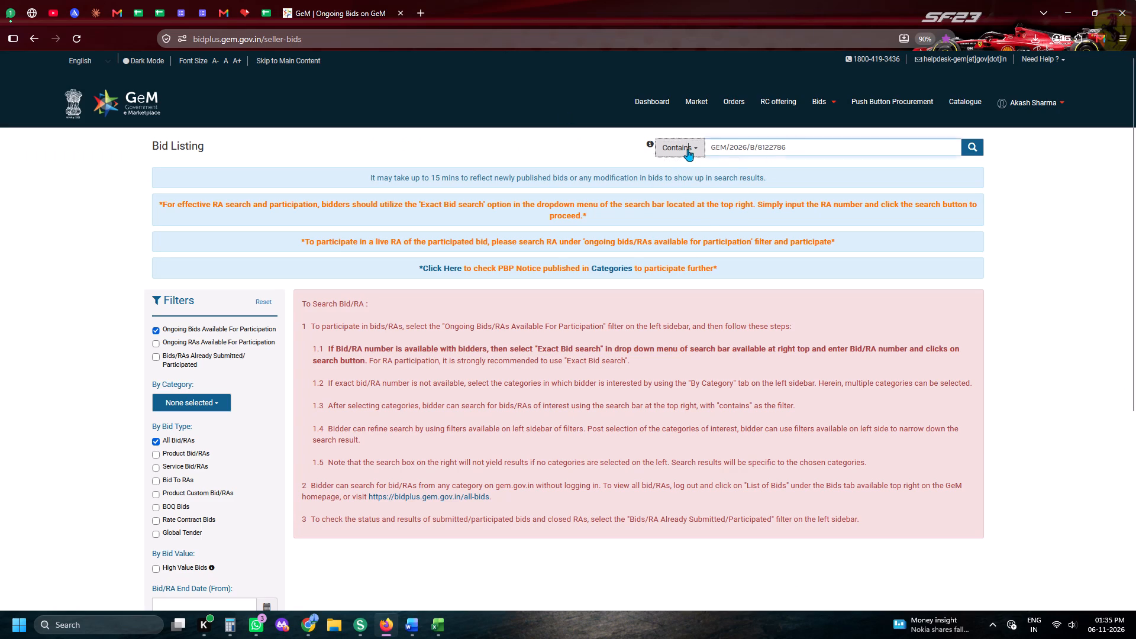
left_click(693, 219)
left_click(976, 141)
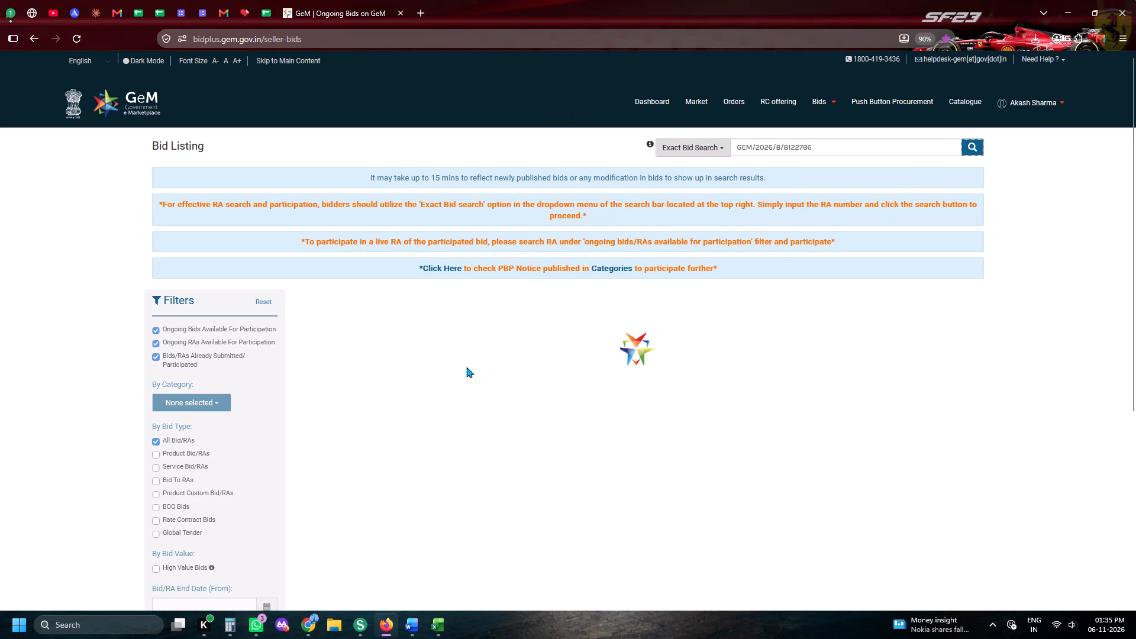
Open the Representation/Challenge Rejection form for bid GEM/2026/B/8122786.
left_click(447, 391)
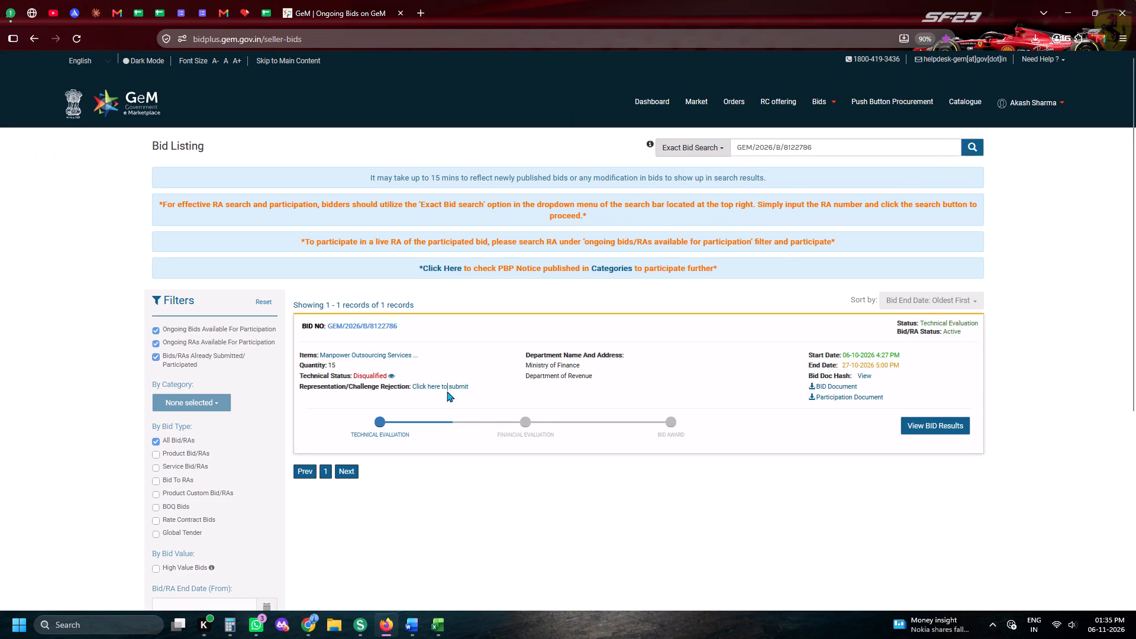
left_click(444, 389)
Copy "EMD of Rs. 500000" from the disqualification comment into the tender sheet's REASON cell for bid 8122786, prefixed with "1.".
scroll(501, 222, "up", 2)
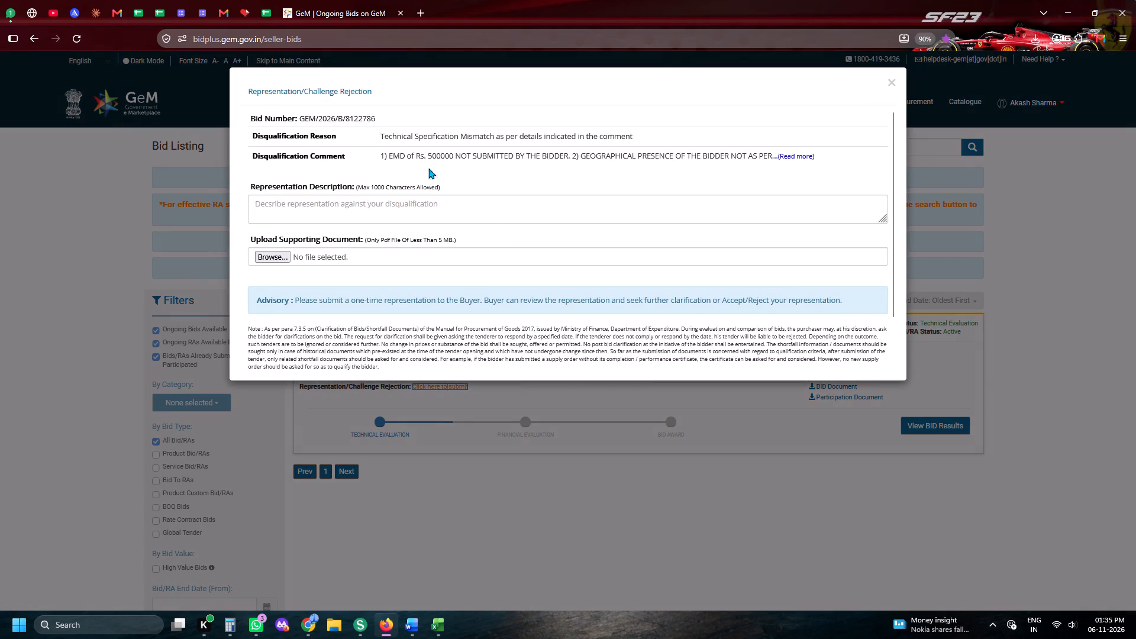
left_click_drag(386, 154, 456, 162)
key("ctrl+c")
key("ctrl+c")
key("ctrl+c")
left_click(256, 12)
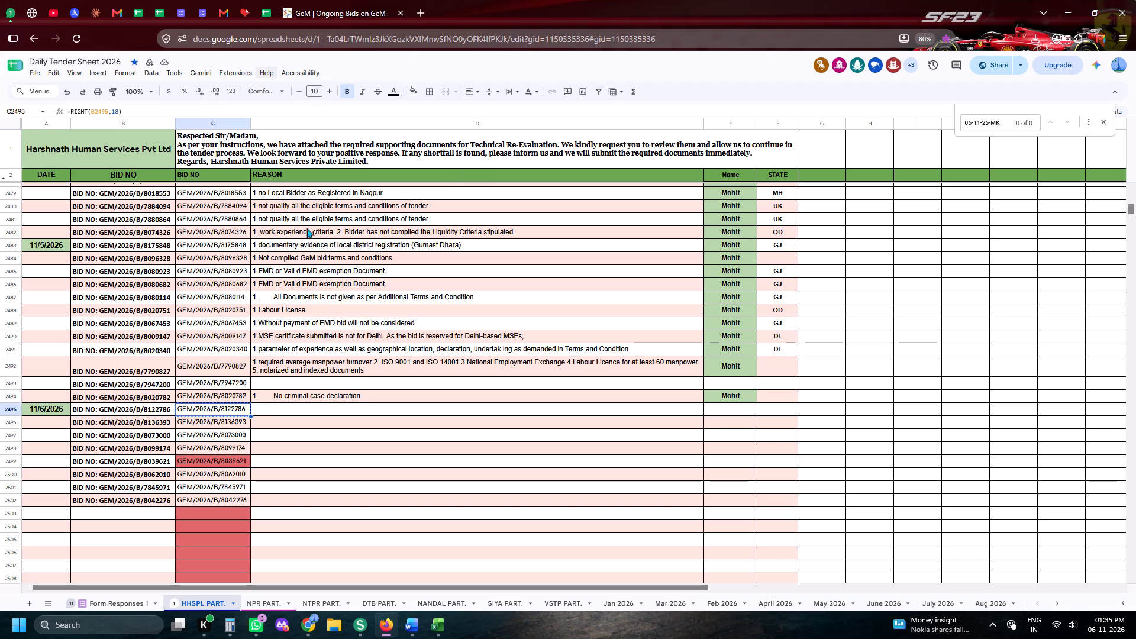
left_click(324, 409)
type("1.")
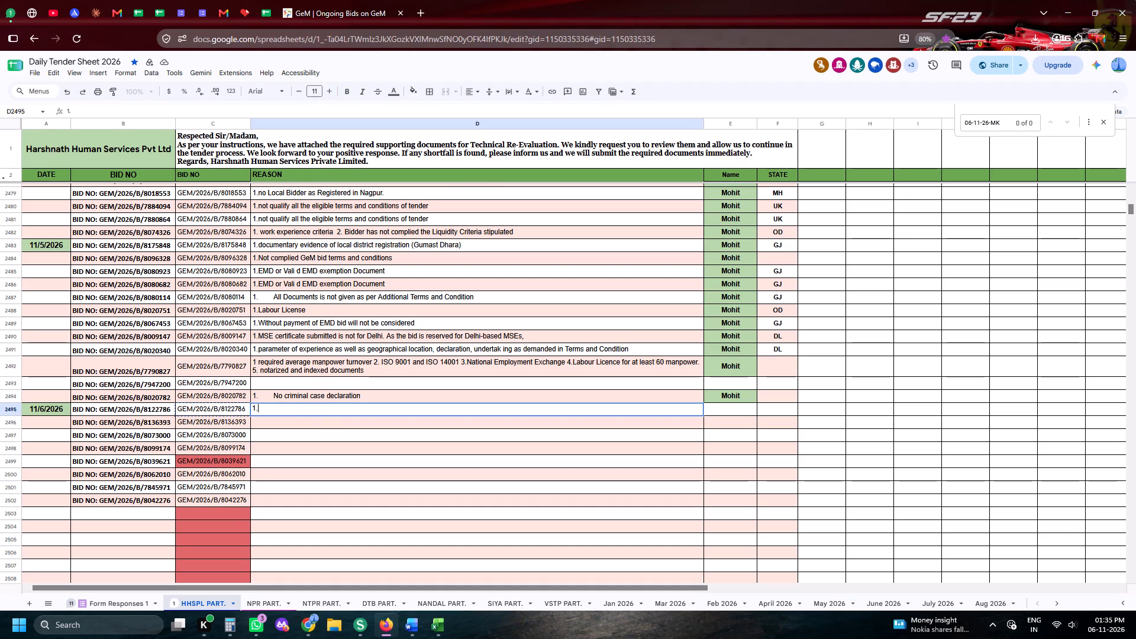
key("ctrl+v")
key("Tab")
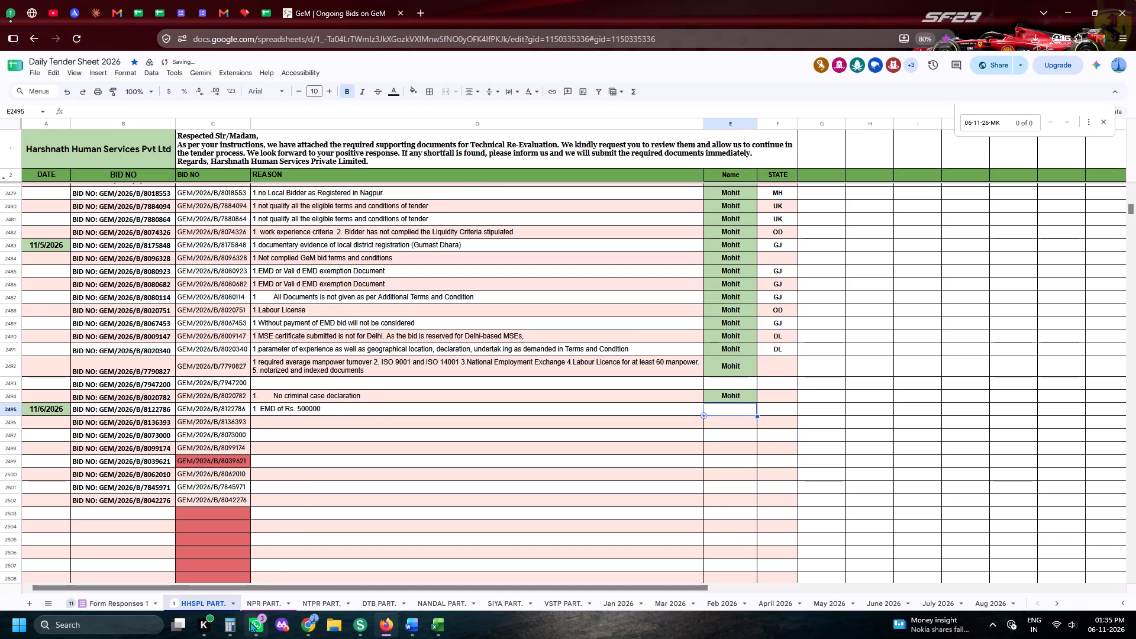
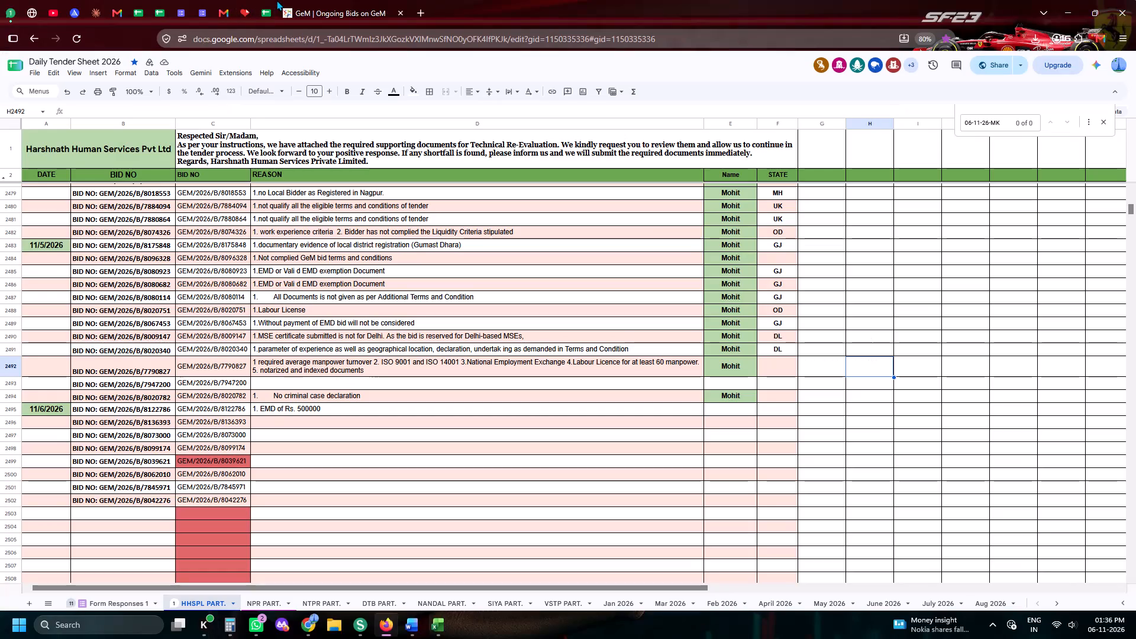
Attach emd-exemption-hhspl from the ADDITIONAL folder as the supporting document in the representation form for bid GEM/2026/B/8122786.
left_click(228, 426)
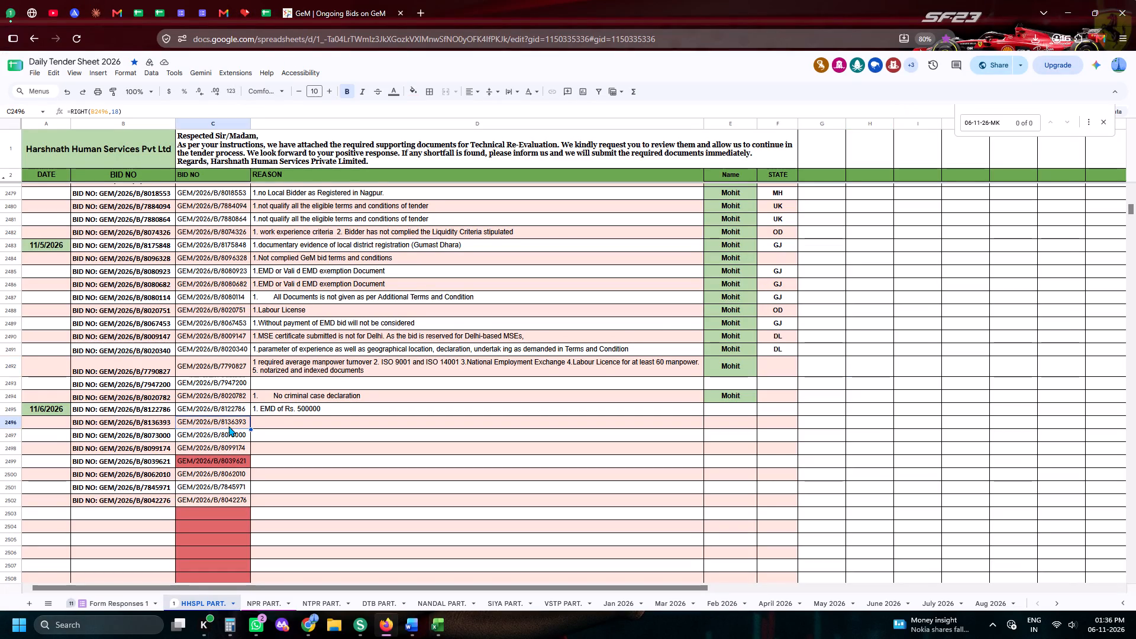
left_click(355, 0)
left_click(263, 259)
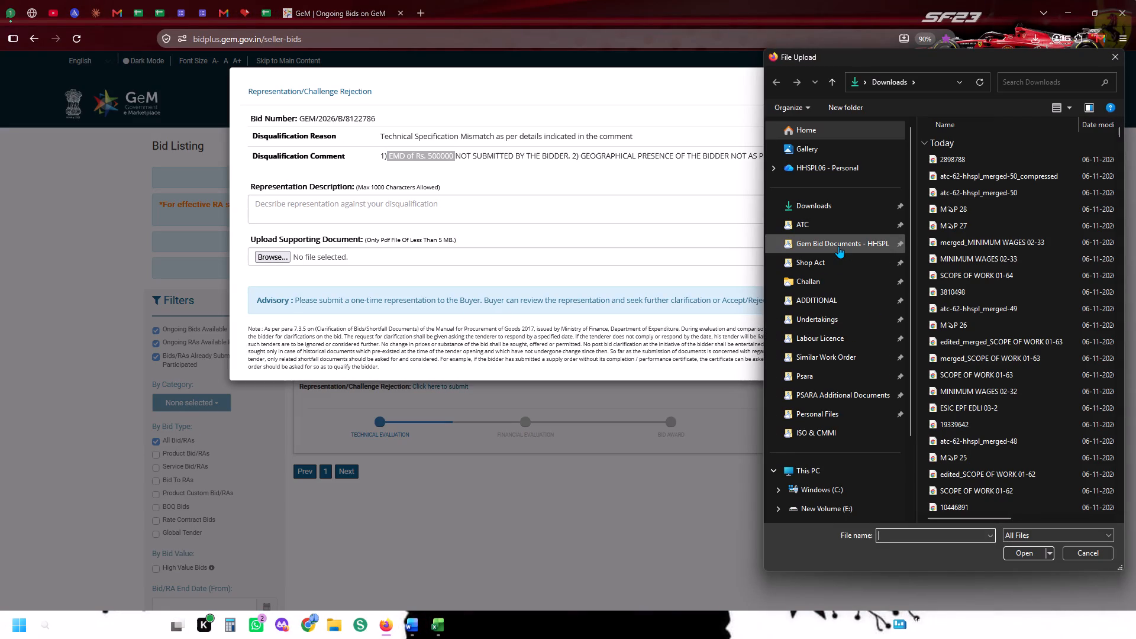
left_click(832, 289)
left_click(833, 303)
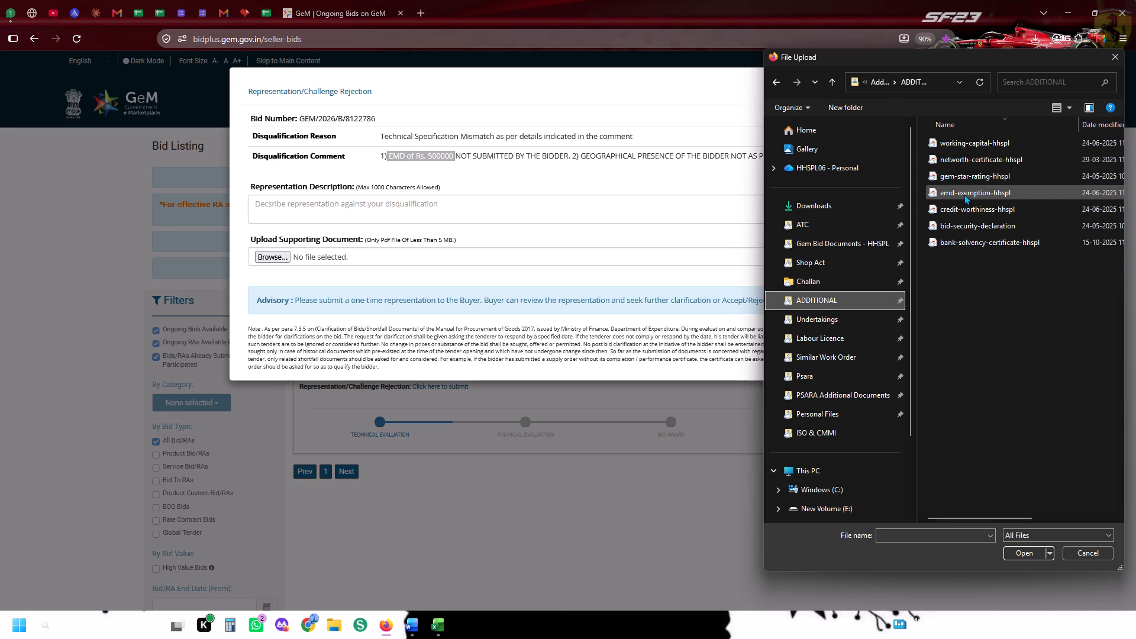
left_click(964, 194)
double_click(964, 194)
Fill the representation description with the saved "Respected Sir/Madam" supporting-documents text and submit the representation.
left_click(421, 208)
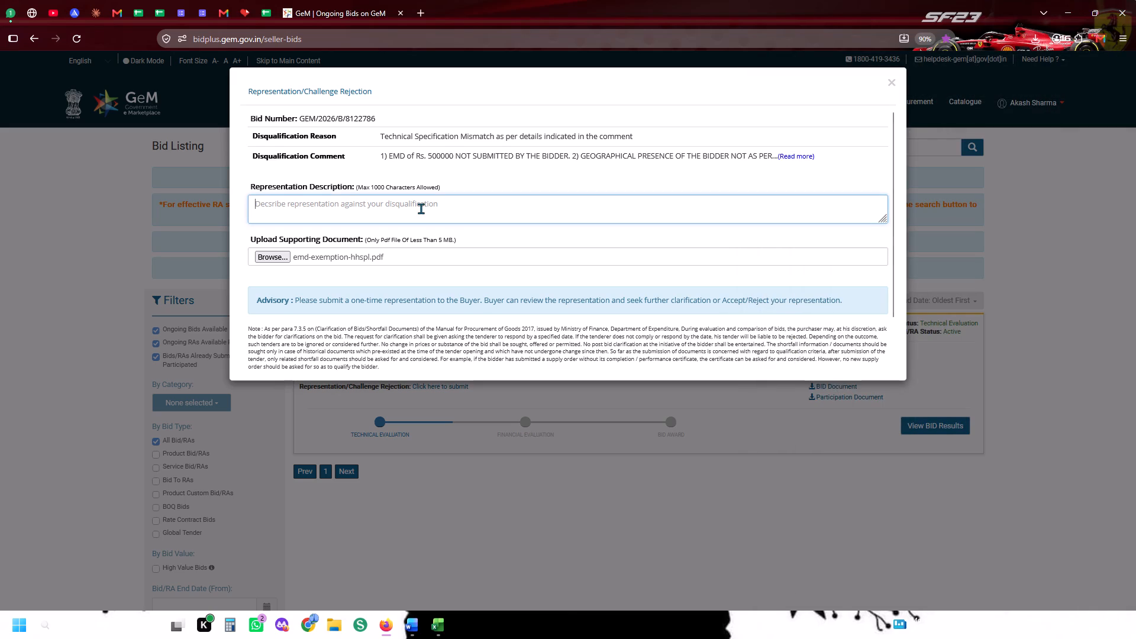
key("super+v")
left_click(426, 281)
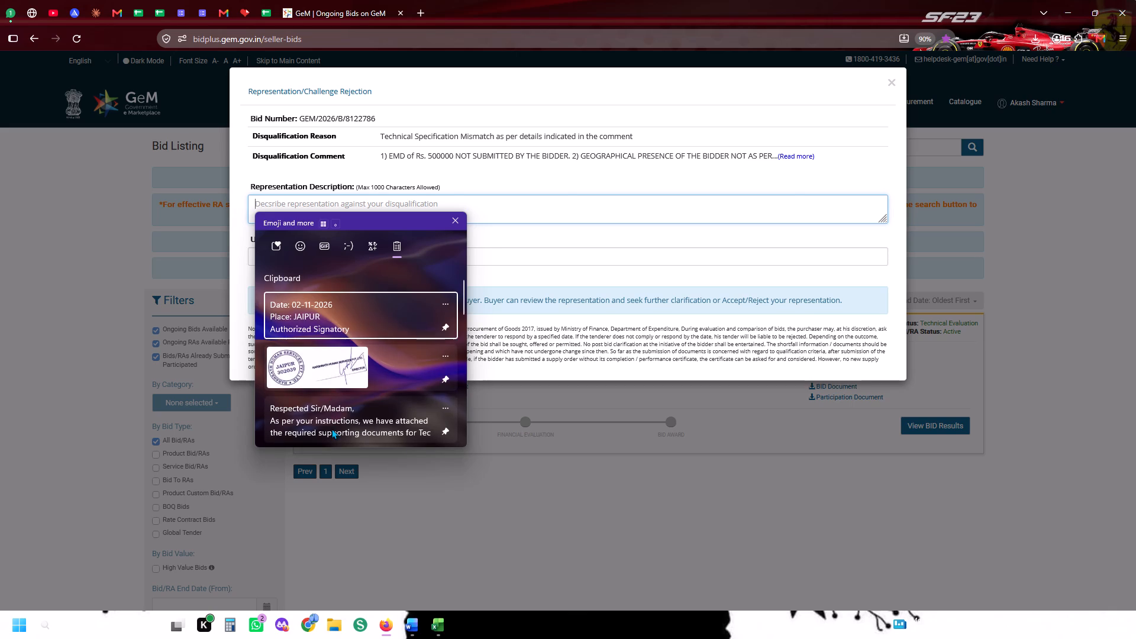
left_click(331, 428)
key("ctrl+v")
scroll(343, 258, "down", 5)
left_click(302, 346)
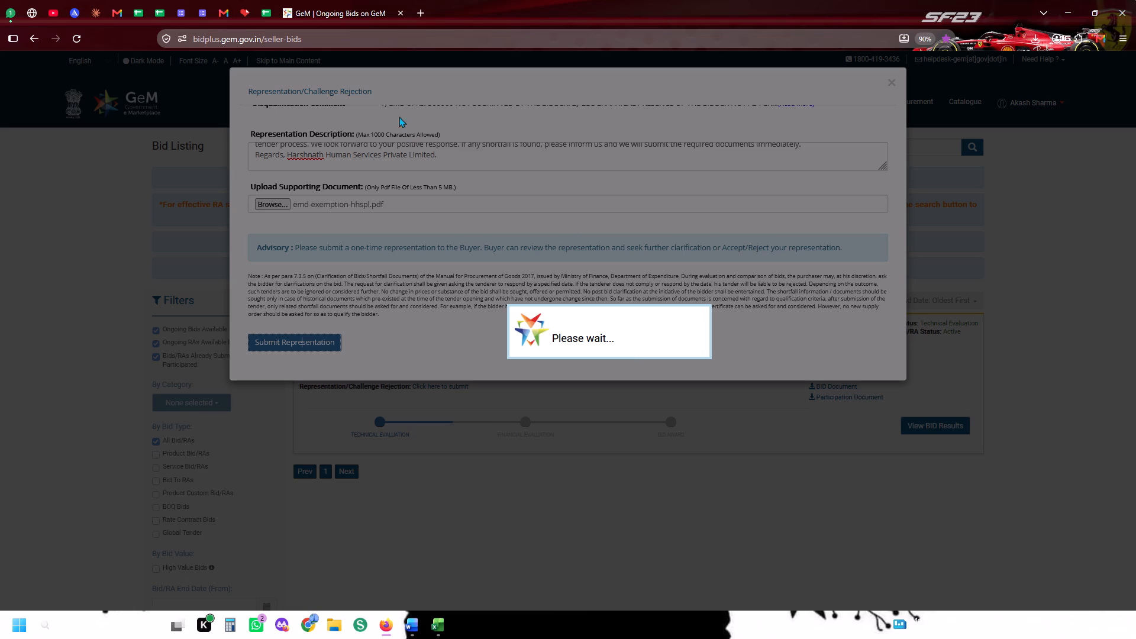
Duplicate the GeM Bid Listing browser tab.
right_click(320, 0)
left_click(343, 136)
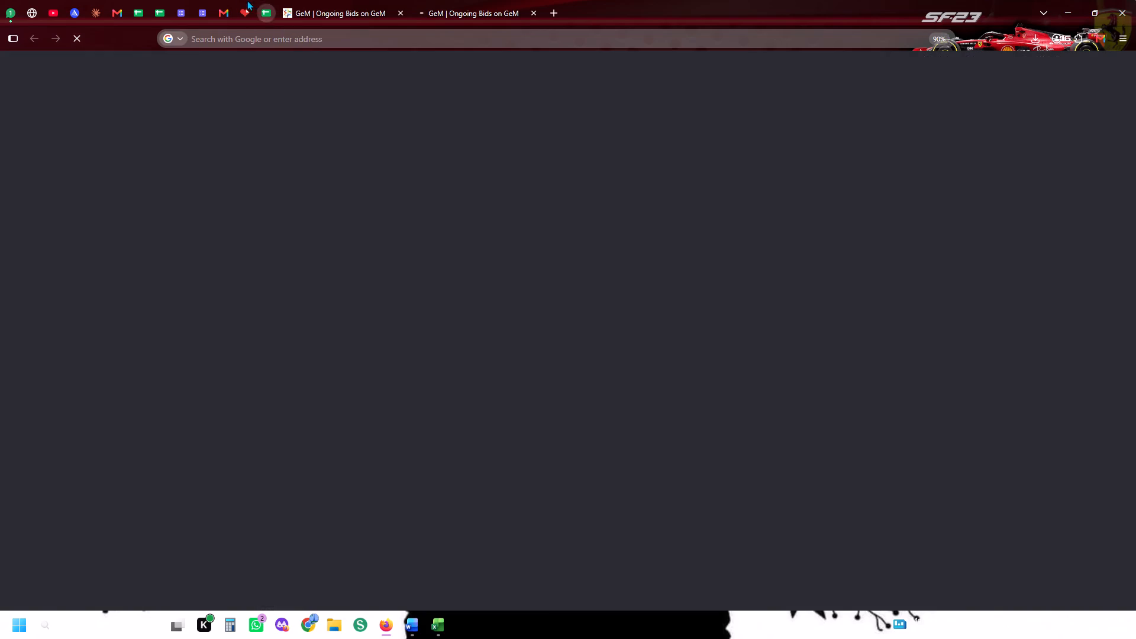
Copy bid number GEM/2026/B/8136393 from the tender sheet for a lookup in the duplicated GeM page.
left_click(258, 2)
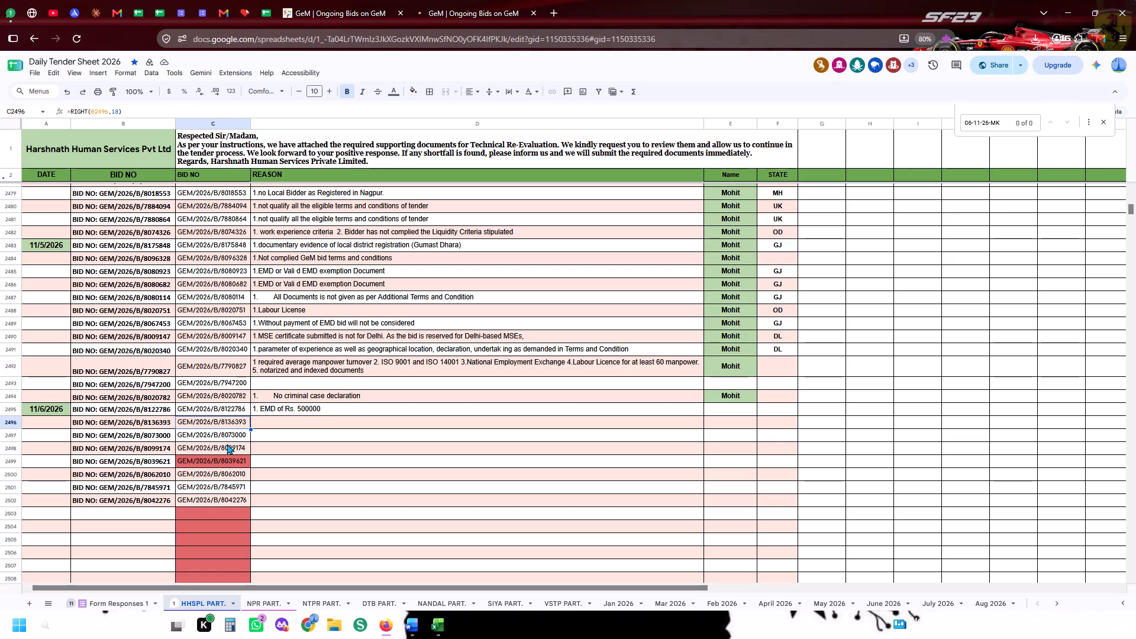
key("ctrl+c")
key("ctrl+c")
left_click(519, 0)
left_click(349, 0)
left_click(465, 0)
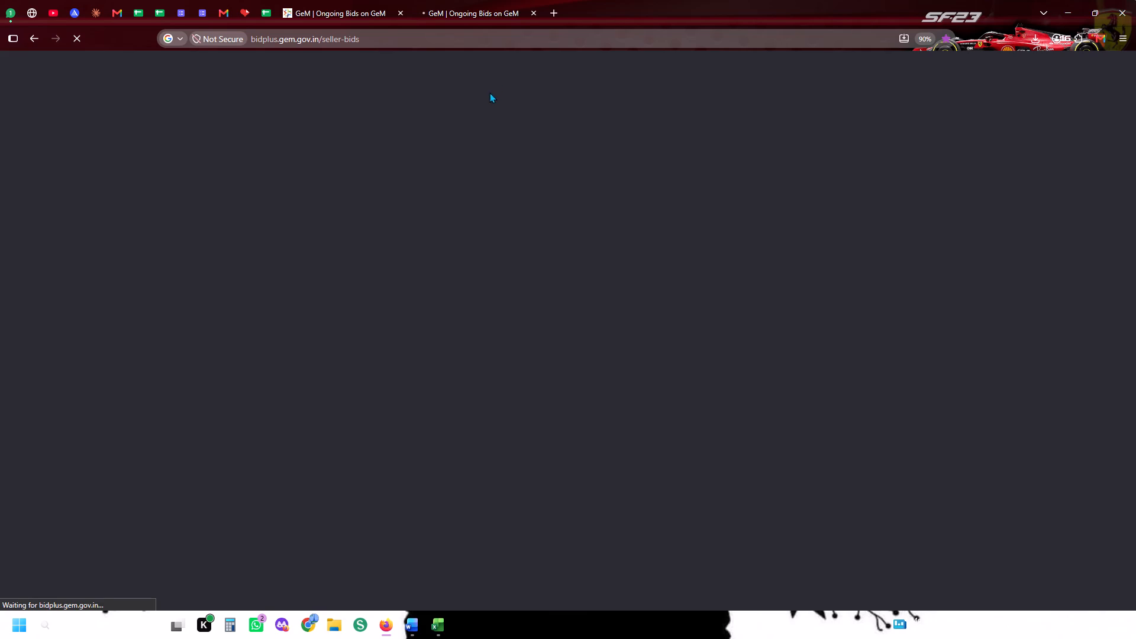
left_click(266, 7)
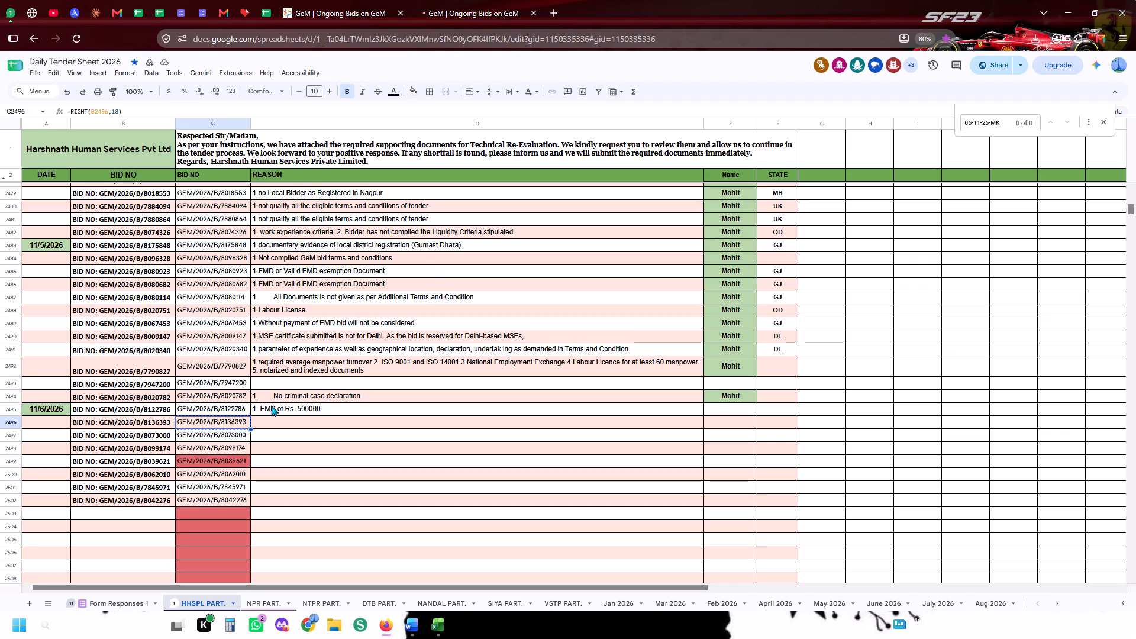
Look at the Form Responses 1 sheet, and return to the GeM tab to check the pending representation submission.
left_click(117, 604)
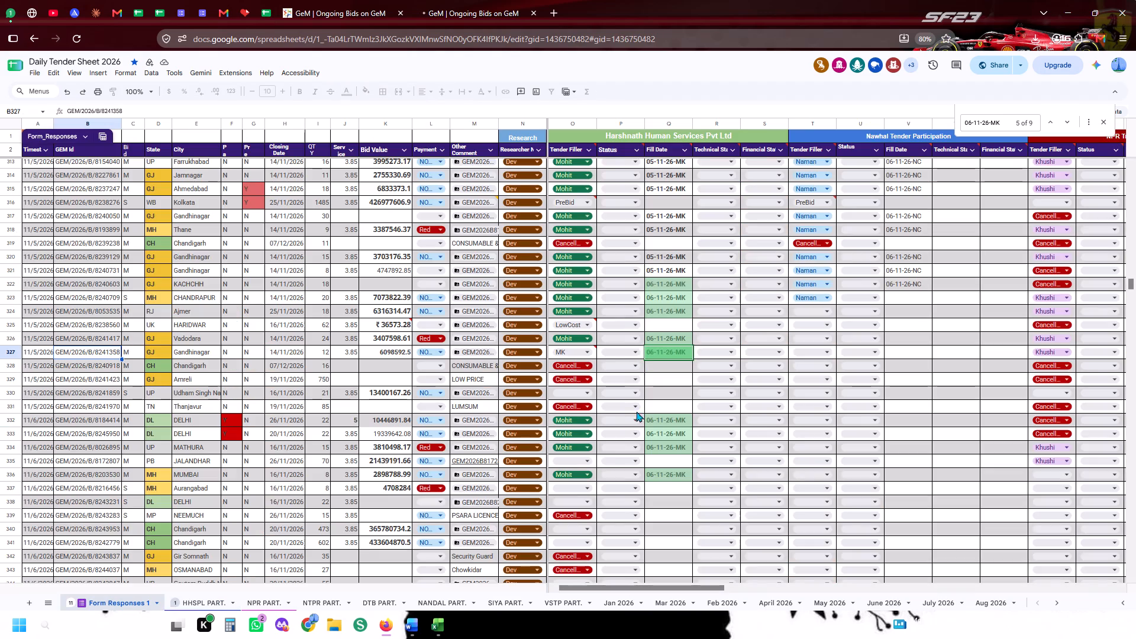
left_click(415, 0)
left_click(305, 0)
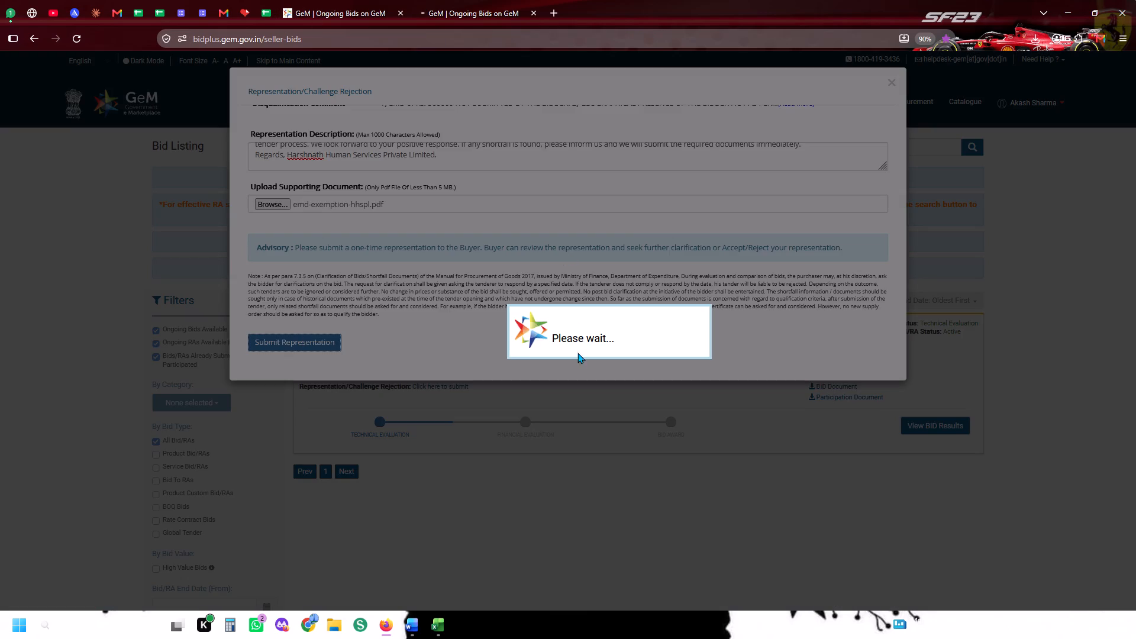
Switch the computer's Wi-Fi connection to the HHSPL_2.4G network.
left_click(1068, 638)
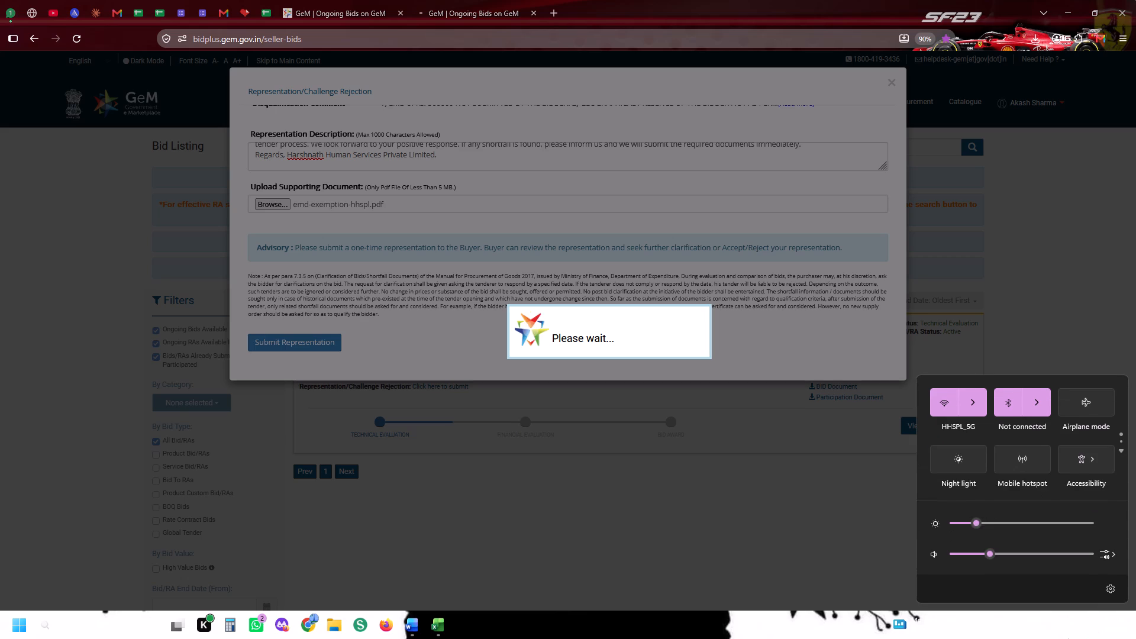
left_click(970, 412)
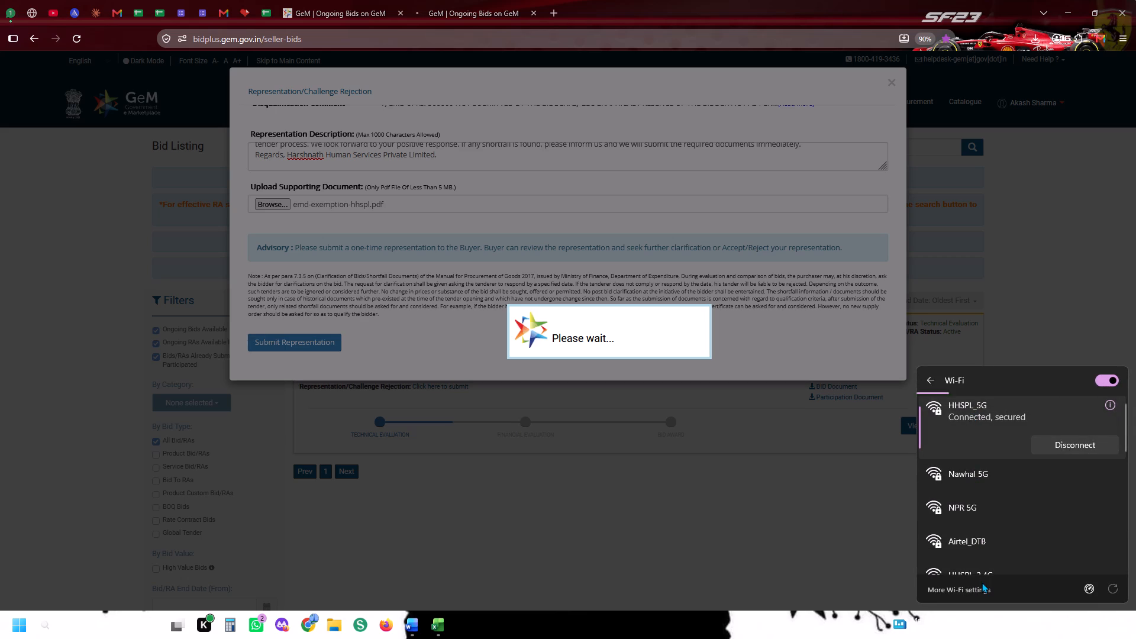
scroll(979, 542, "down", 1)
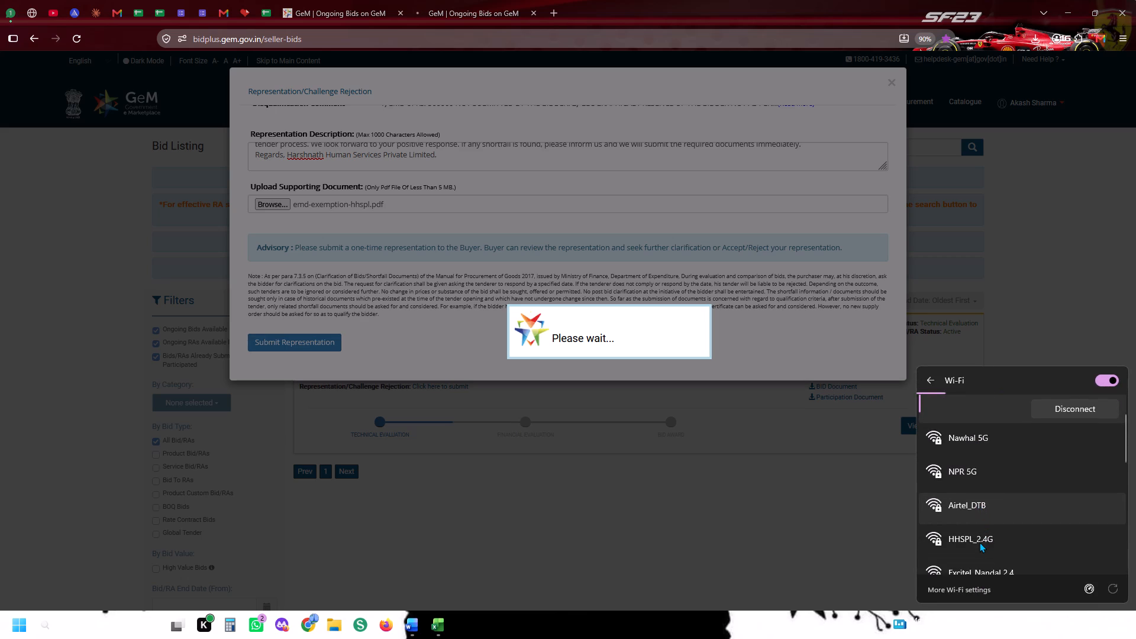
left_click(979, 542)
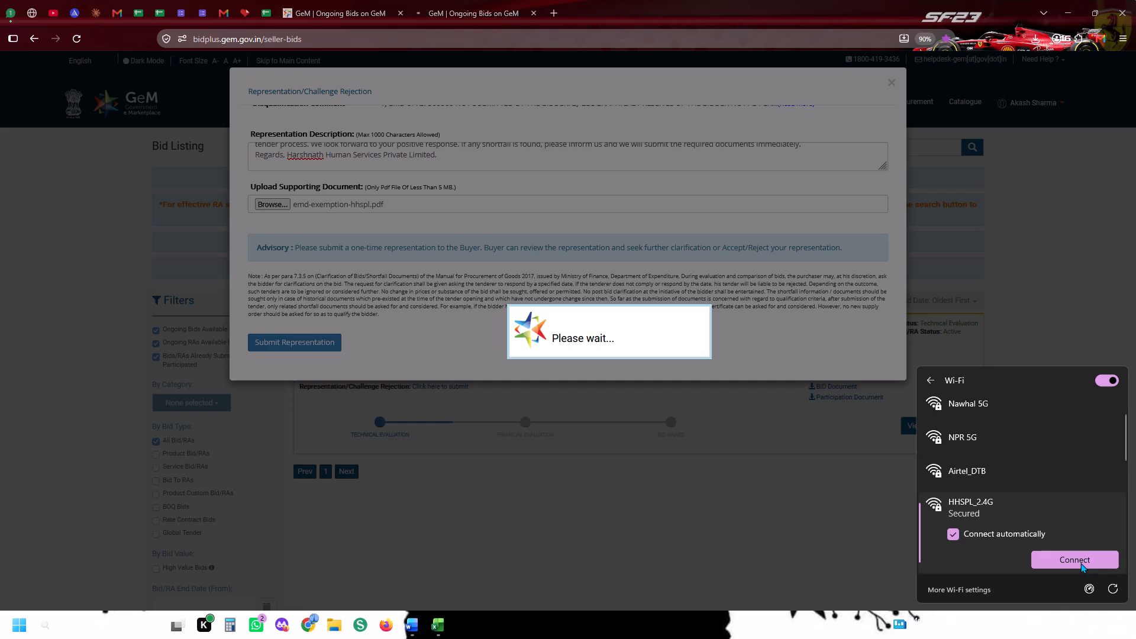
left_click(1080, 558)
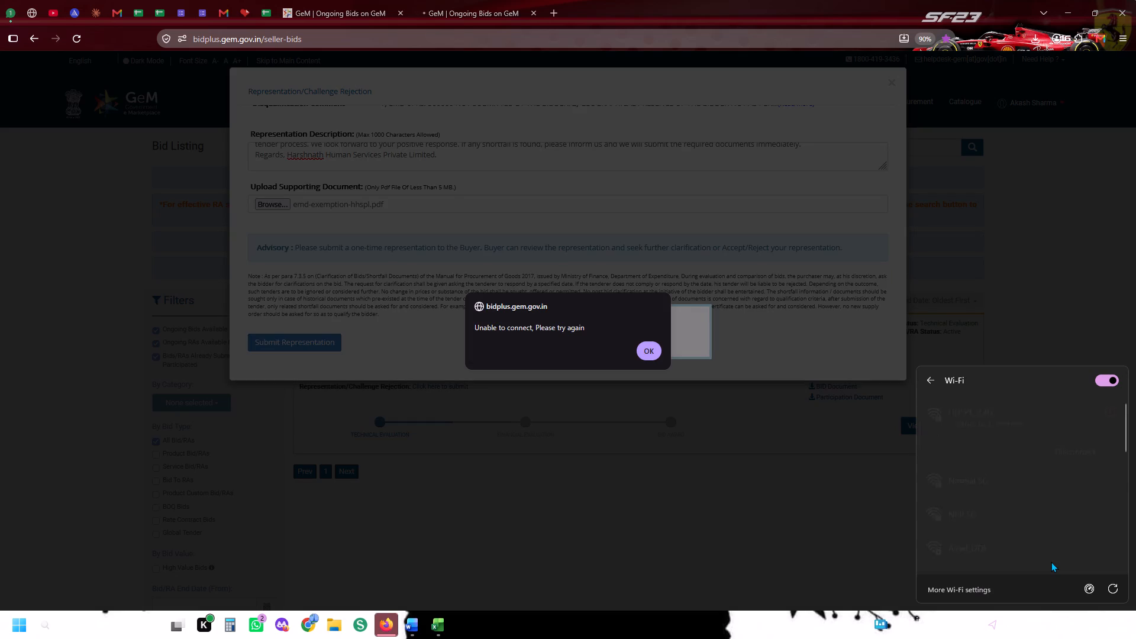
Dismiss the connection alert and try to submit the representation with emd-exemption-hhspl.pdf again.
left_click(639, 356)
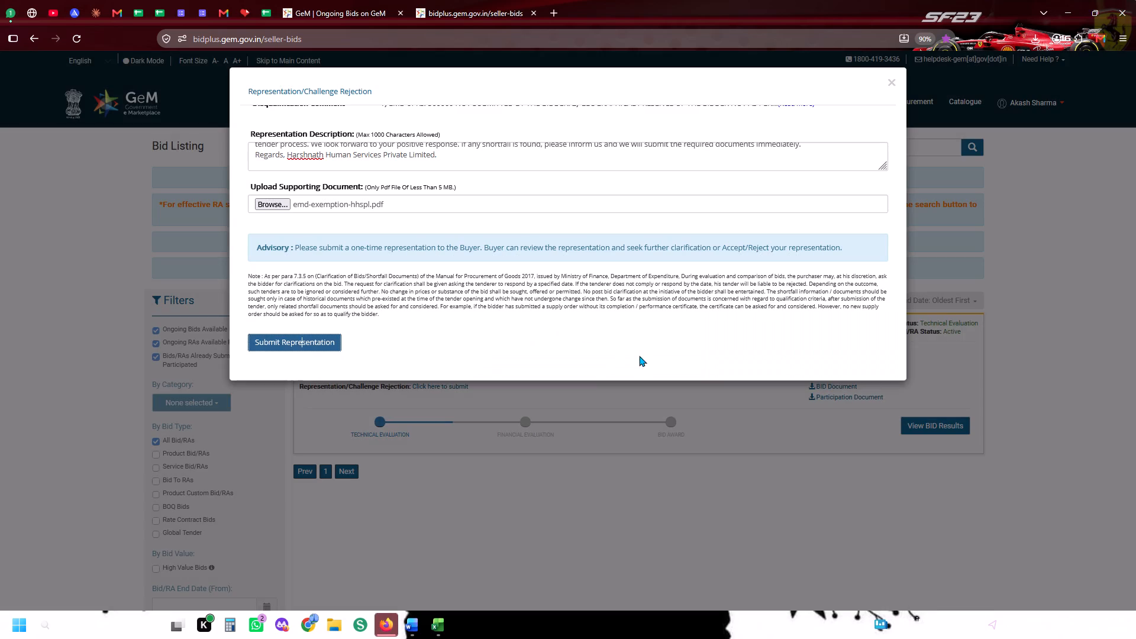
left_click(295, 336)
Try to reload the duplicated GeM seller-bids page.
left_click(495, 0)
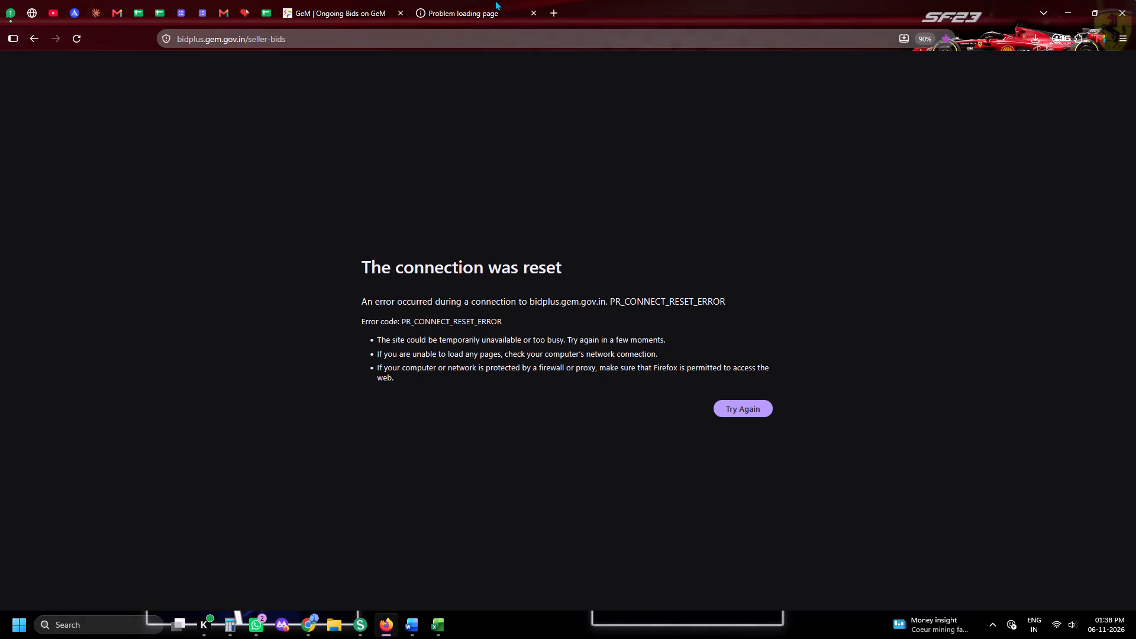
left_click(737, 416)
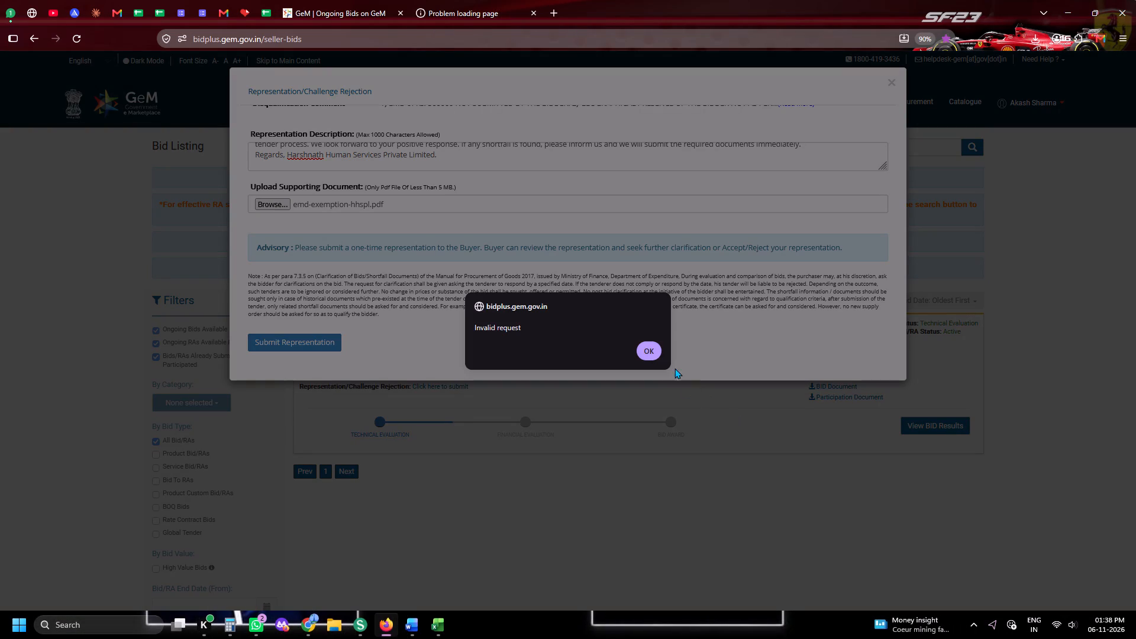
Dismiss the alert on the representation form and submit the representation once more.
left_click(657, 351)
left_click(317, 17)
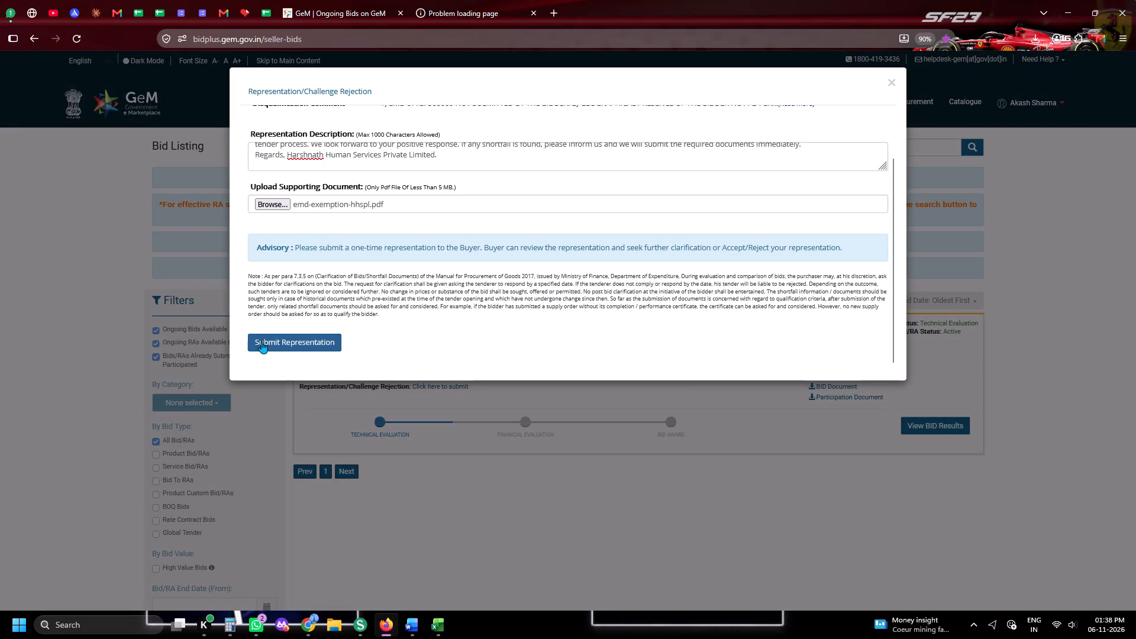
left_click(262, 341)
Retry loading the seller-bids page in the duplicated GeM browser tab.
left_click(481, 0)
left_click(737, 405)
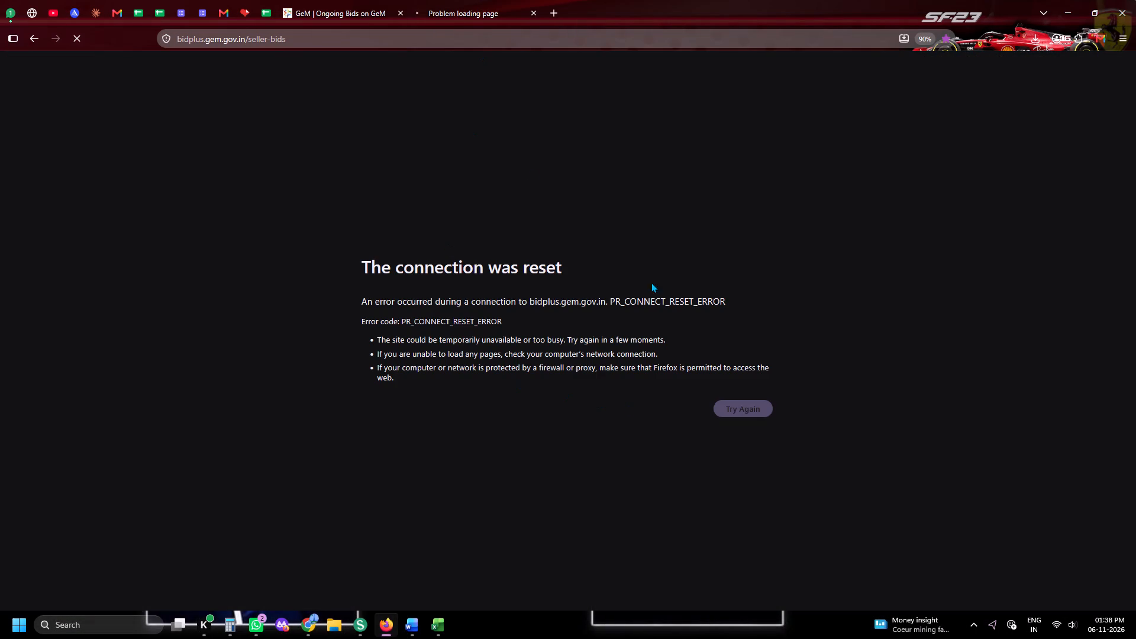
Submit the representation for bid GEM/2026/B/8122786 again from its original GeM page.
left_click(339, 0)
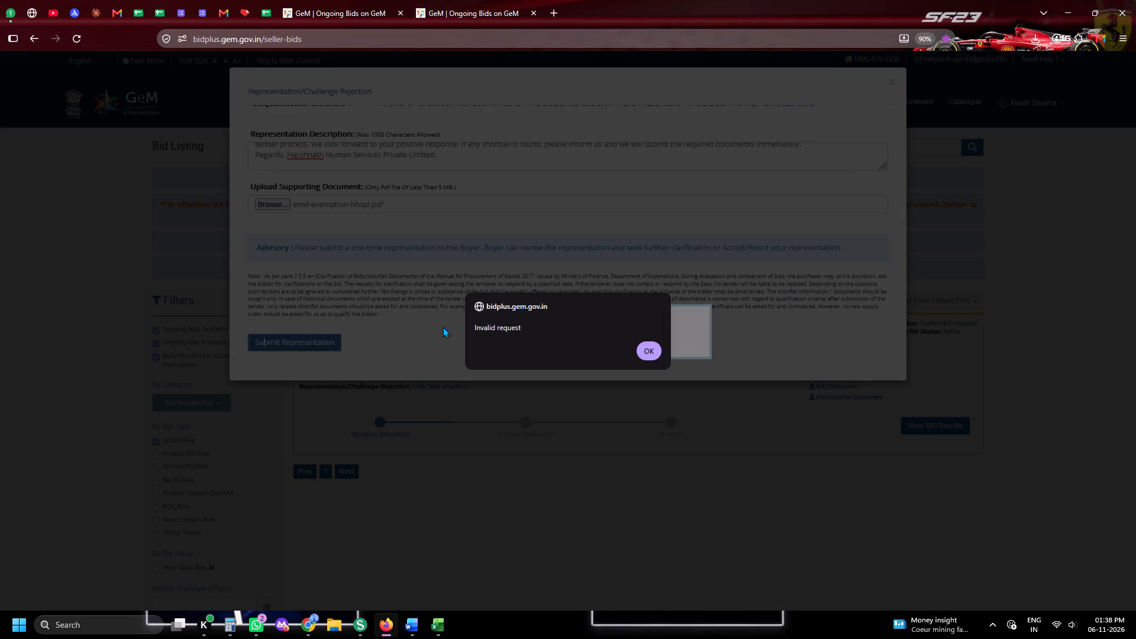
left_click(644, 356)
left_click(324, 350)
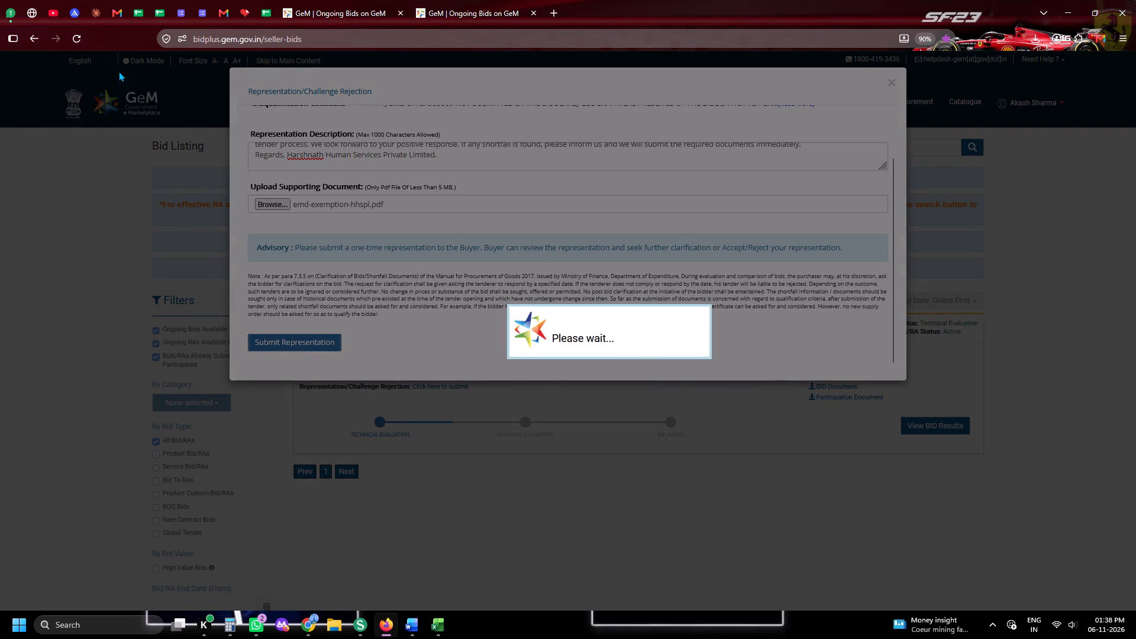
Reload Bid Listing and check the representation status of GEM/2026/B/8122786, copied from HHSPL PART., using Exact Bid Search; close that page.
left_click(78, 41)
left_click(262, 0)
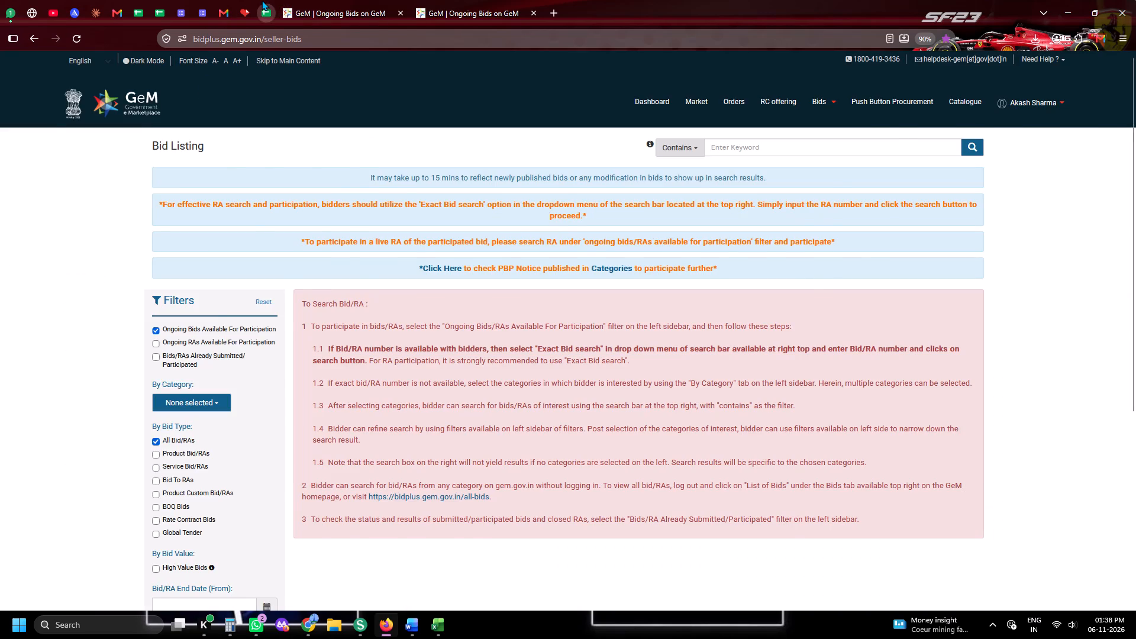
left_click(205, 587)
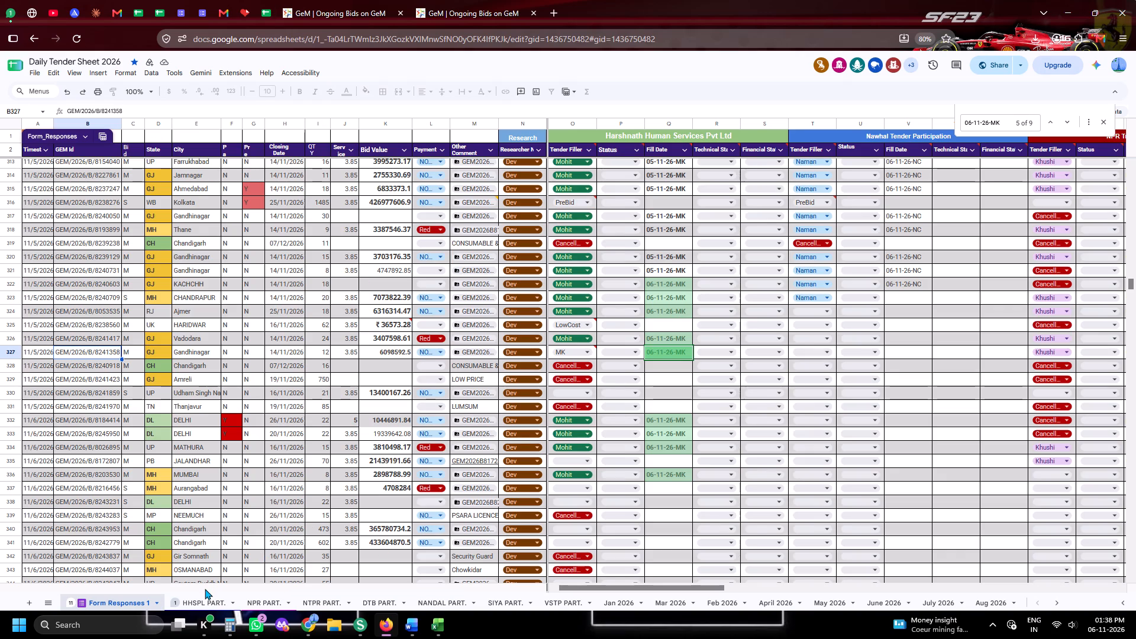
left_click(205, 595)
left_click(198, 415)
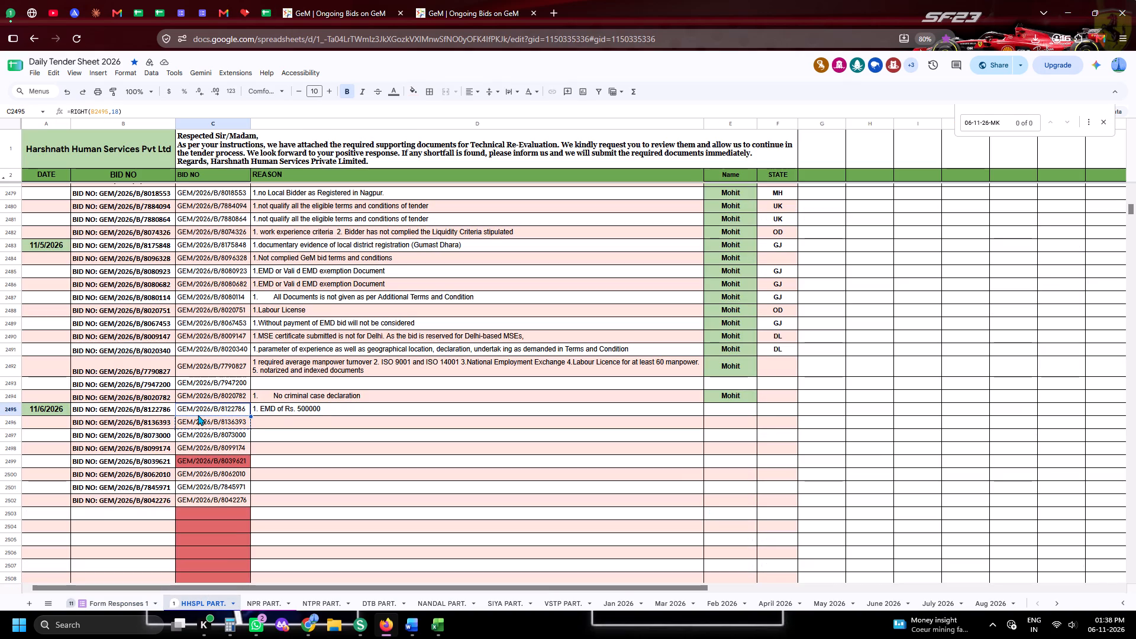
key("ctrl+c")
key("ctrl+c")
left_click(352, 0)
left_click(715, 146)
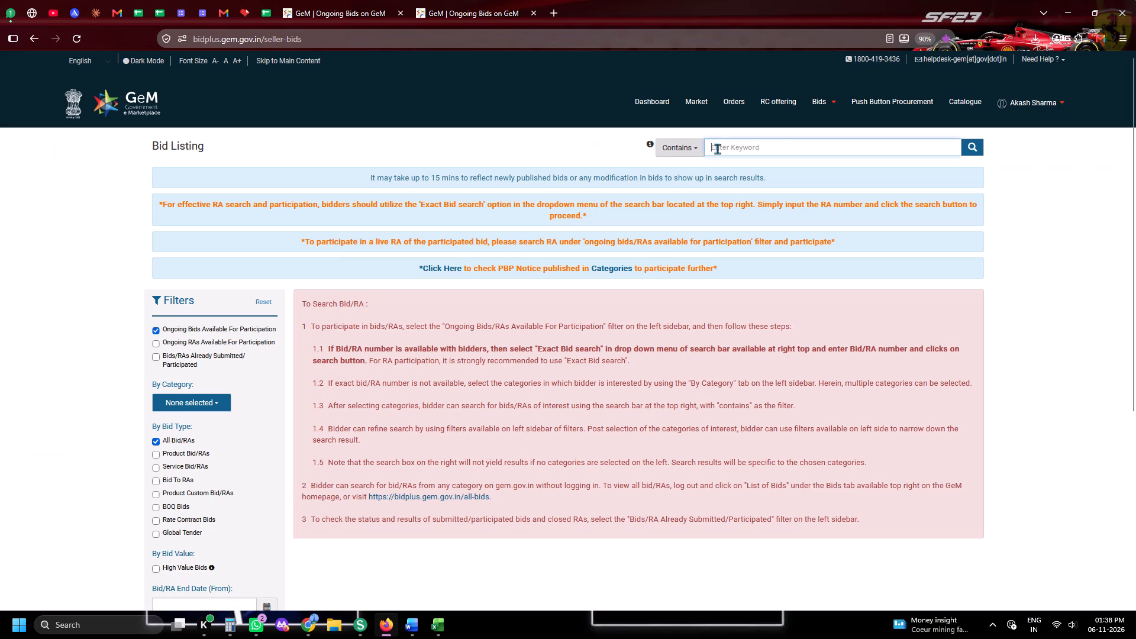
key("ctrl+v")
left_click(680, 155)
left_click(681, 205)
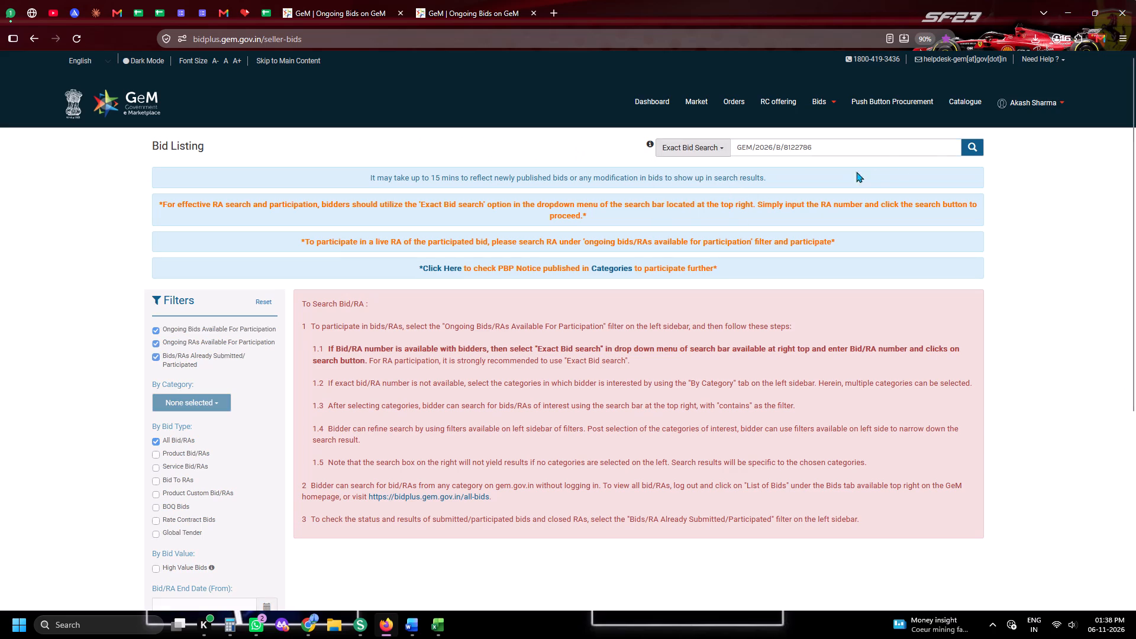
left_click(973, 147)
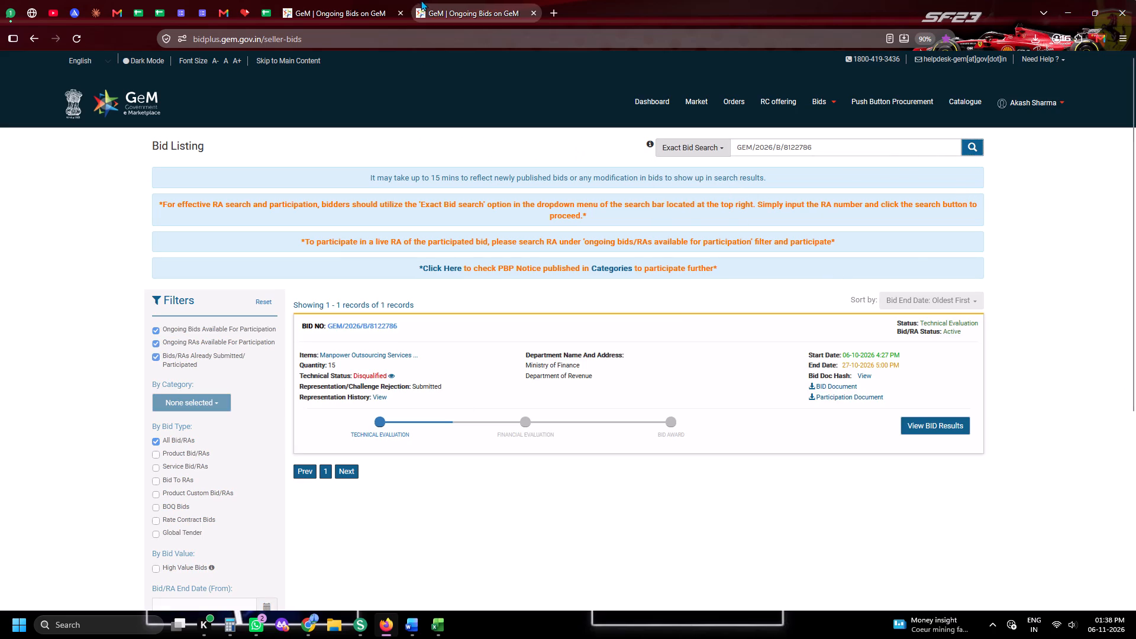
left_click(399, 12)
Copy bid number GEM/2026/B/8136393 from the HHSPL PART. sheet and look it up on GeM using Exact Bid Search.
left_click(267, 11)
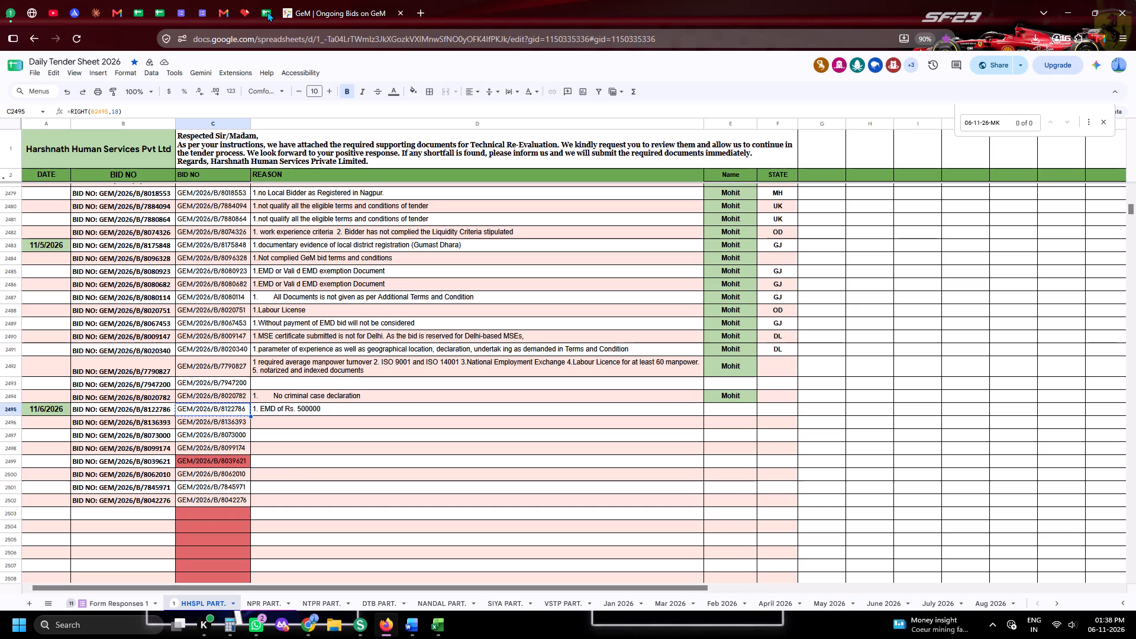
scroll(349, 312, "down", 2)
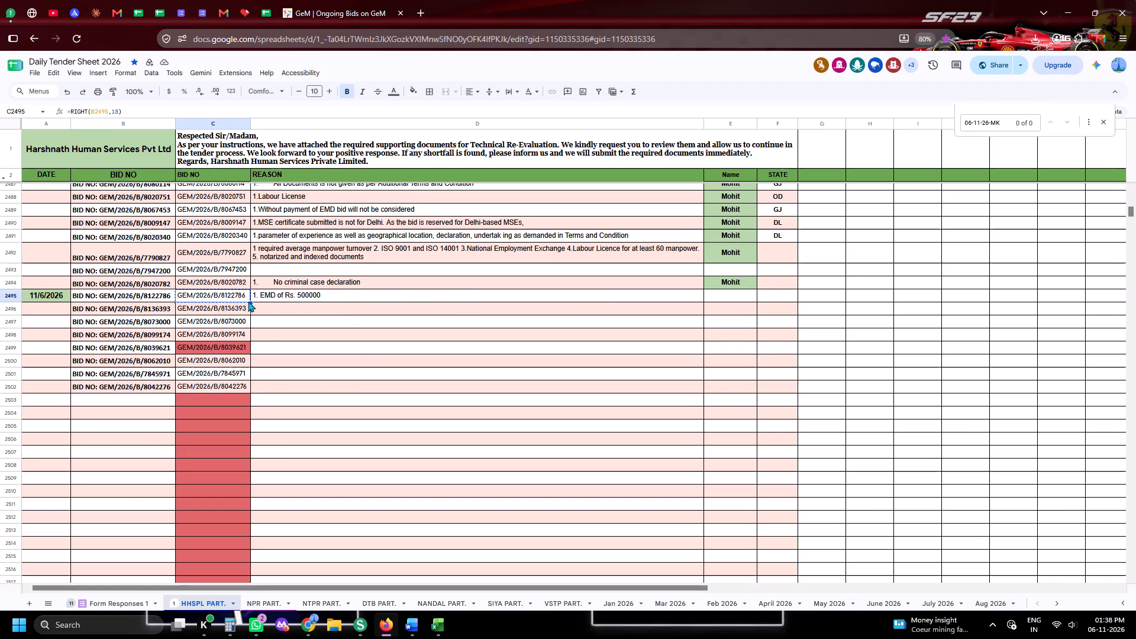
left_click(244, 304)
key("ctrl+c")
key("ctrl+c")
left_click(352, 0)
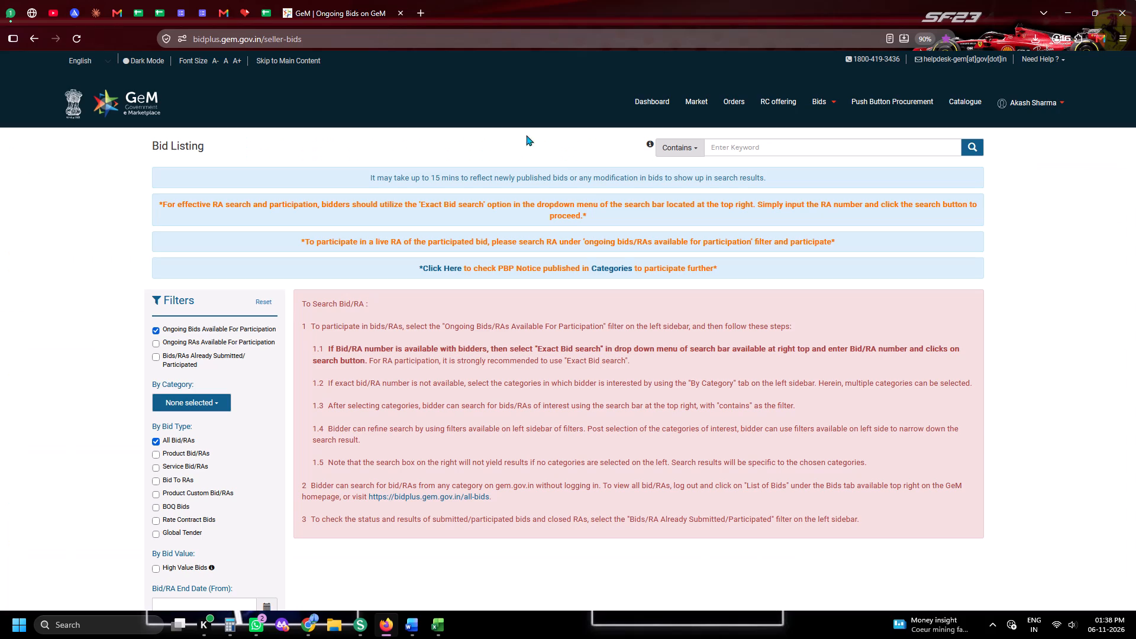
left_click(738, 150)
key("ctrl+v")
left_click(690, 156)
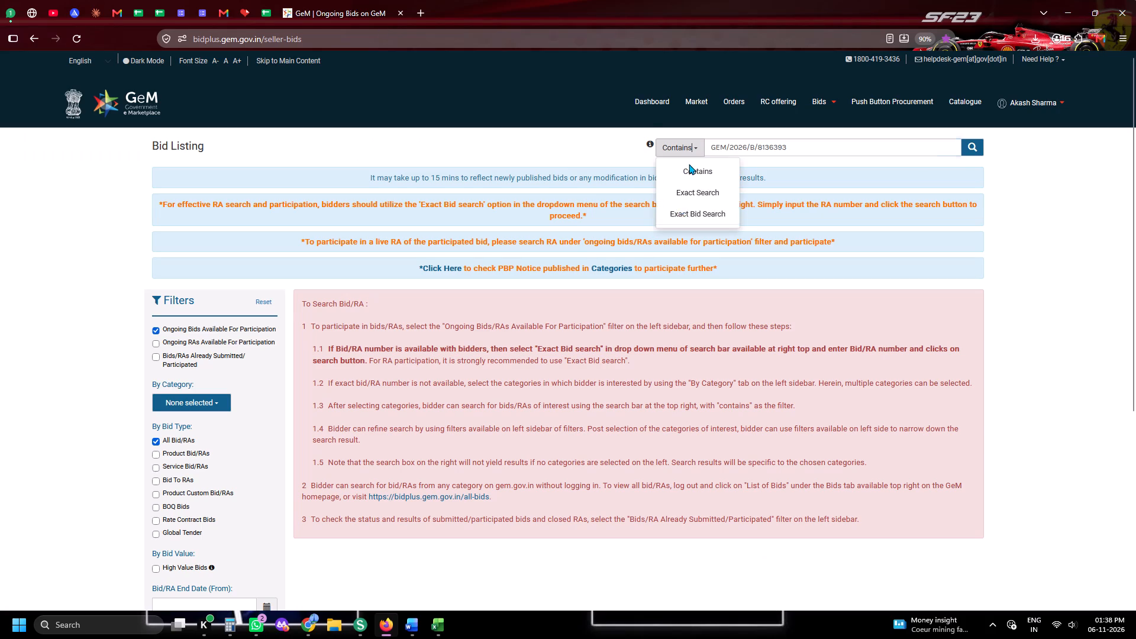
left_click(680, 220)
left_click(968, 145)
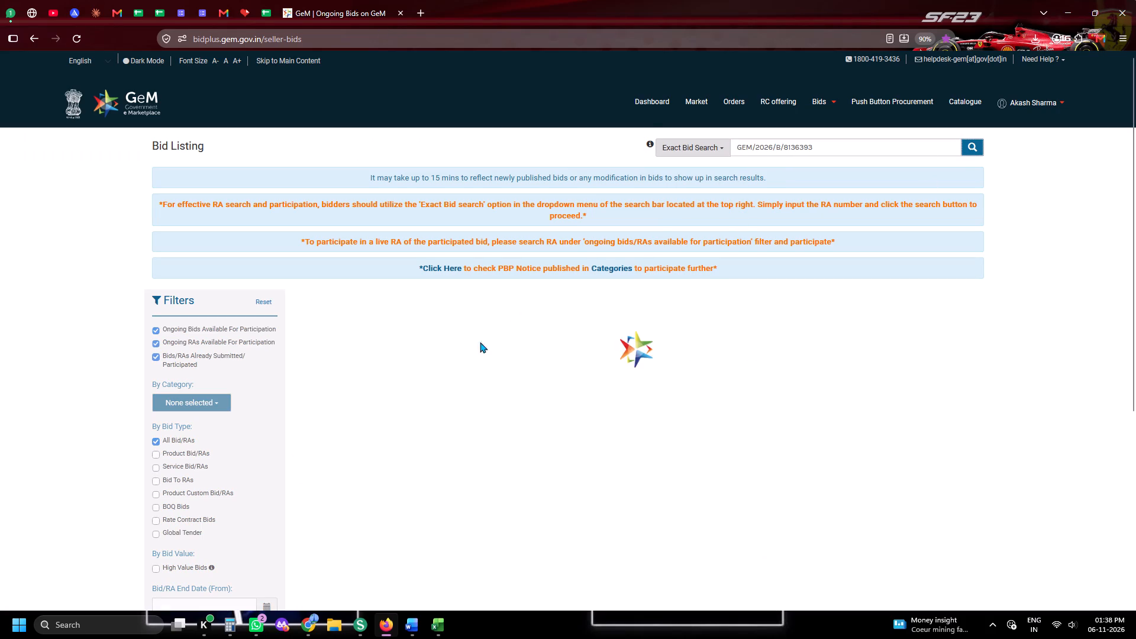
Open the Representation/Challenge Rejection form for bid GEM/2026/B/8136393 and expand its full disqualification comment.
left_click(451, 384)
scroll(521, 356, "up", 2)
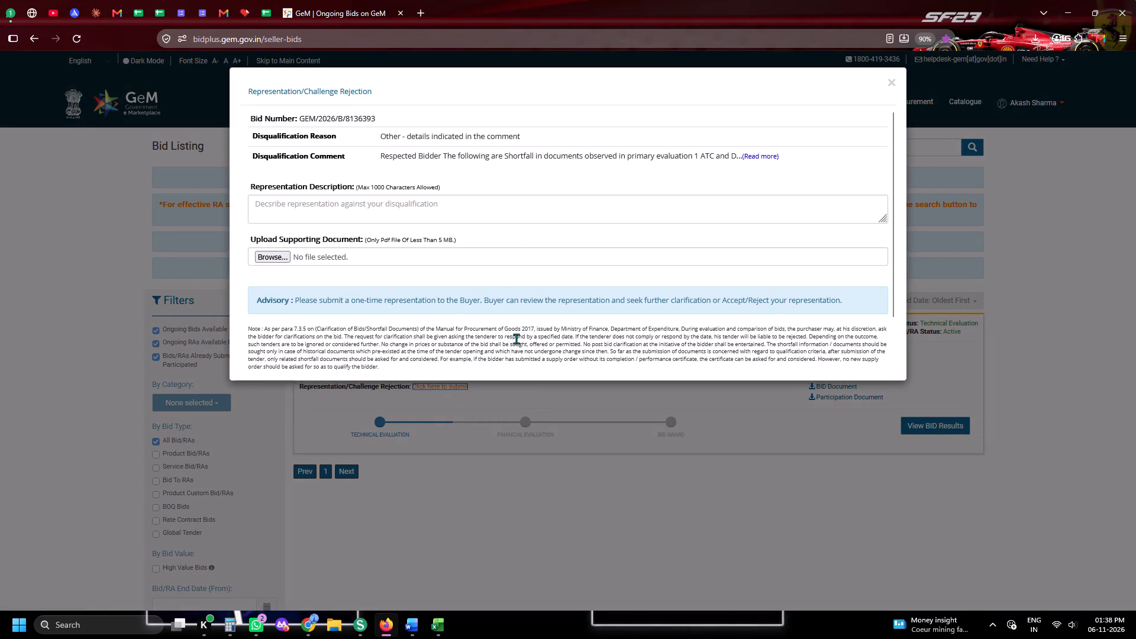
scroll(516, 338, "up", 1)
left_click(755, 162)
left_click(755, 161)
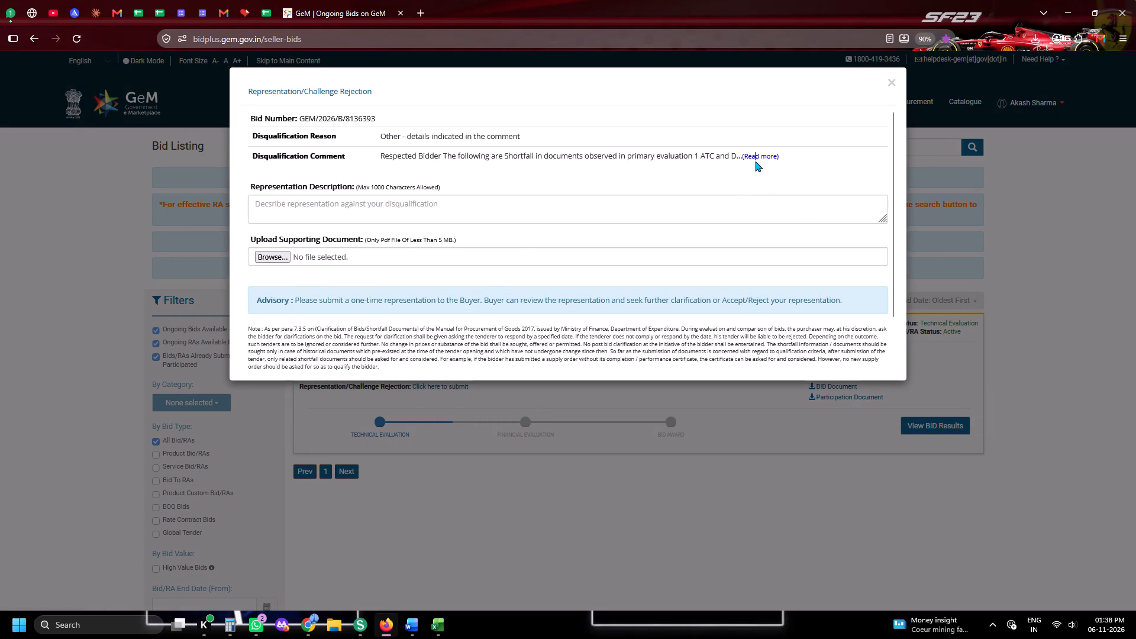
left_click(755, 157)
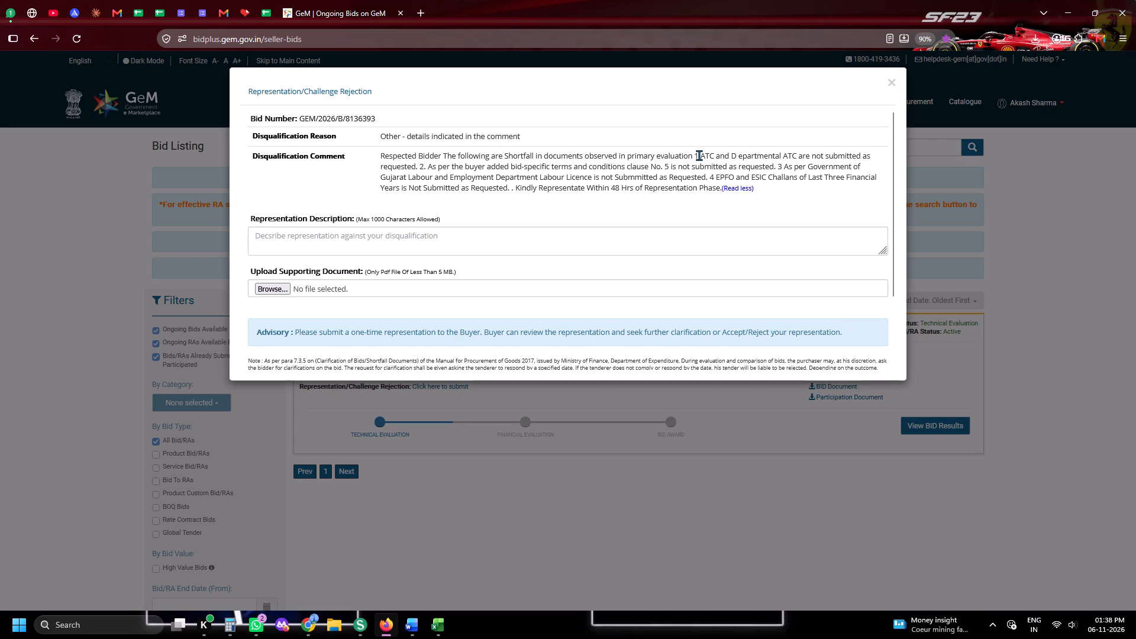
Copy the comment from "1 ATC and D epartmental ATC" to "4 EPFO and ESIC" into bid 8136393's REASON cell, prefixed with "1.".
left_click_drag(693, 154, 743, 169)
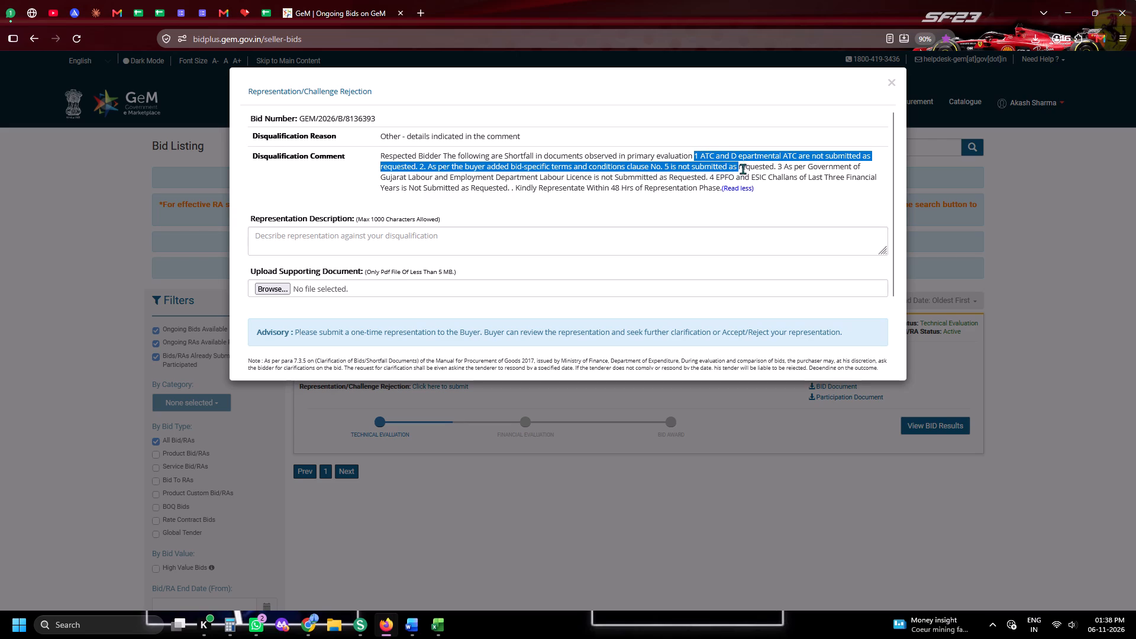
left_click_drag(743, 169, 769, 177)
key("ctrl+c")
key("ctrl+c")
key("ctrl+c")
key("ctrl+c")
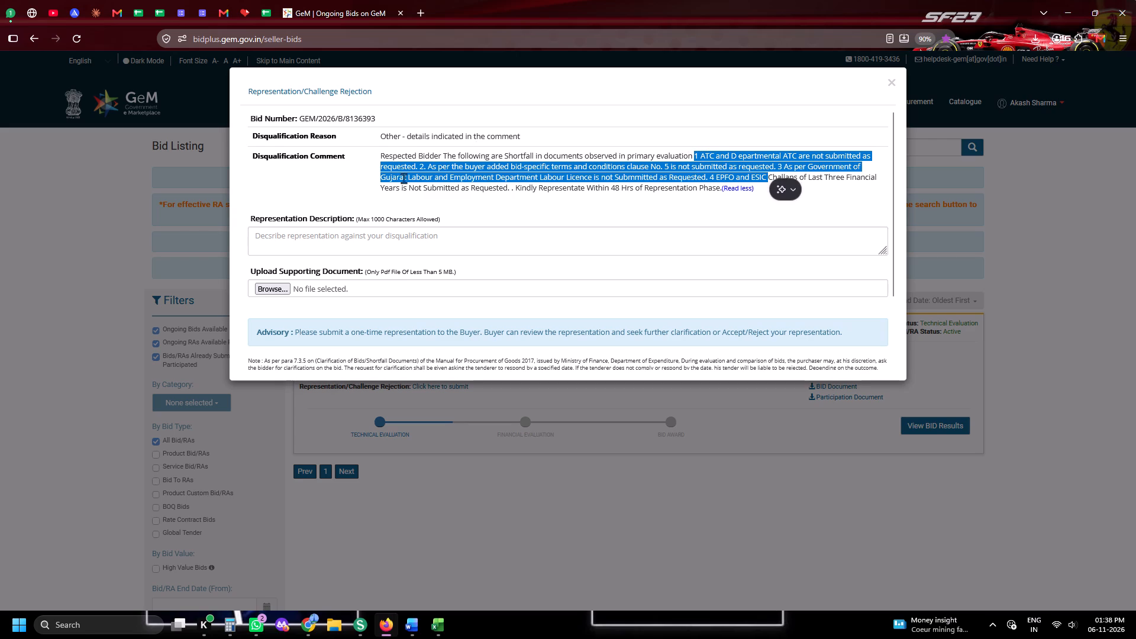
key("ctrl+c")
left_click(268, 8)
left_click(285, 304)
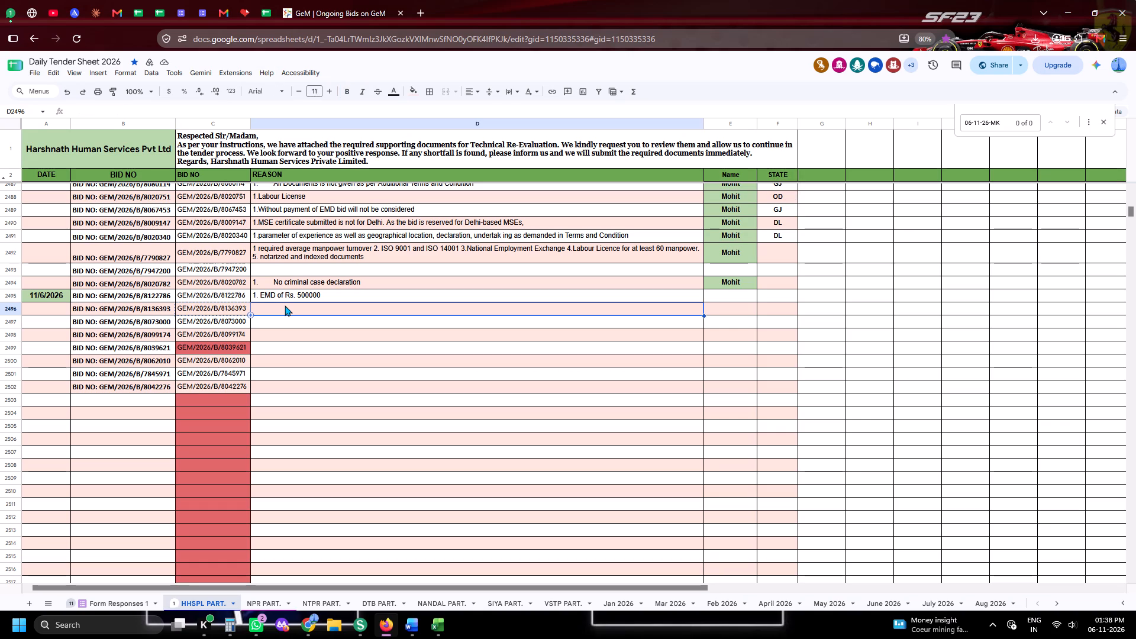
type("1.")
key("ctrl+v")
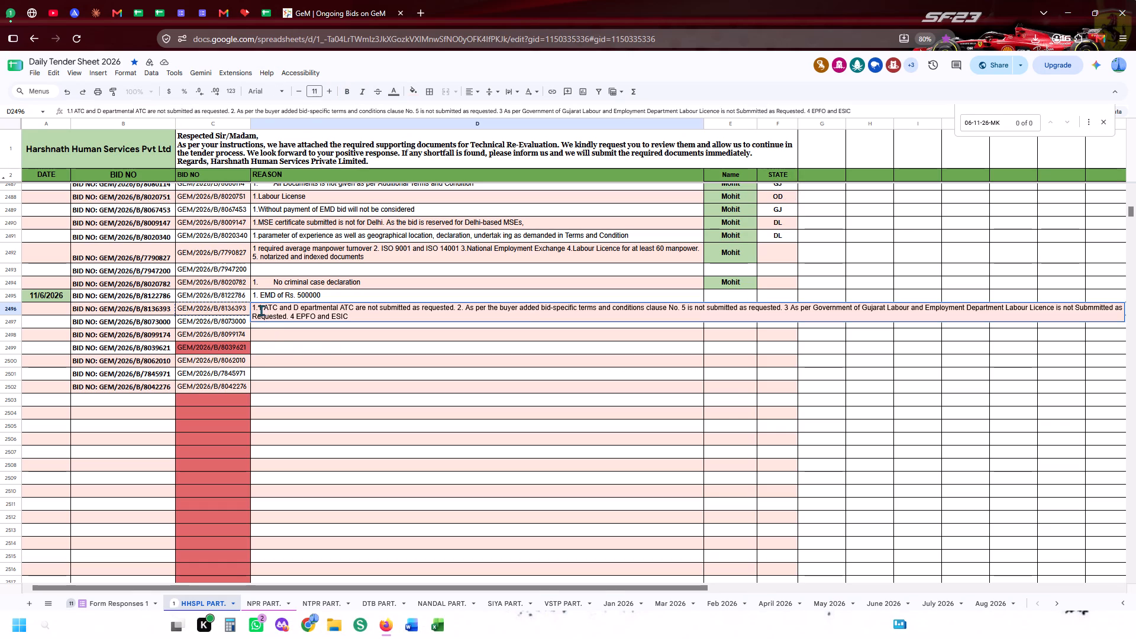
Remove the duplicated number in bid 8136393's REASON entry so the text starts with "1. ATC".
left_click(261, 310)
key("Right")
key("BackSpace")
key("BackSpace")
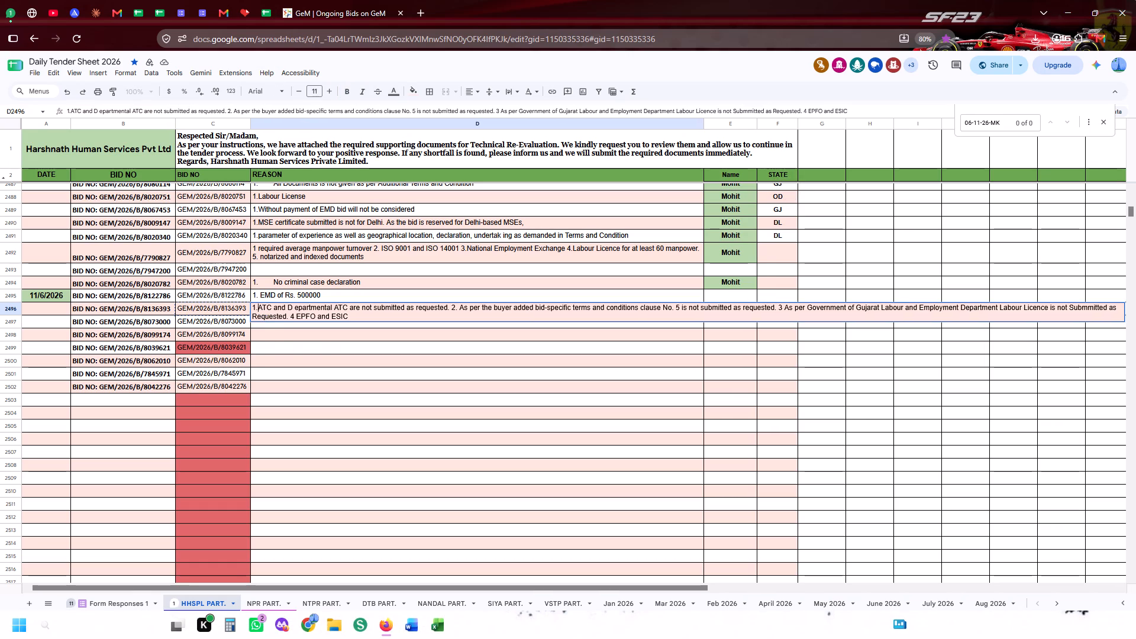
key("BackSpace")
type(".")
key("space")
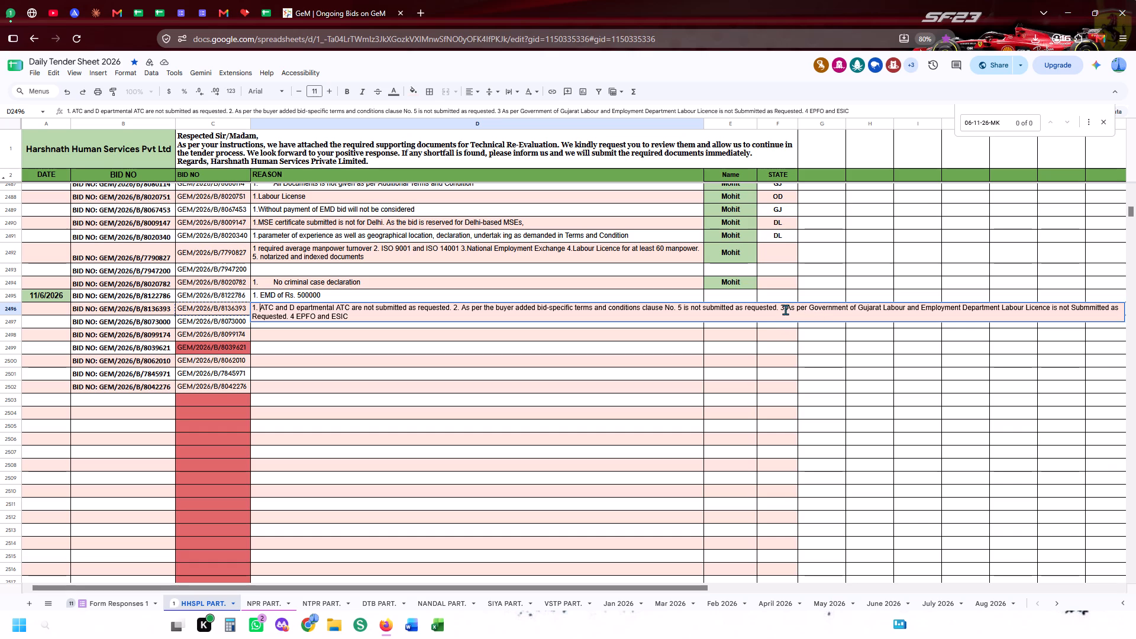
left_click(671, 402)
Attach undertaking-labour-licence.pdf from the Undertakings folder as the supporting document for bid GEM/2026/B/8136393's representation on GeM.
left_click(327, 0)
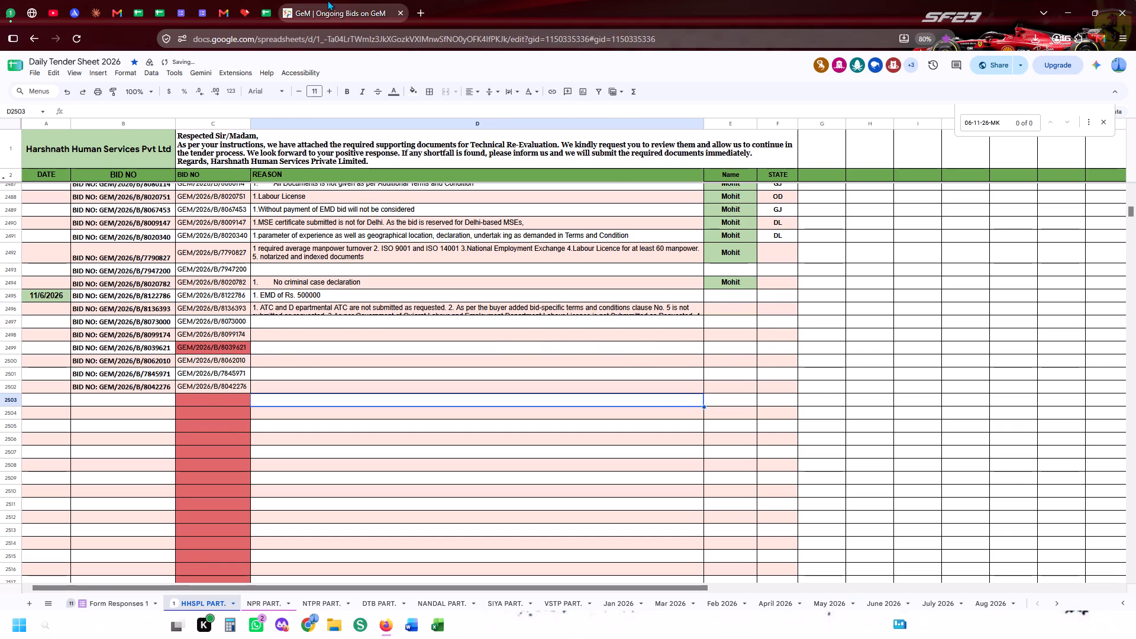
left_click(273, 291)
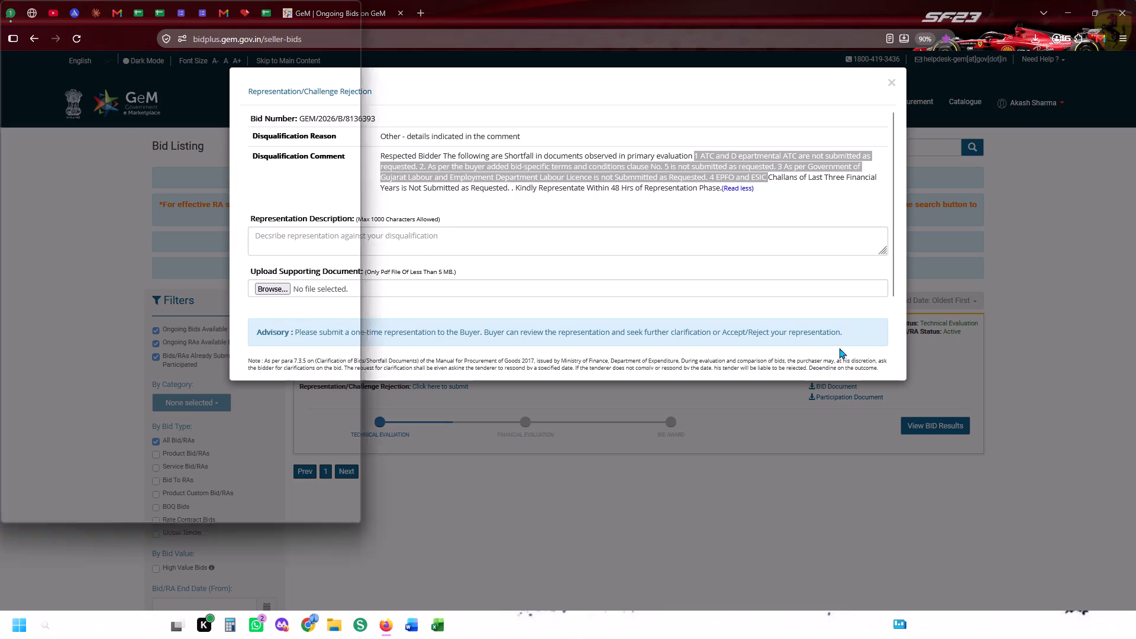
scroll(853, 292, "up", 3)
left_click(851, 315)
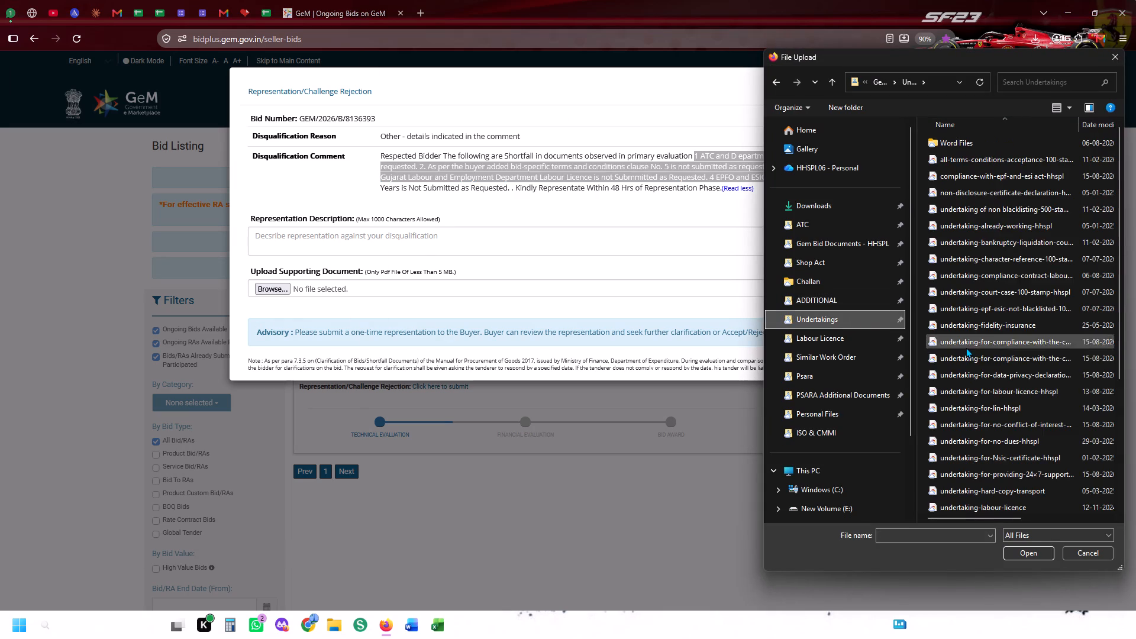
scroll(985, 363, "down", 2)
double_click(979, 382)
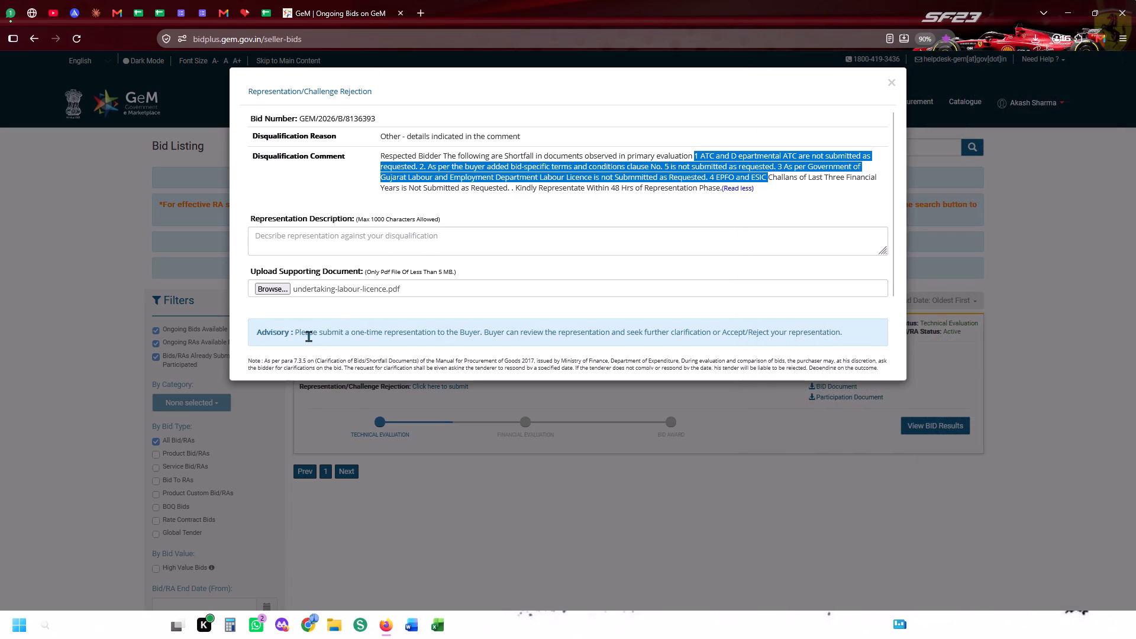
Fill the representation description with the saved "Respected Sir/Madam" text from the clipboard history and submit bid 8136393's representation.
left_click(337, 250)
key("super+v")
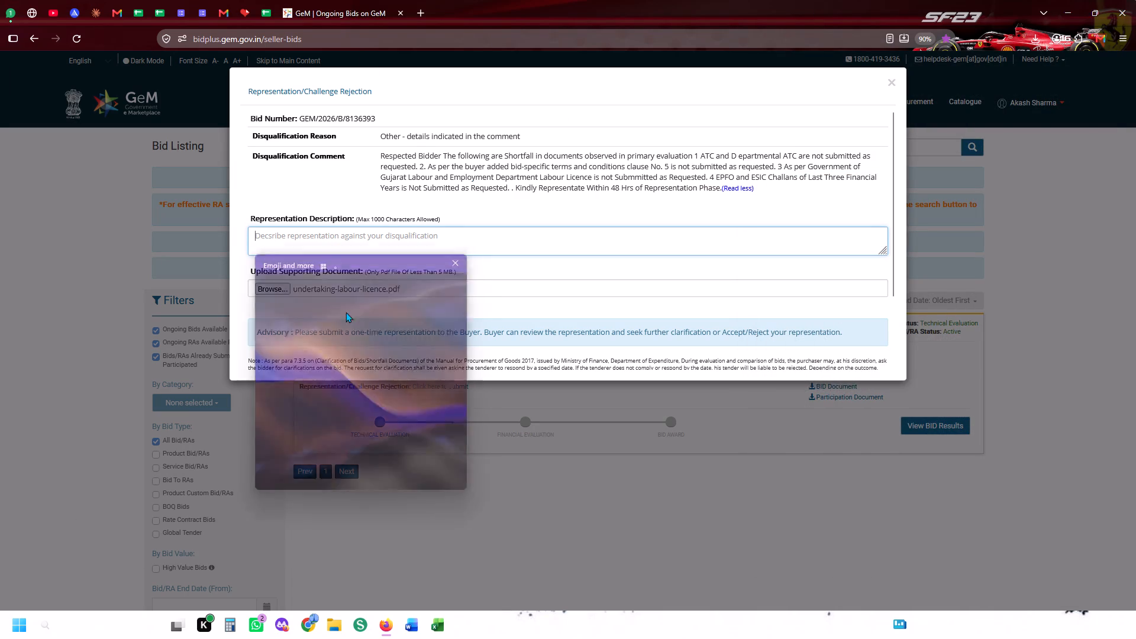
left_click(444, 305)
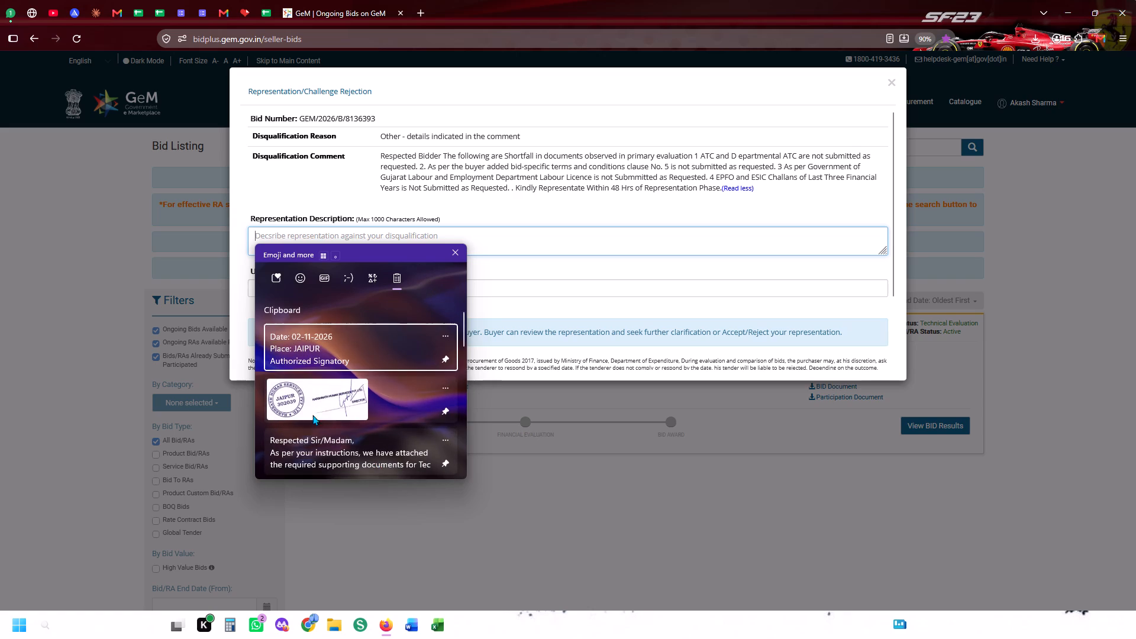
left_click(312, 443)
key("ctrl+v")
scroll(337, 348, "down", 6)
left_click(317, 346)
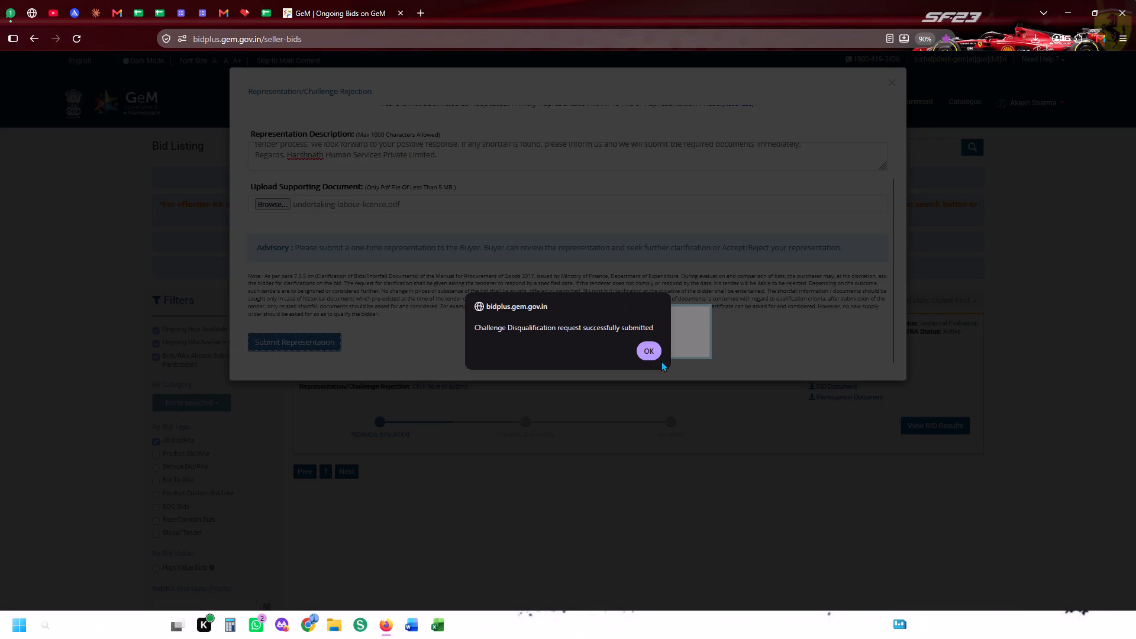
left_click(648, 353)
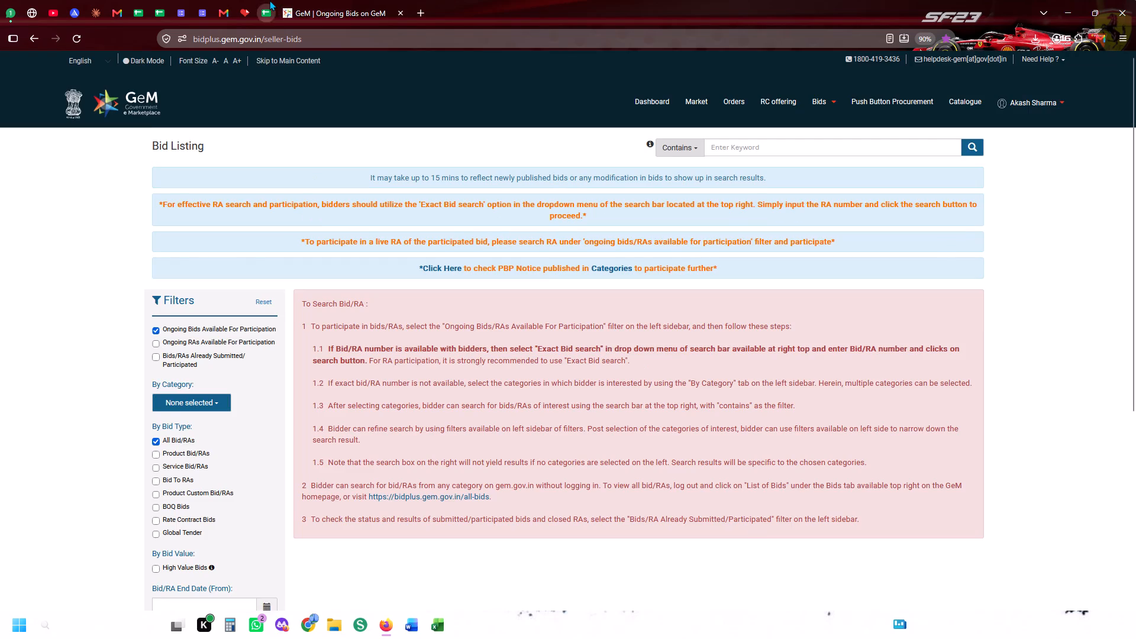
Copy bid number GEM/2026/B/8073000 from the HHSPL PART. sheet and look it up on GeM using Exact Bid Search.
left_click(267, 0)
left_click(244, 325)
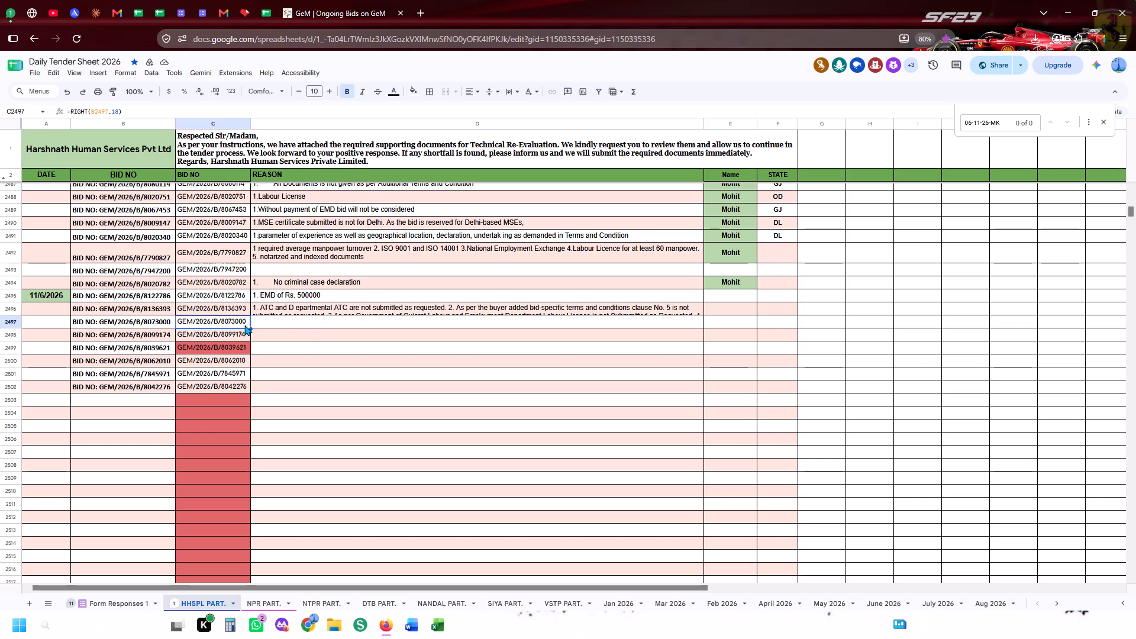
key("ctrl+c")
key("ctrl+c")
key("ctrl+c")
left_click(302, 0)
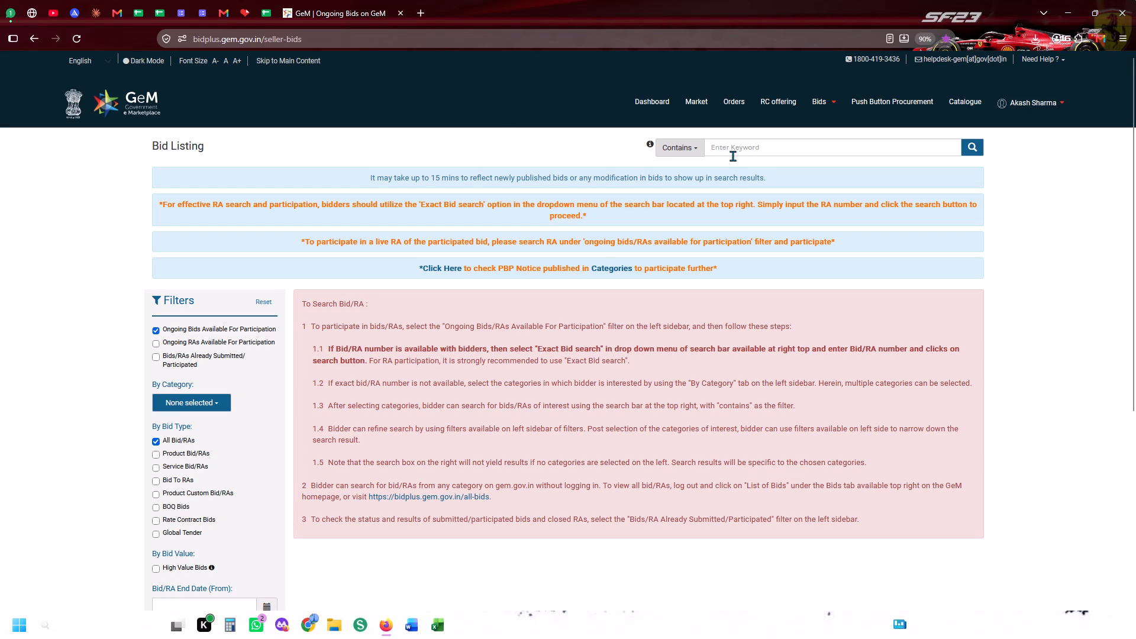
left_click(732, 156)
key("ctrl+v")
left_click(684, 141)
left_click(693, 216)
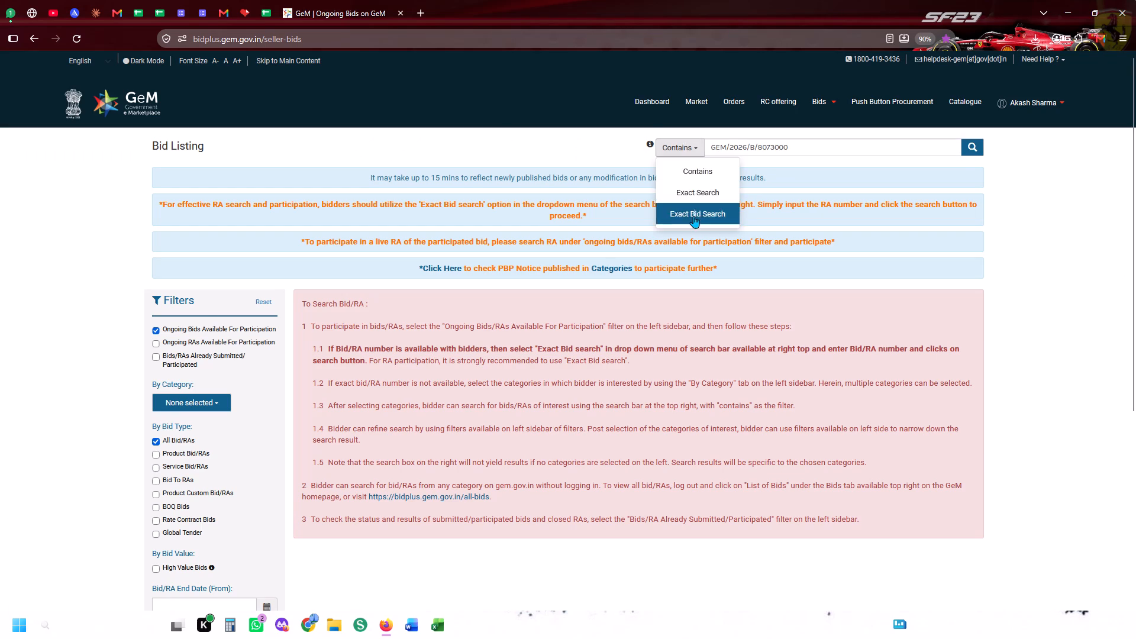
left_click(971, 145)
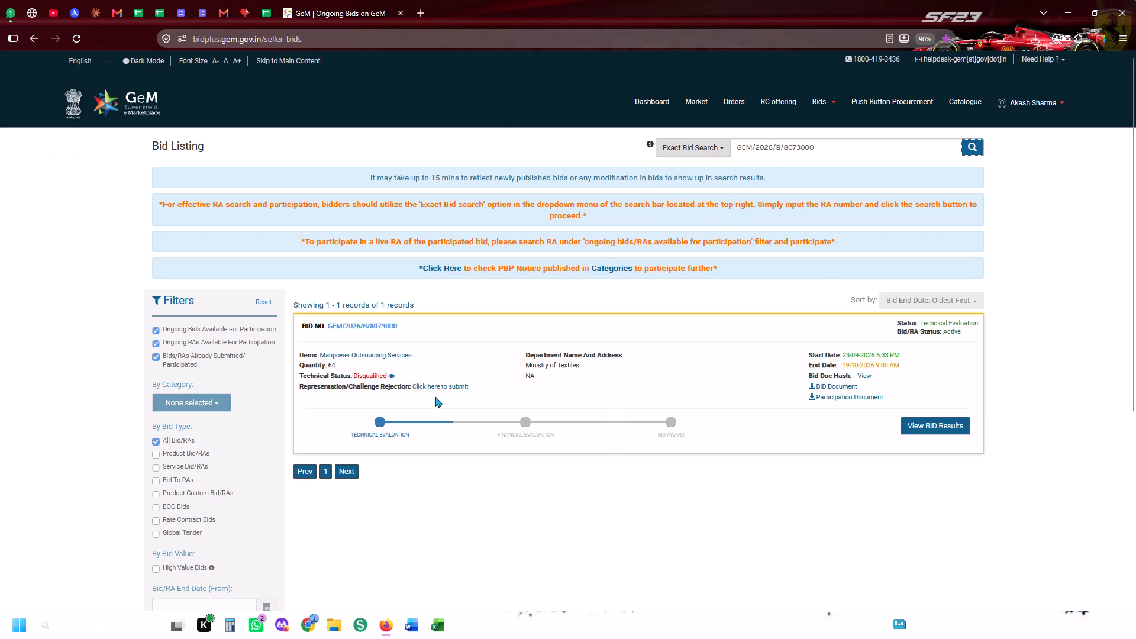
View the full disqualification comment in bid GEM/2026/B/8073000's Representation/Challenge Rejection form, then close the form.
left_click(441, 392)
left_click(442, 388)
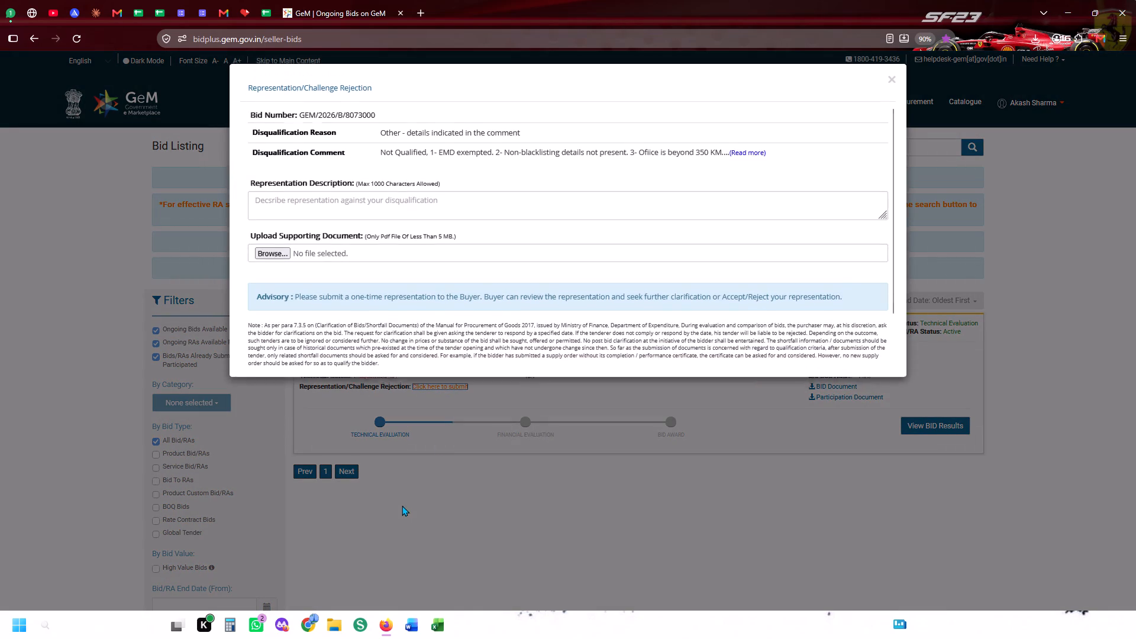
scroll(481, 250, "up", 2)
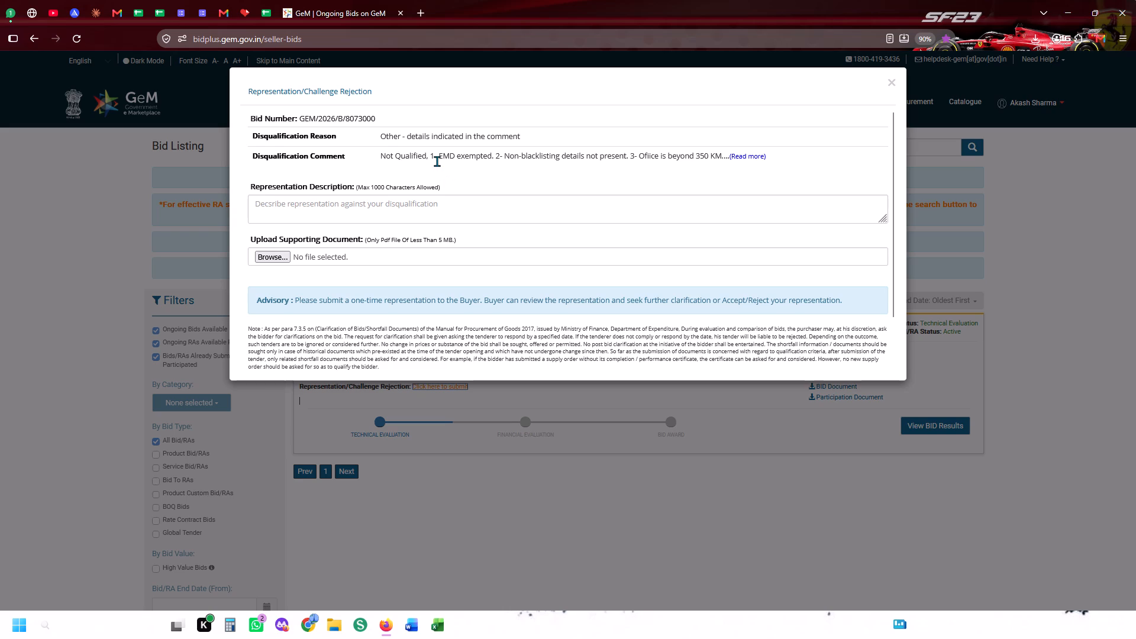
left_click(763, 157)
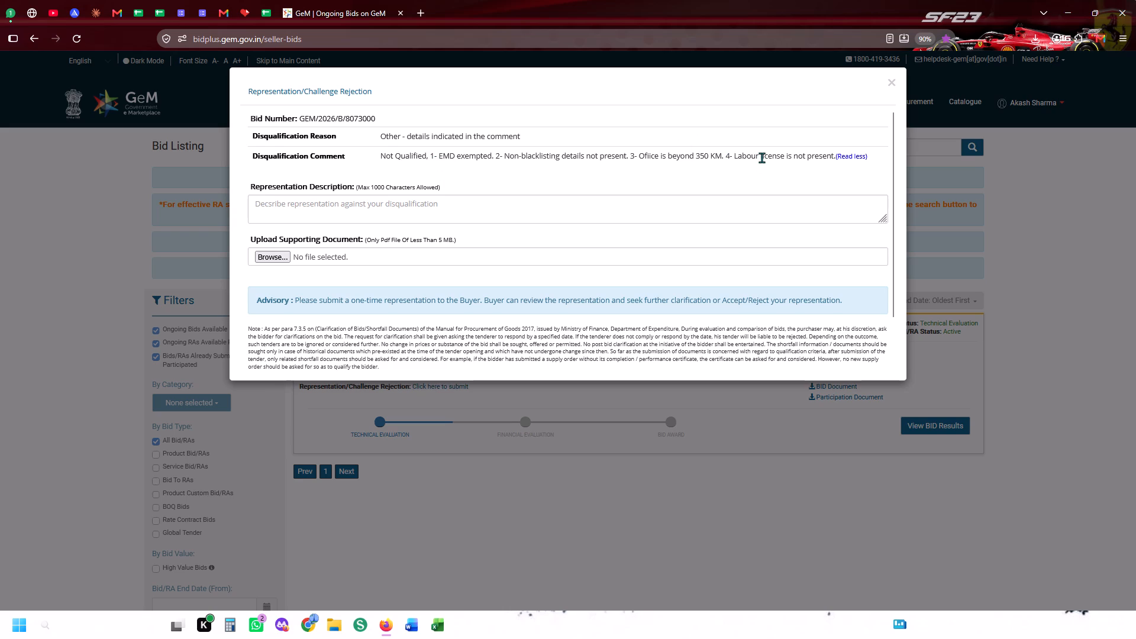
left_click(745, 408)
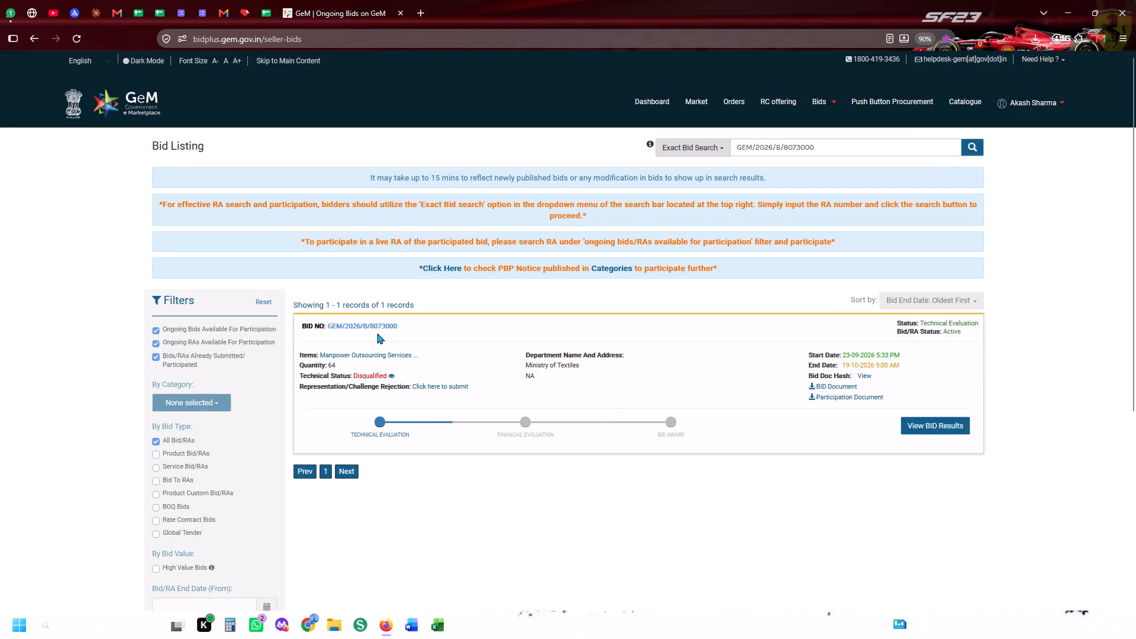
Open the bid document of GEM/2026/B/8073000 from its listing.
left_click(374, 332)
left_click(372, 324)
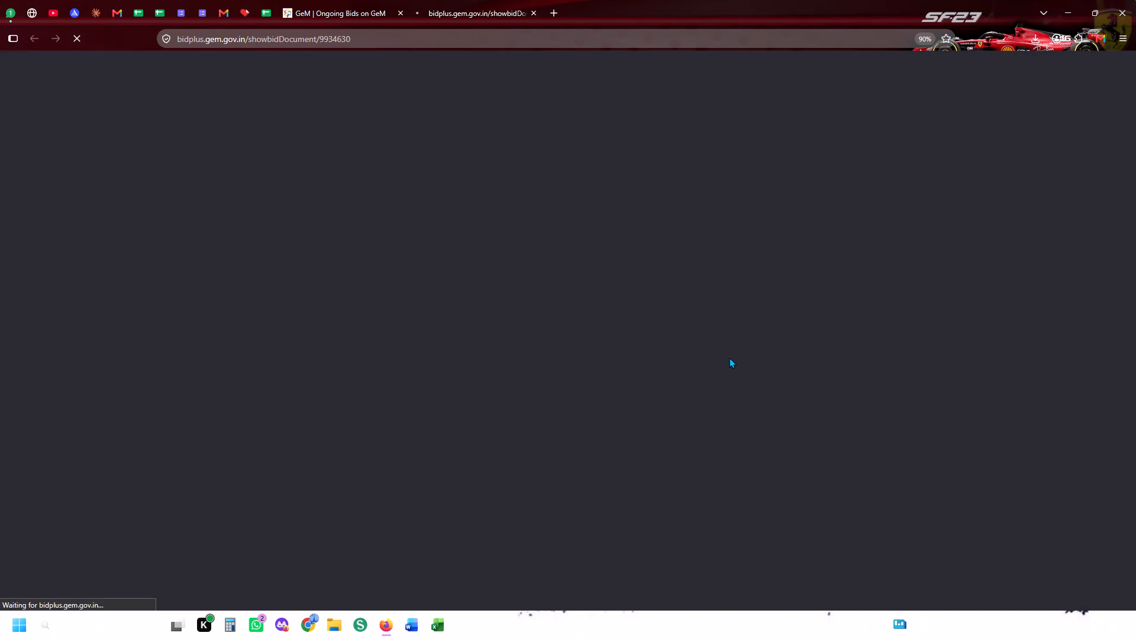
Enter GJ as the STATE for bid GEM/2026/B/8136393 in the HHSPL PART. sheet.
left_click(260, 5)
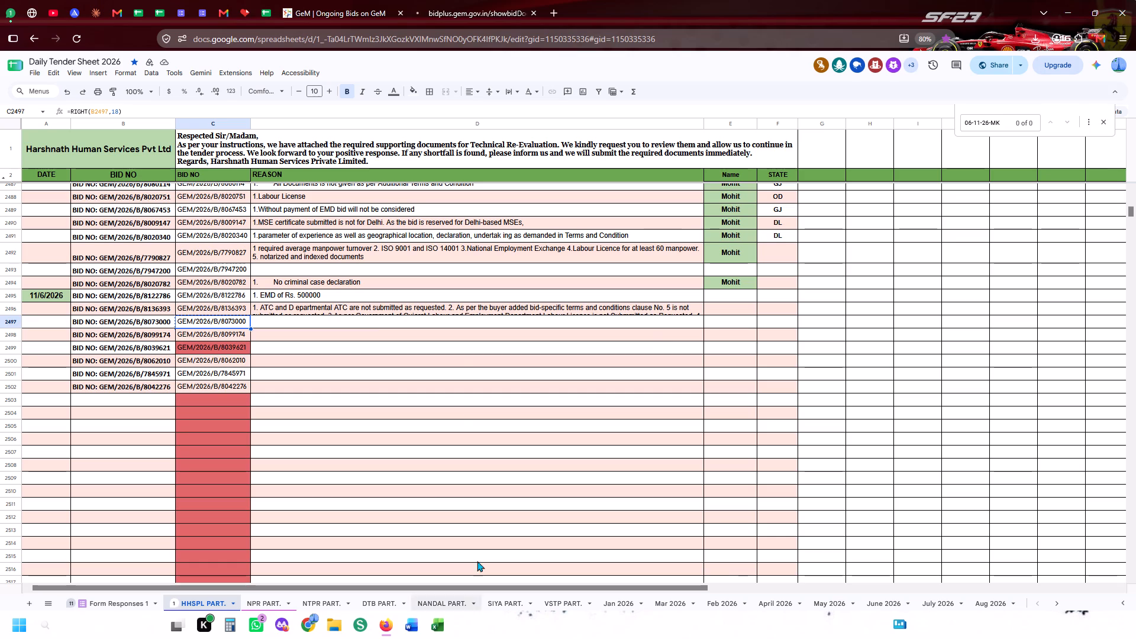
left_click(758, 310)
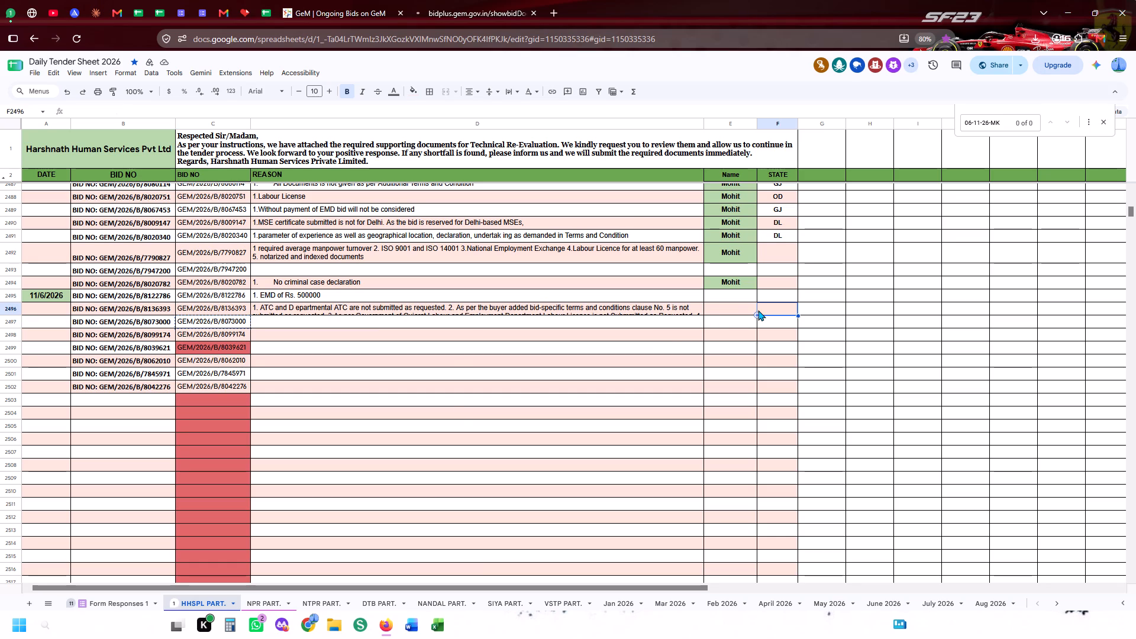
type("GJ")
key("Tab")
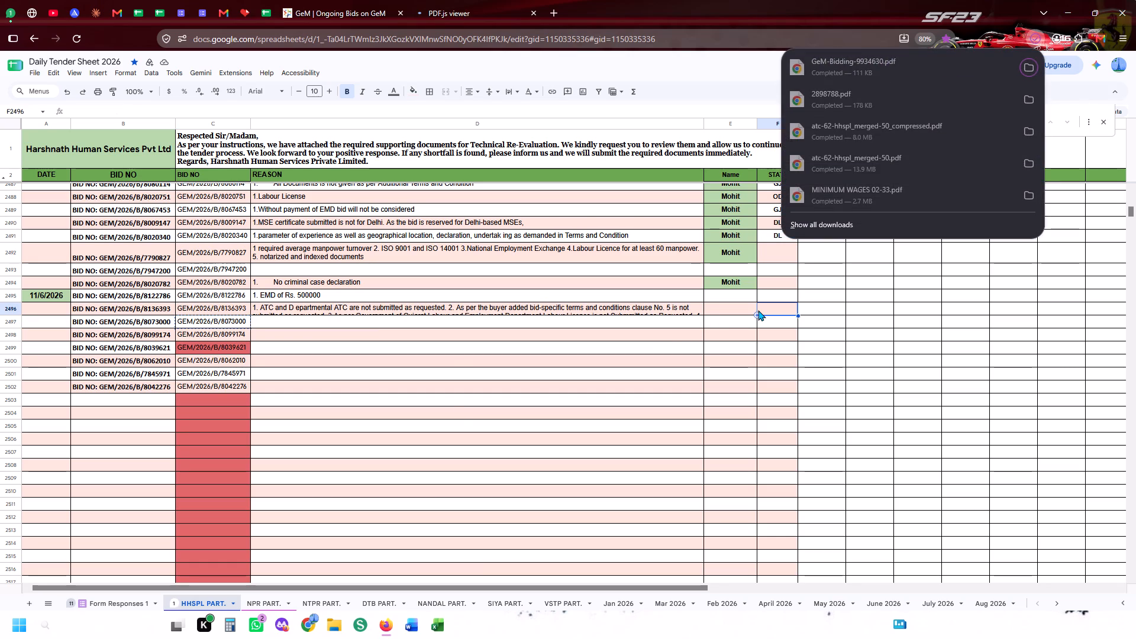
left_click(758, 310)
type("GJ")
key("Tab")
Look through the GeM-Bidding-9934630.pdf bid document down to the consignee table to examine the work location.
left_click(446, 0)
left_click(368, 0)
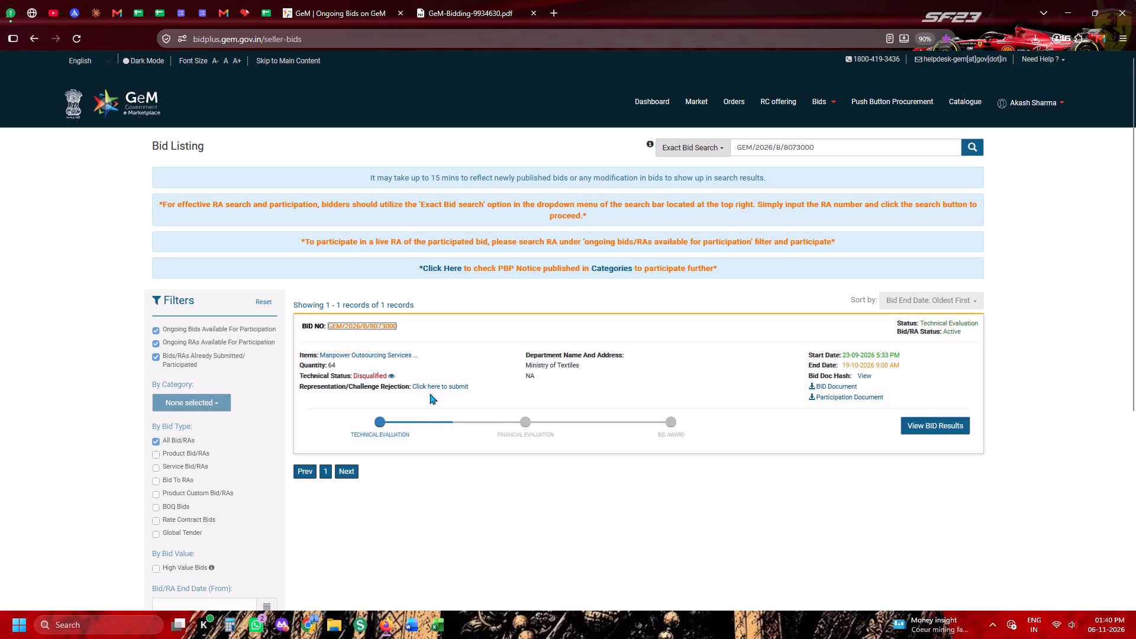
left_click(483, 0)
scroll(686, 530, "down", 20)
scroll(686, 530, "down", 5)
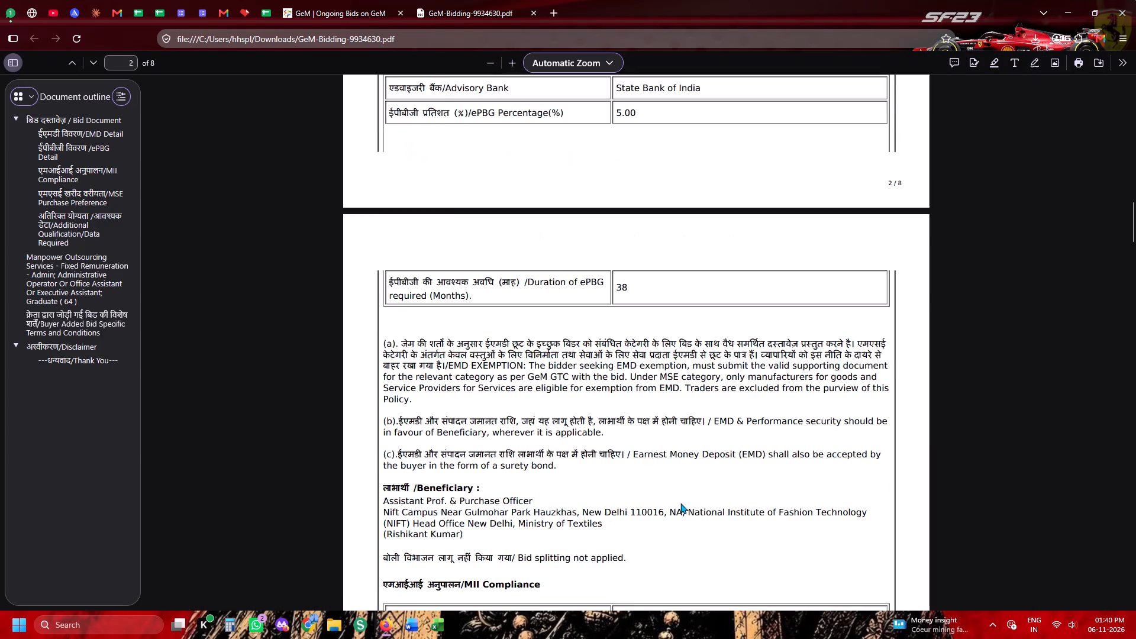
scroll(680, 503, "down", 20)
scroll(680, 503, "down", 7)
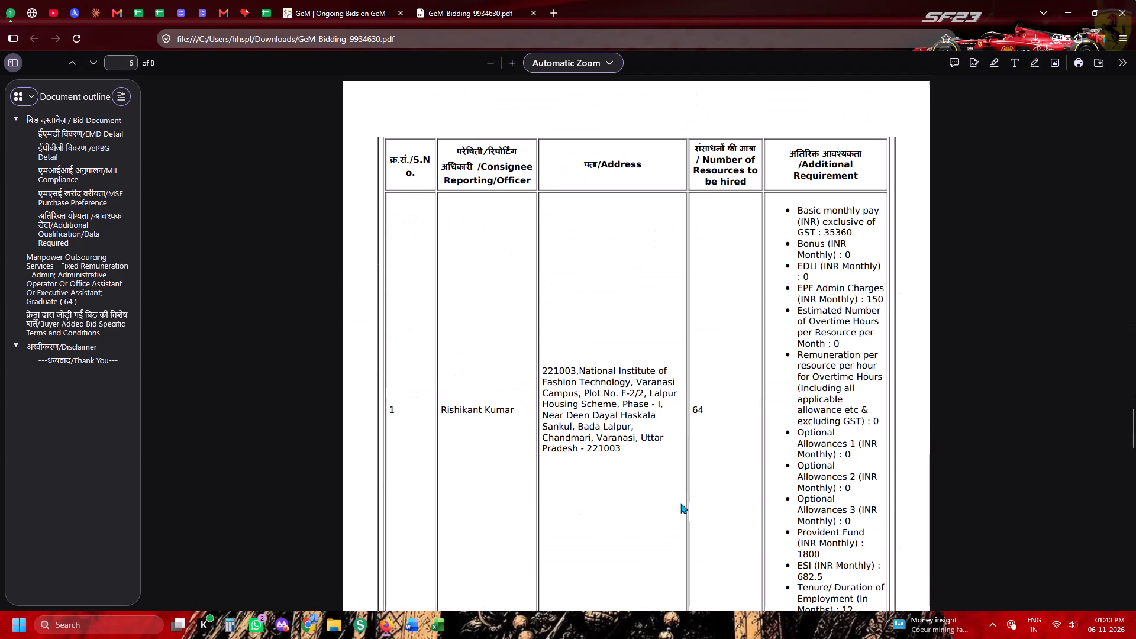
Start a PDF merge in iLovePDF with undertaking-labour-licence.pdf from the Undertakings folder as its first file.
left_click(316, 0)
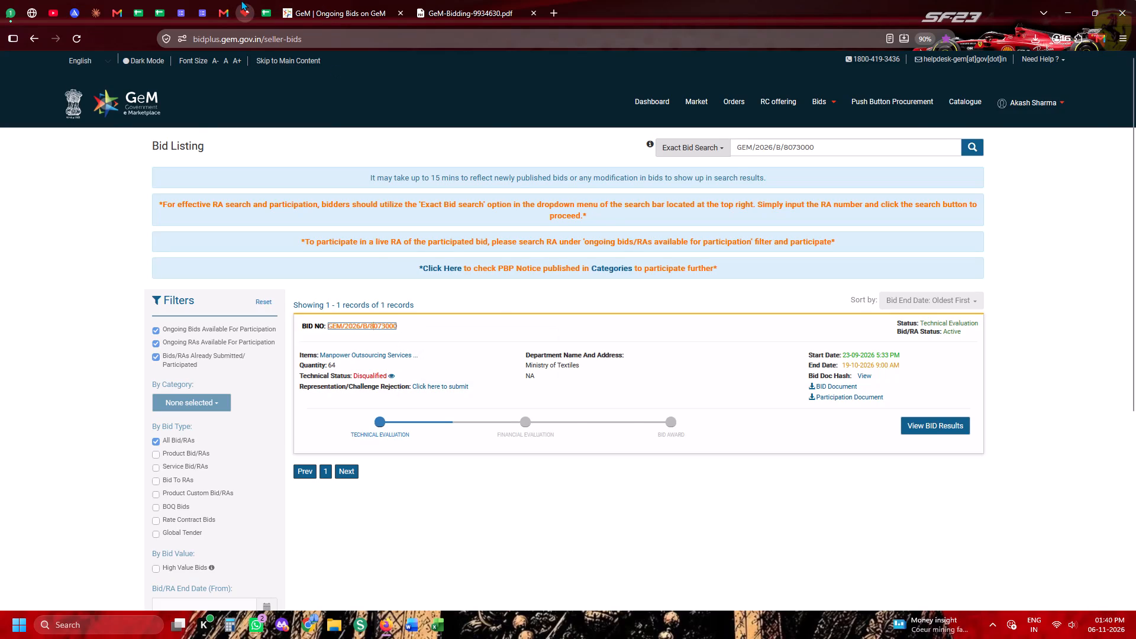
left_click(241, 0)
left_click(132, 66)
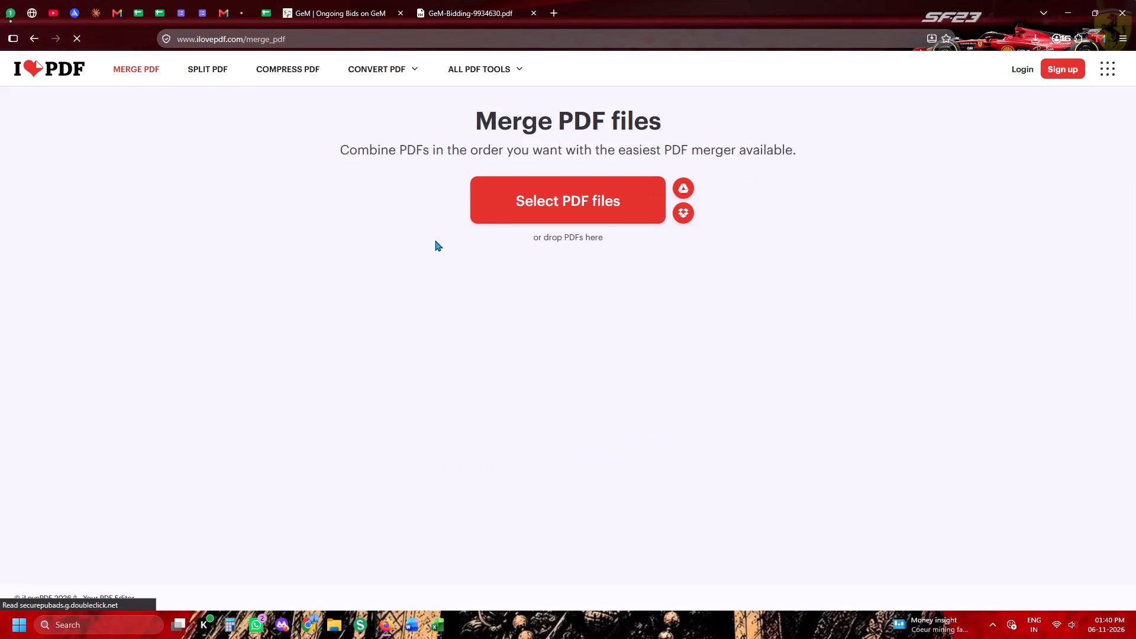
left_click(490, 201)
scroll(808, 379, "up", 3)
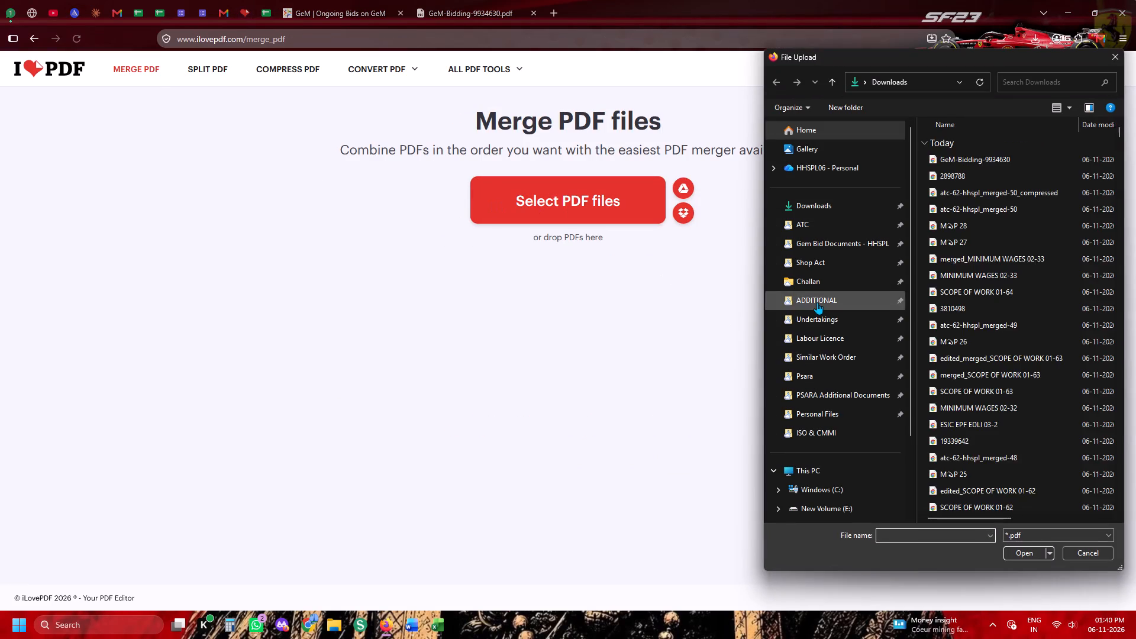
left_click(817, 302)
left_click(824, 317)
scroll(1014, 388, "down", 6)
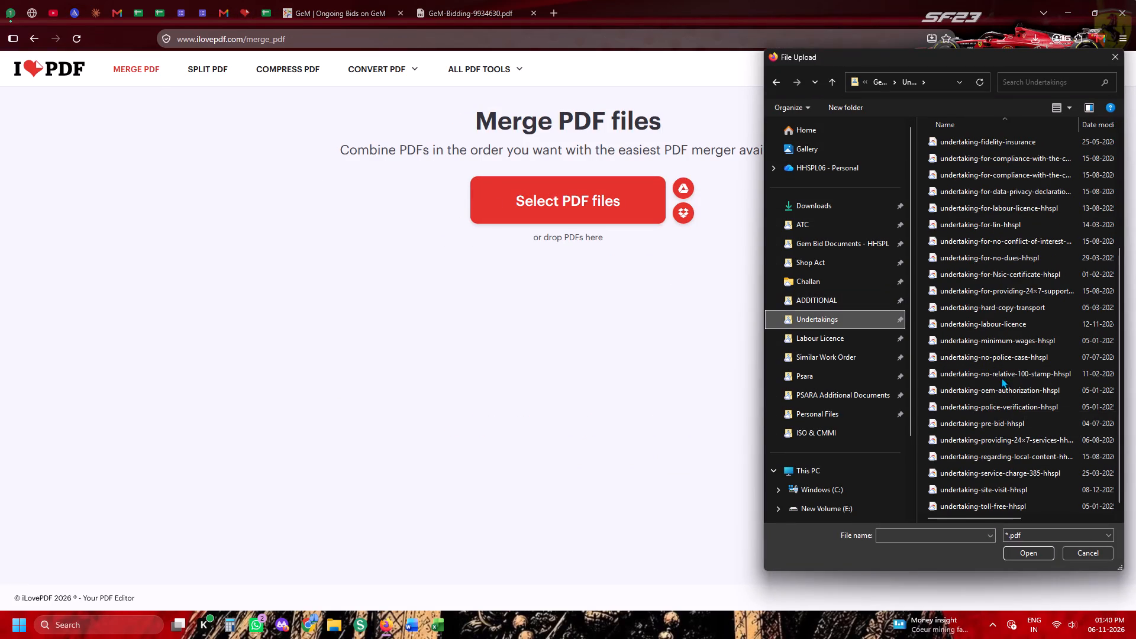
double_click(1001, 327)
Reopen bid GEM/2026/B/8073000's Representation/Challenge Rejection form on GeM and expand its full disqualification comment.
left_click(323, 0)
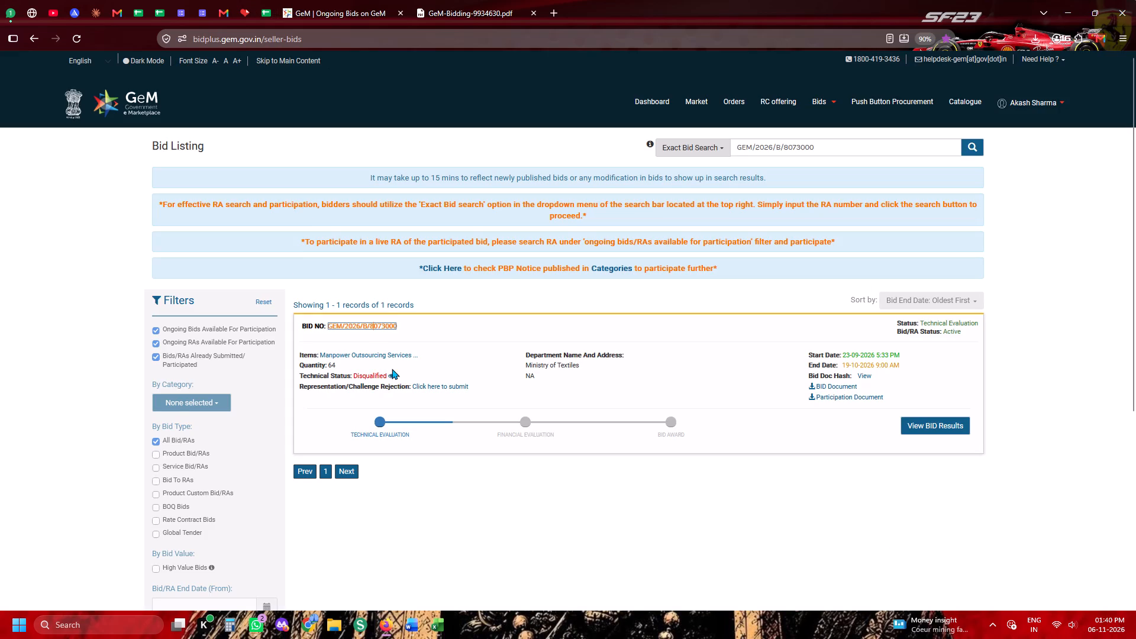
left_click(449, 393)
double_click(449, 391)
left_click(449, 386)
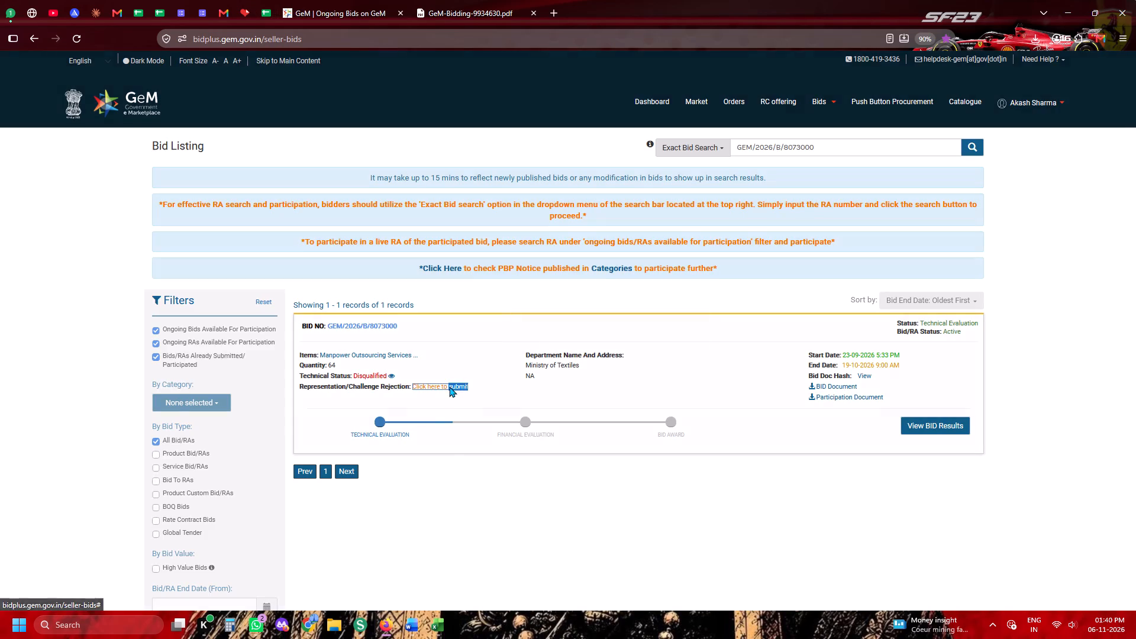
scroll(518, 213, "up", 3)
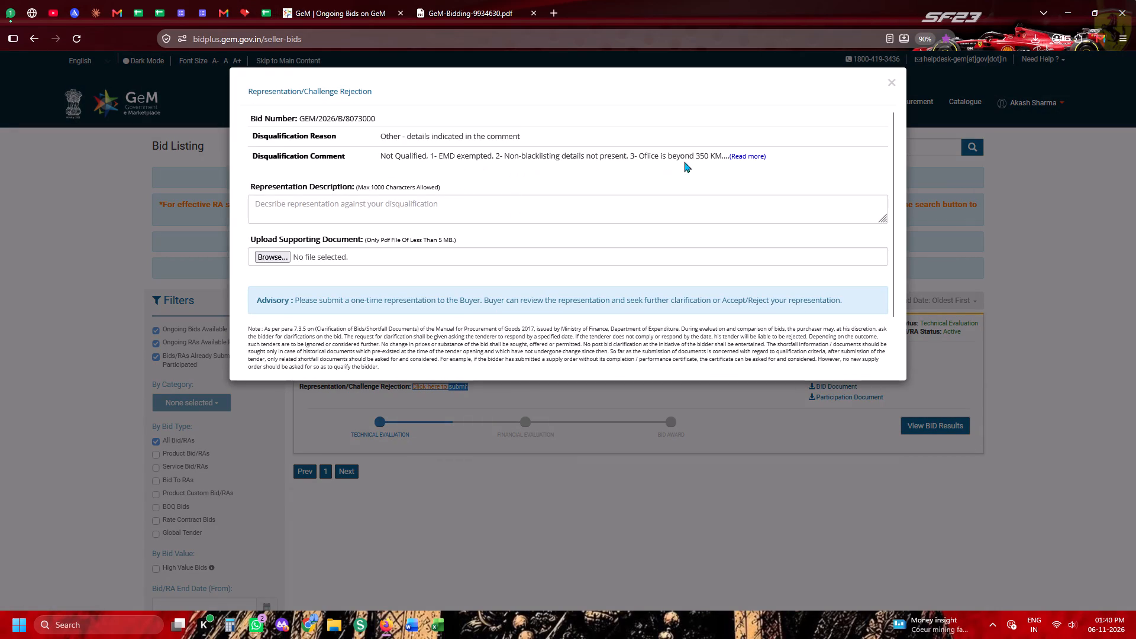
left_click(739, 158)
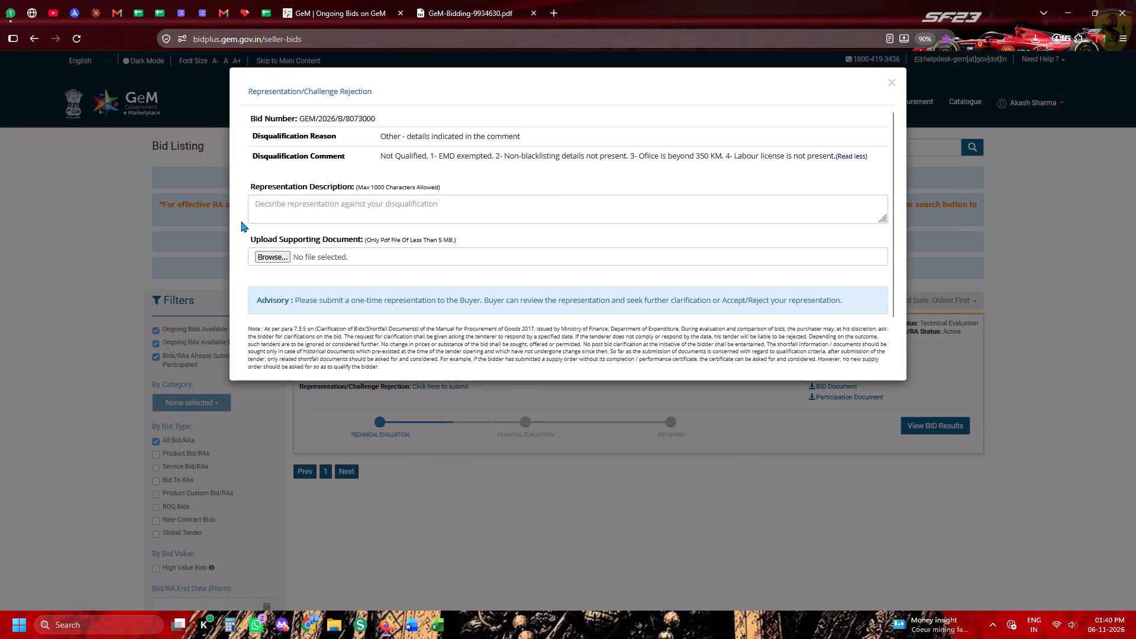
Add emd-exemption-hhspl.pdf from the ADDITIONAL folder to the iLovePDF merge.
left_click(250, 0)
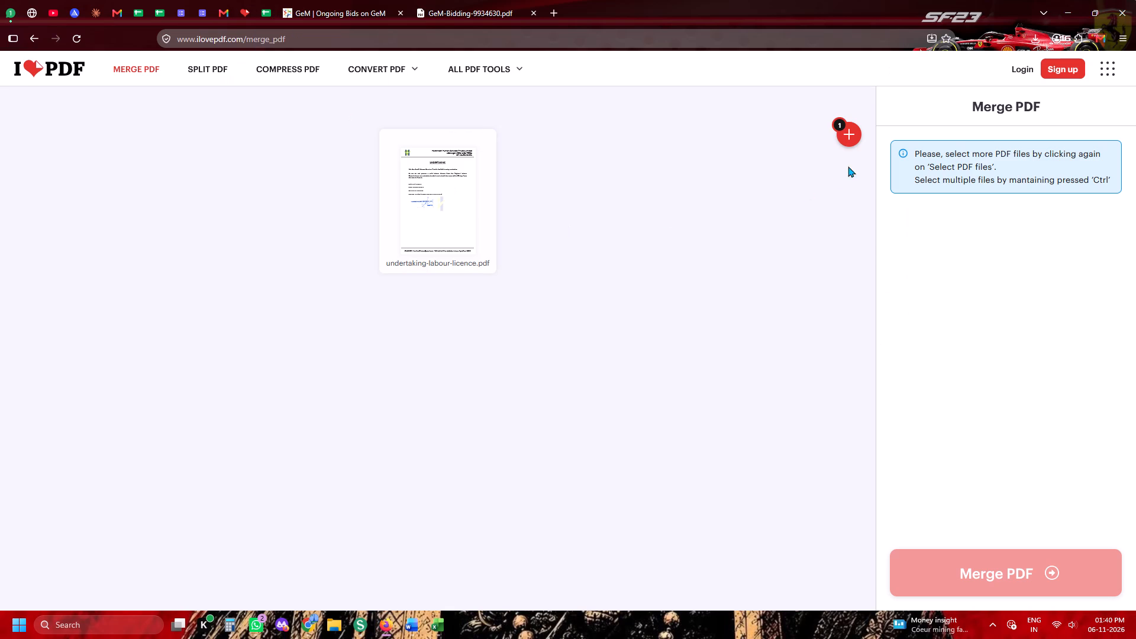
left_click(844, 132)
scroll(837, 234, "up", 7)
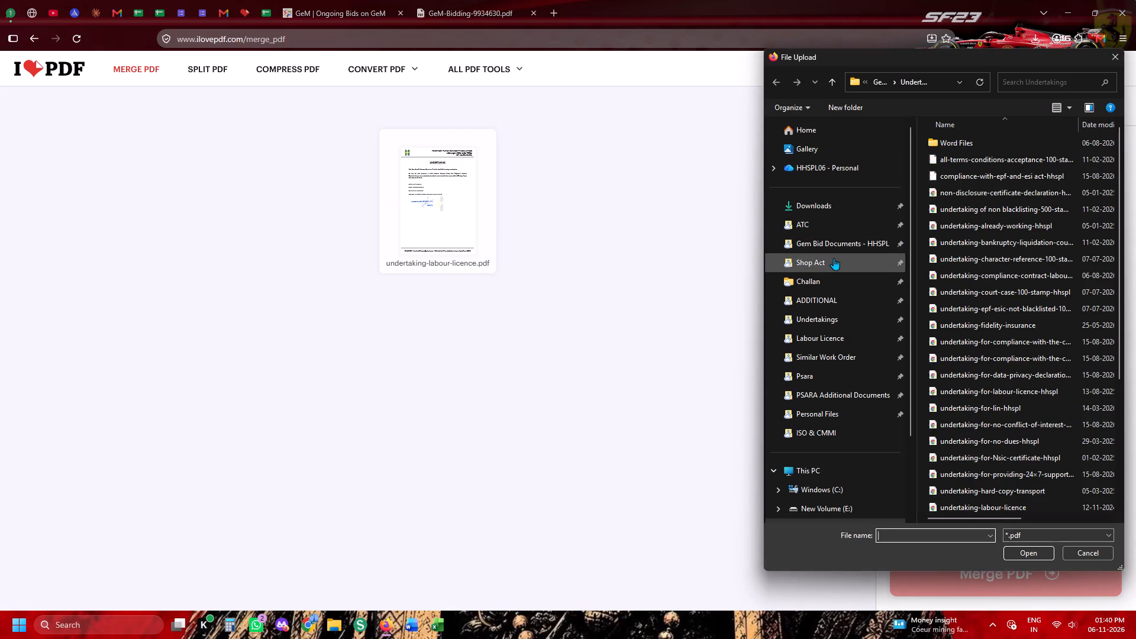
left_click(844, 293)
double_click(953, 185)
Recheck bid 8073000's disqualification comment on GeM for further required documents and return to the iLovePDF merge.
left_click(347, 0)
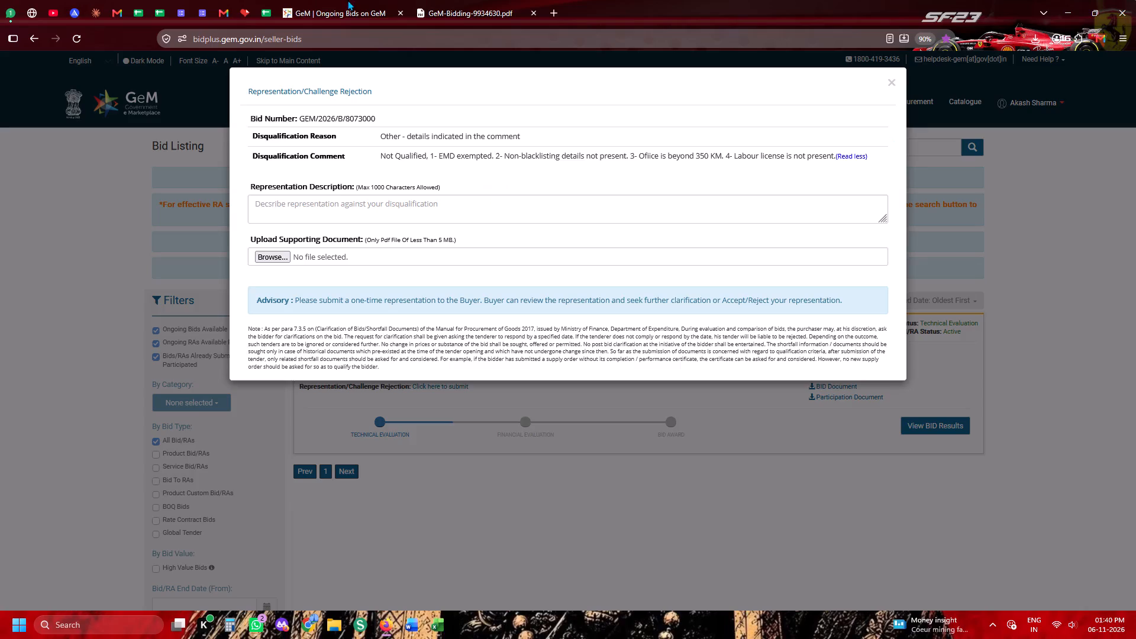
left_click(240, 0)
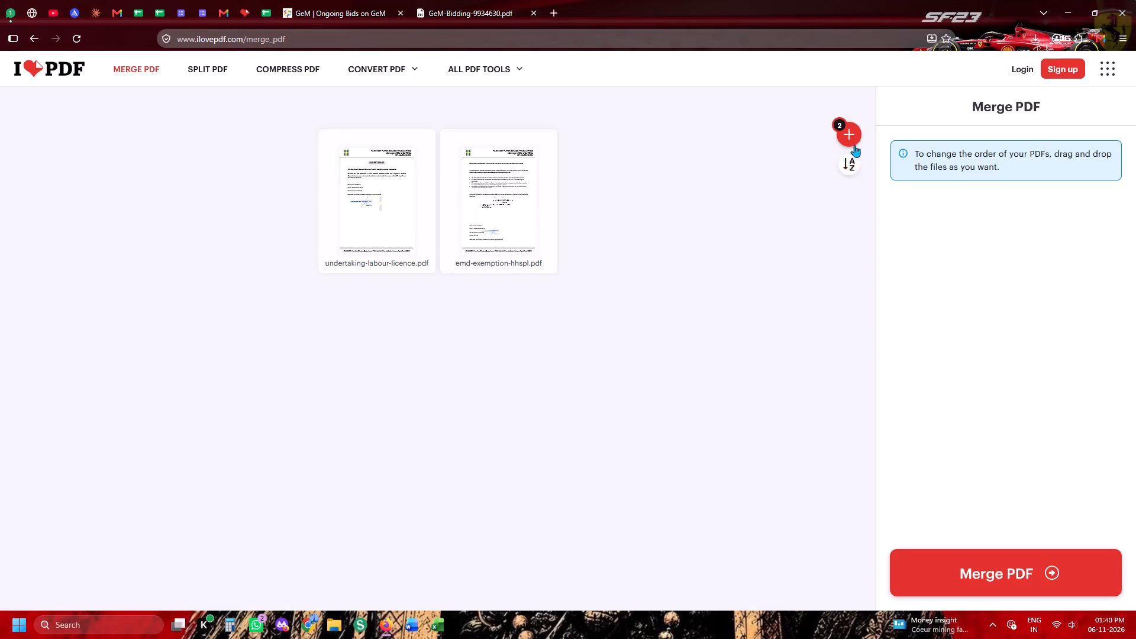
Add the undertaking of non blacklisting on 500 stamp from the Undertakings folder to the iLovePDF merge.
left_click(854, 143)
left_click(852, 137)
scroll(816, 335, "up", 3)
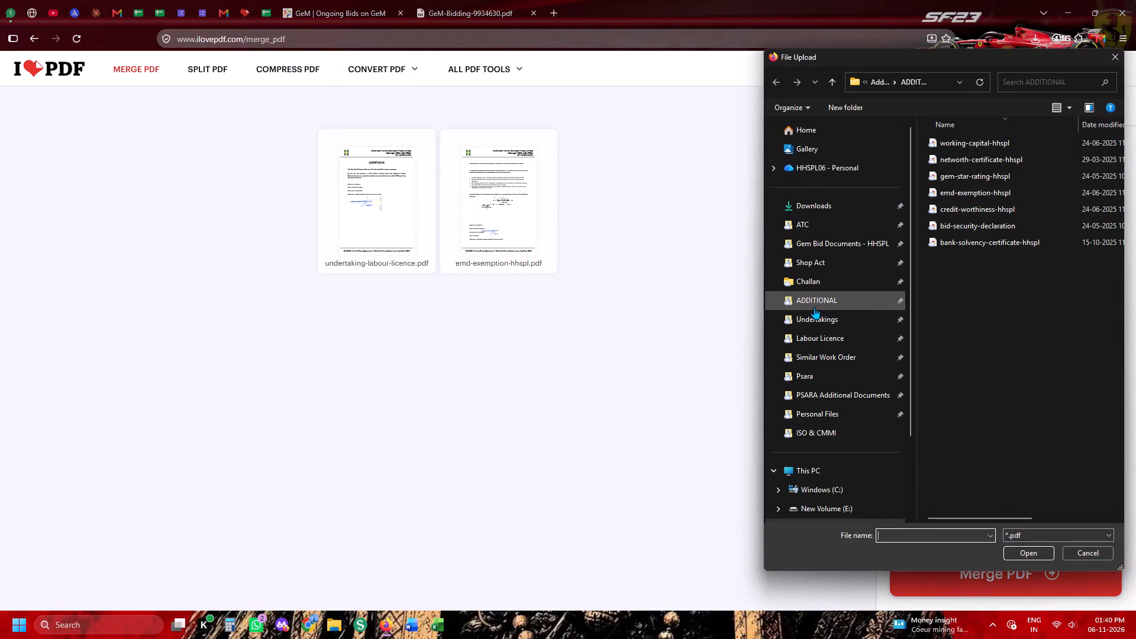
left_click(814, 321)
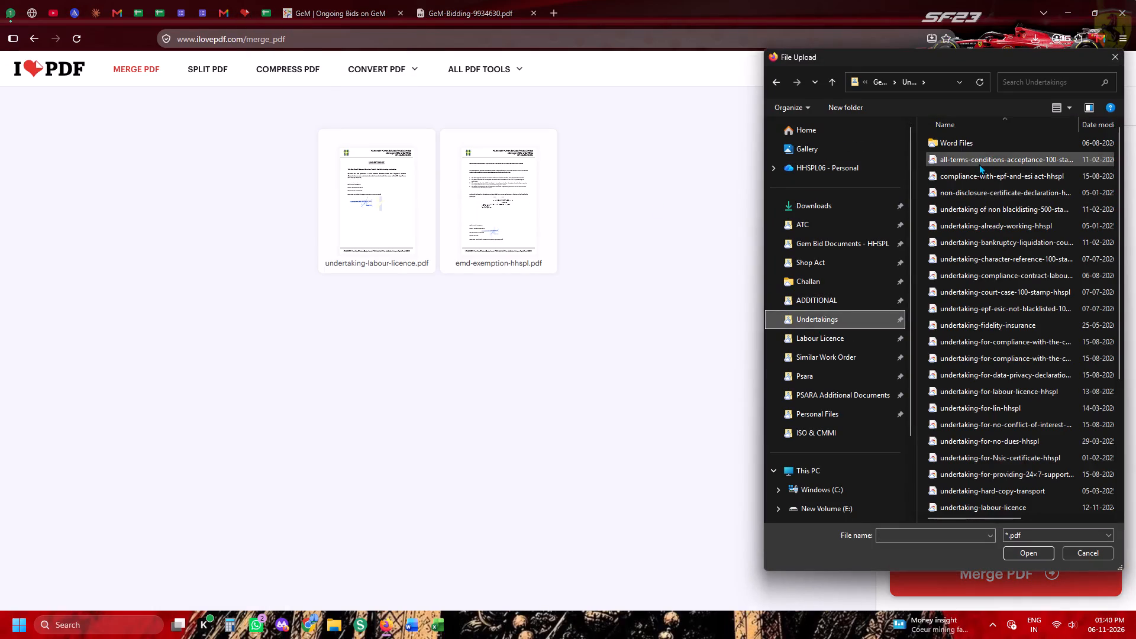
double_click(980, 211)
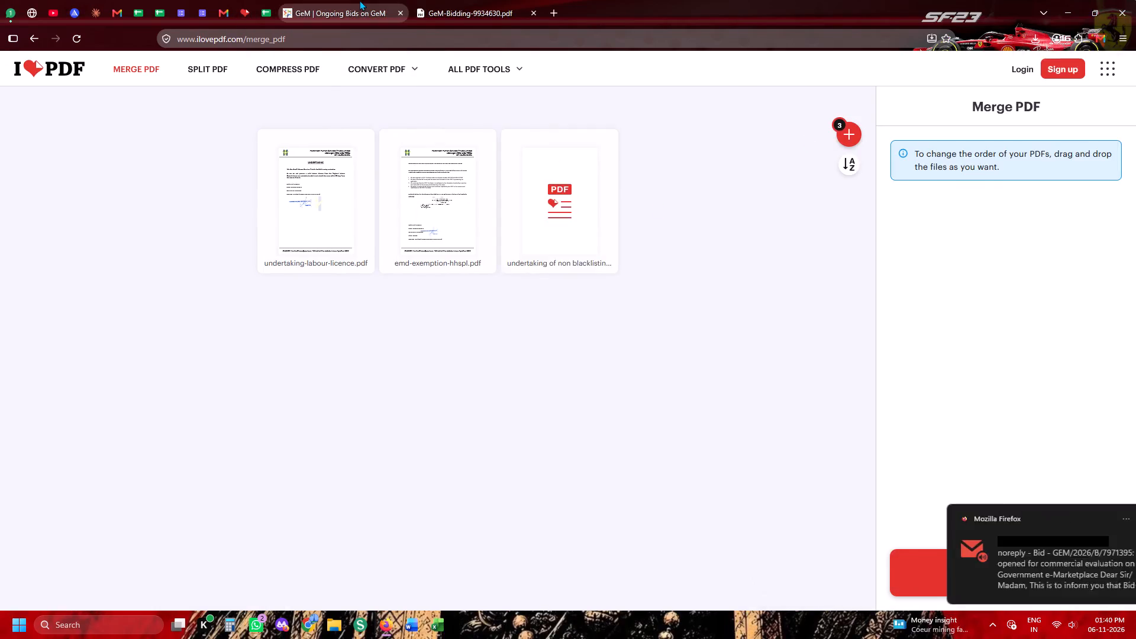
Check the bid's location in GeM-Bidding-9934630.pdf and add up-varanasi-rent-agreement-hhspl.pdf from the Shop Act folder to the merge.
left_click(359, 0)
left_click(458, 0)
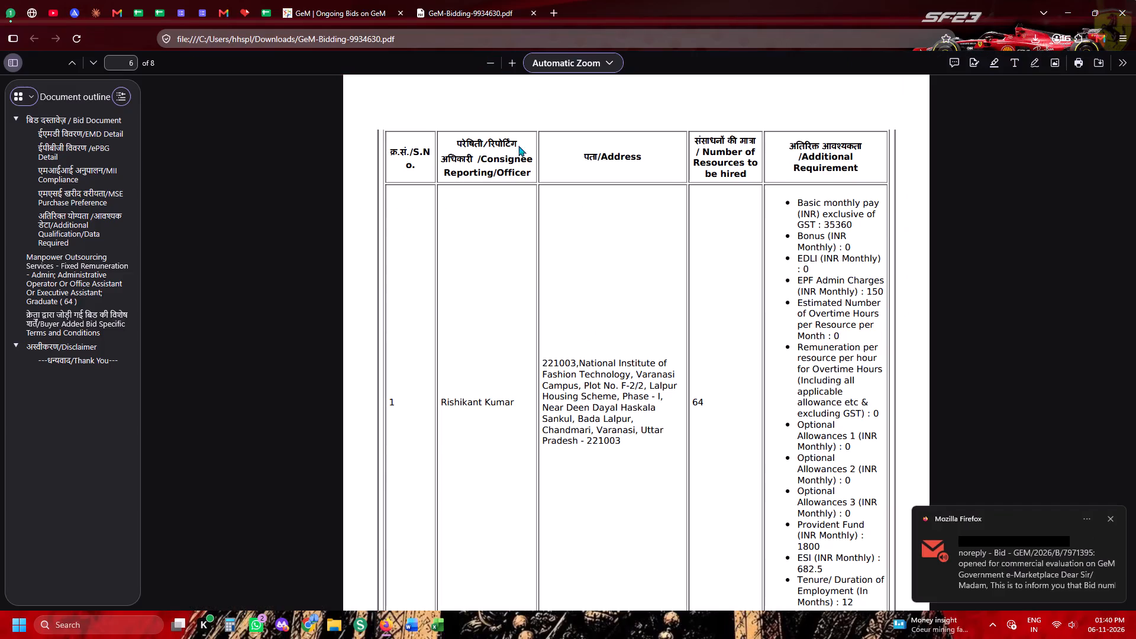
left_click(238, 8)
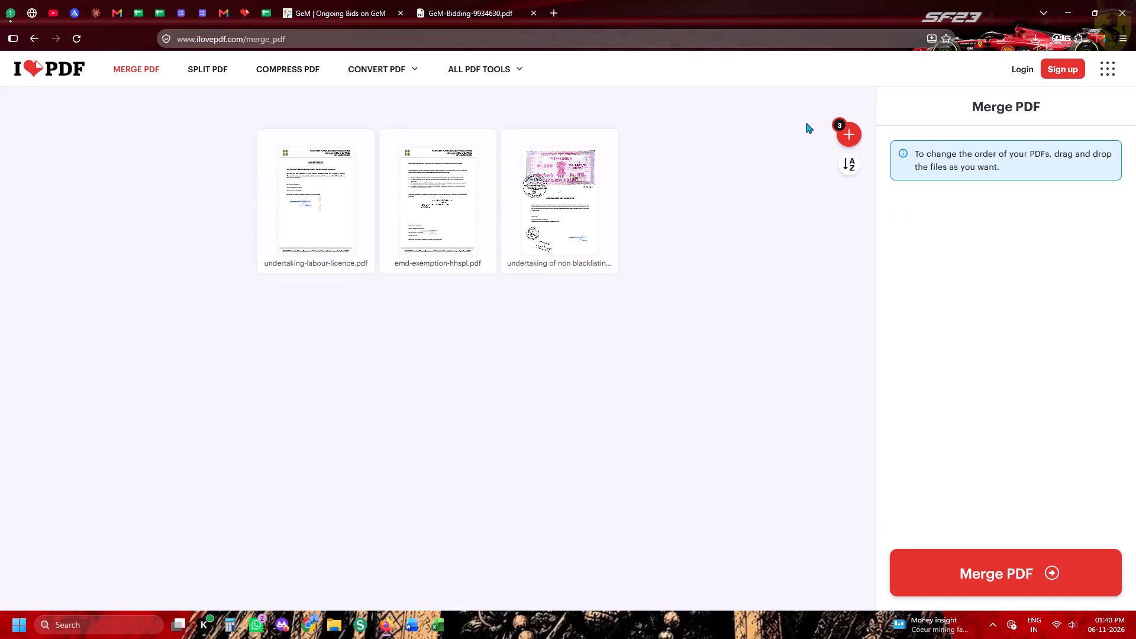
left_click(846, 147)
left_click(847, 137)
scroll(806, 273, "up", 3)
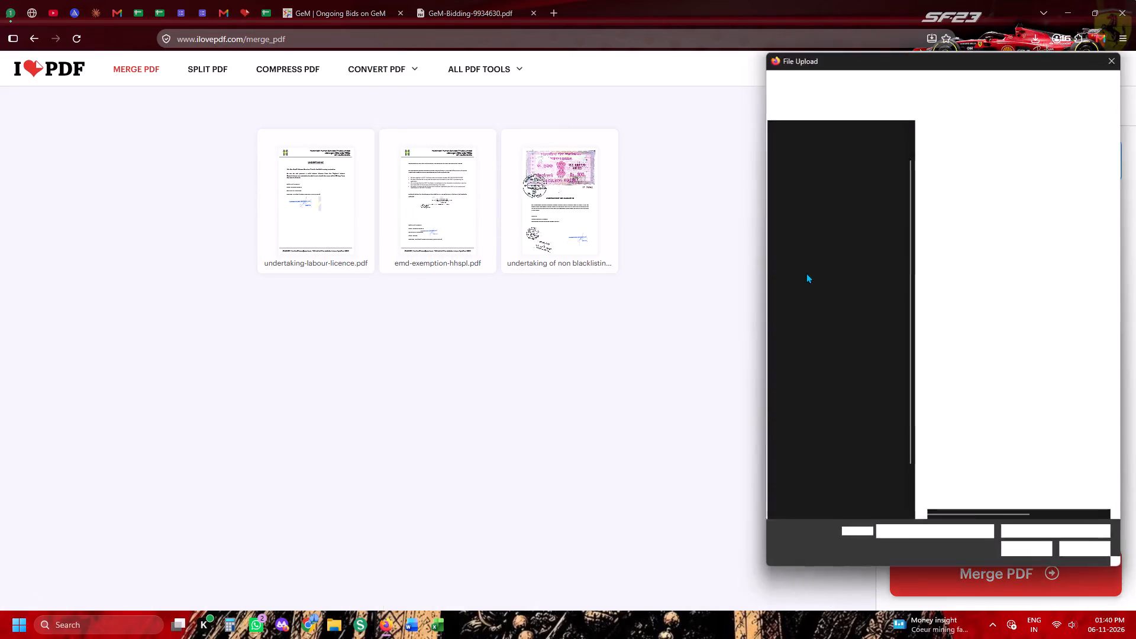
scroll(806, 273, "up", 3)
left_click(809, 268)
scroll(966, 293, "down", 4)
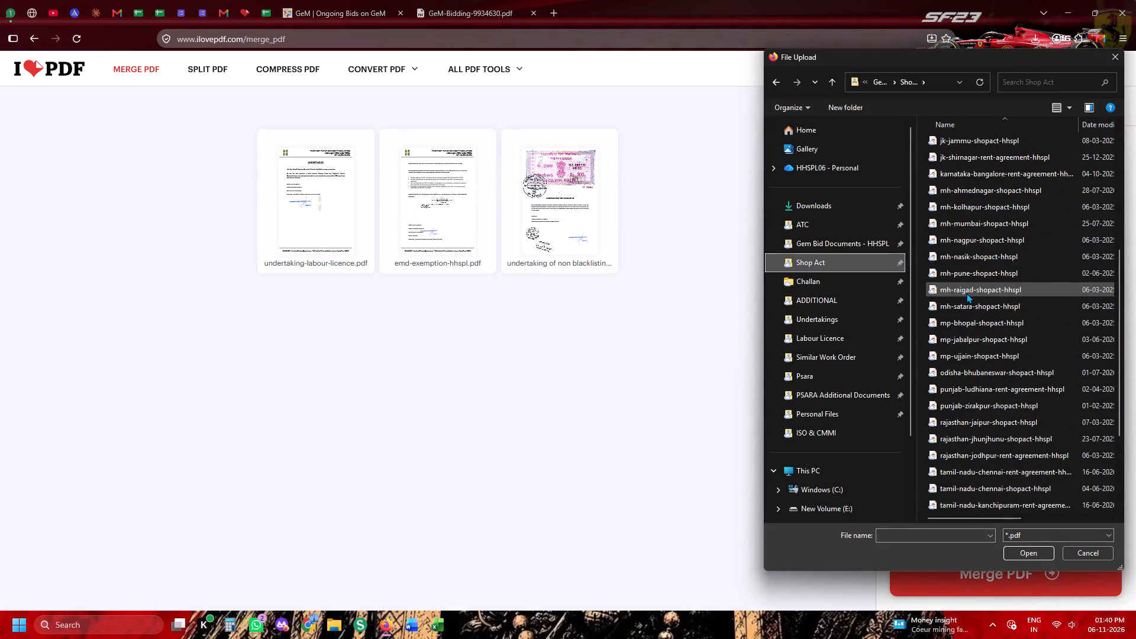
scroll(972, 339, "down", 2)
double_click(974, 488)
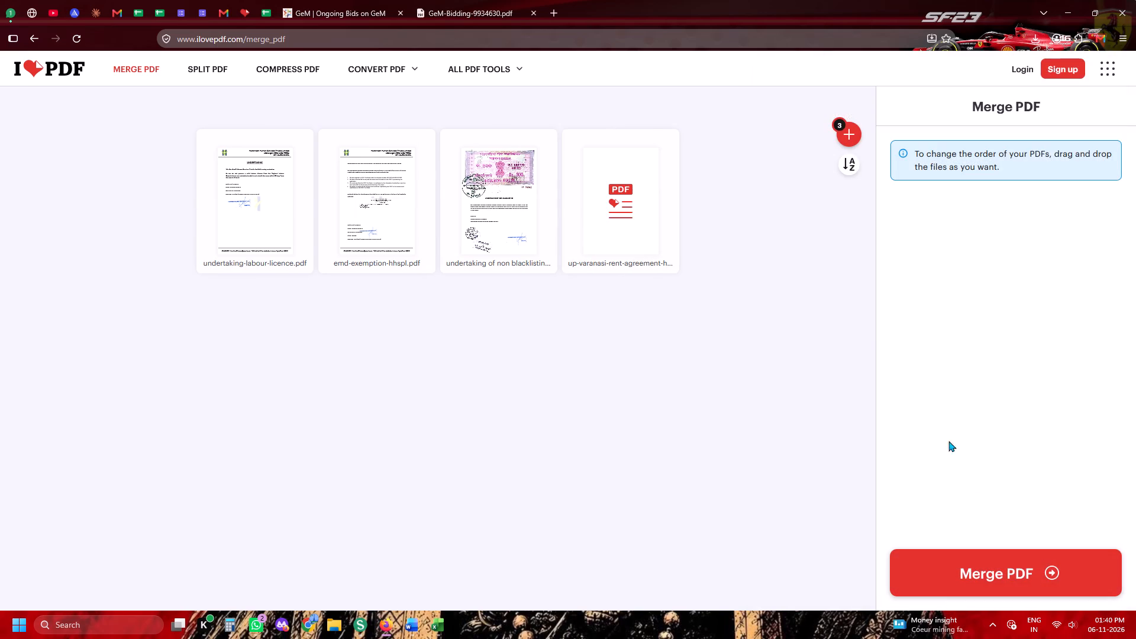
Recheck bid 8073000's disqualification comment on GeM, then merge the four PDFs in iLovePDF.
left_click(357, 0)
left_click(845, 162)
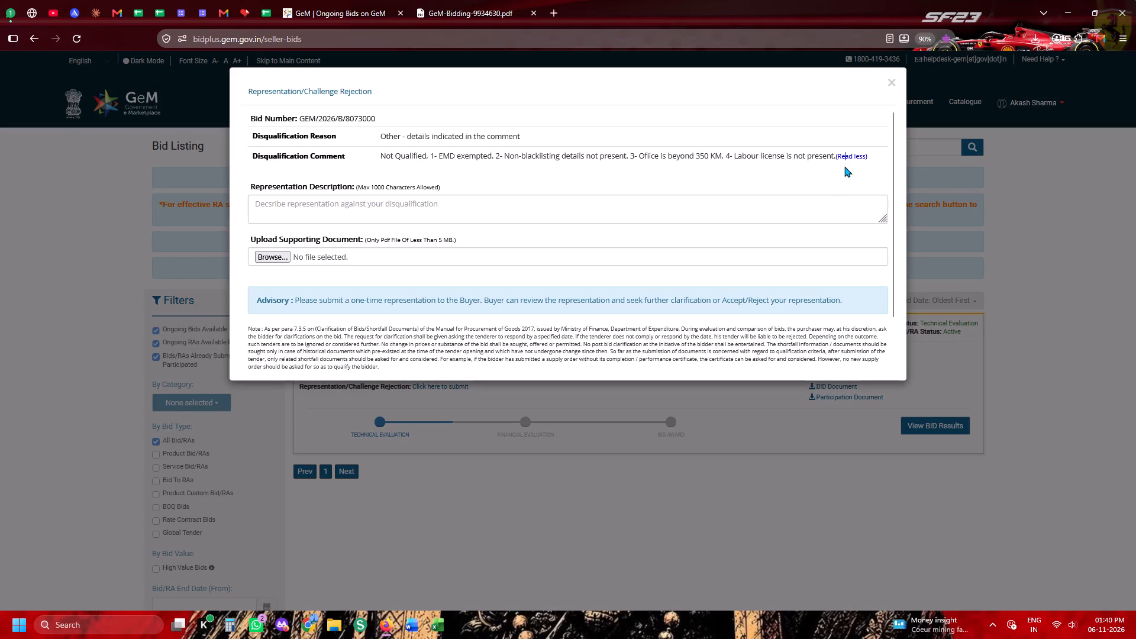
left_click(242, 0)
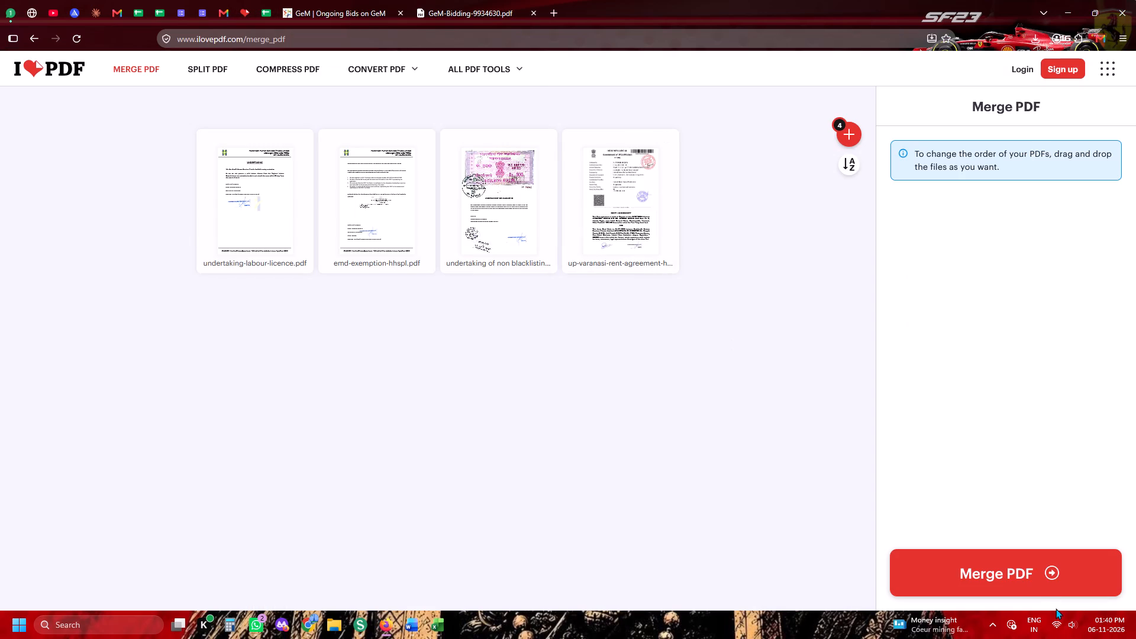
left_click(1056, 609)
left_click(1049, 586)
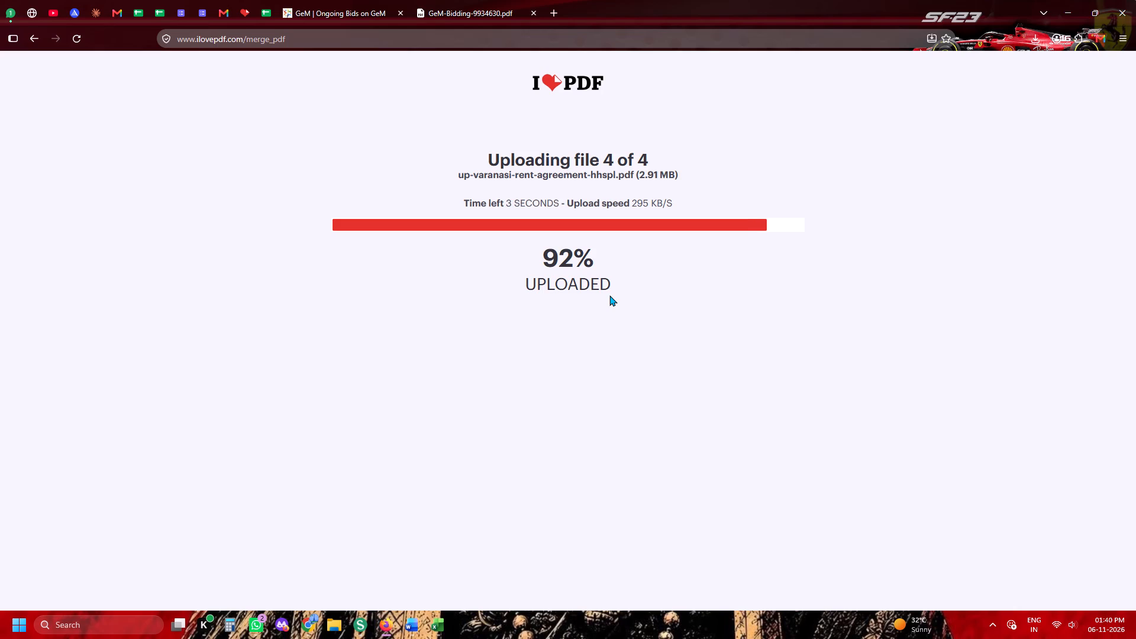
left_click_drag(552, 266, 629, 337)
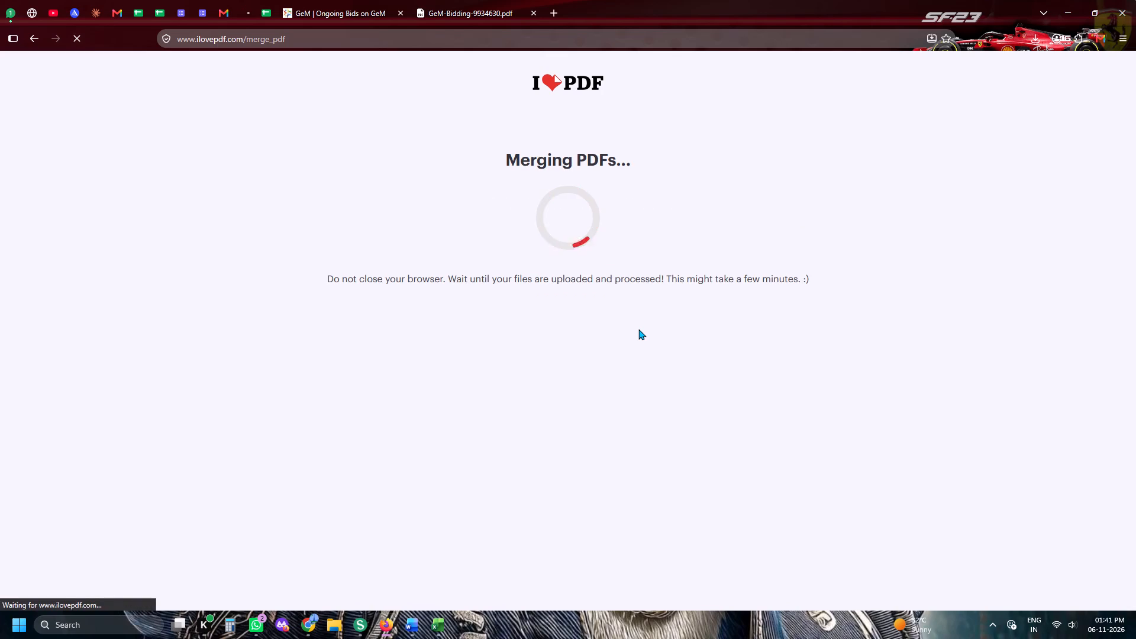
left_click(563, 179)
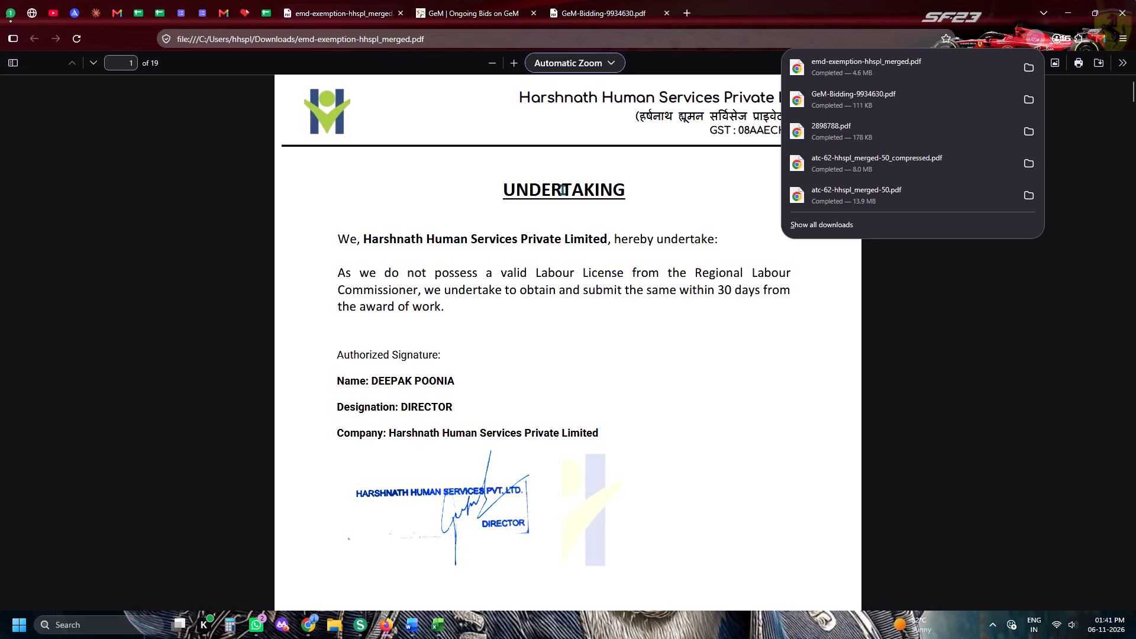
Attach emd-exemption-hhspl_merged.pdf from Downloads as the supporting document in bid 8073000's representation form on GeM.
left_click(582, 0)
left_click(490, 0)
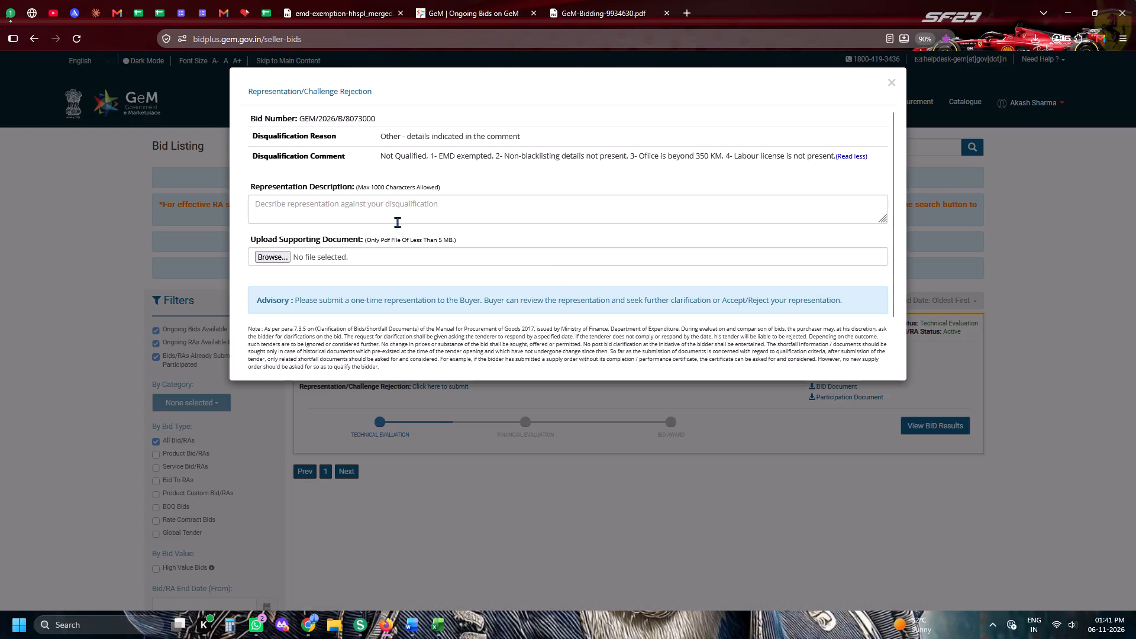
left_click(286, 252)
scroll(832, 298, "up", 2)
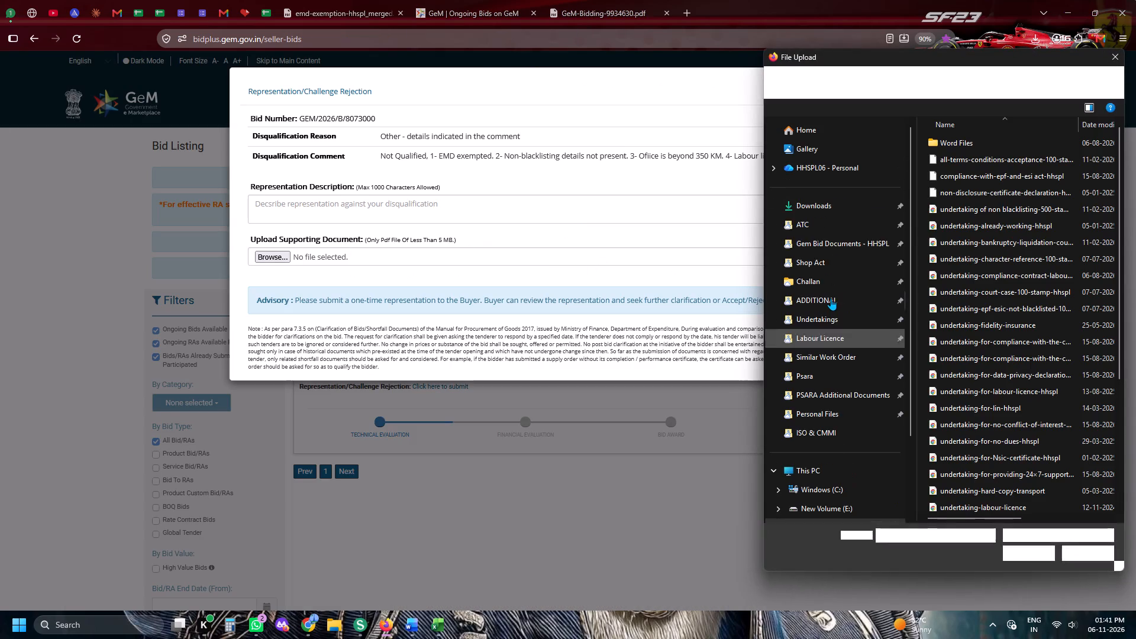
scroll(831, 298, "up", 2)
left_click(817, 213)
double_click(953, 163)
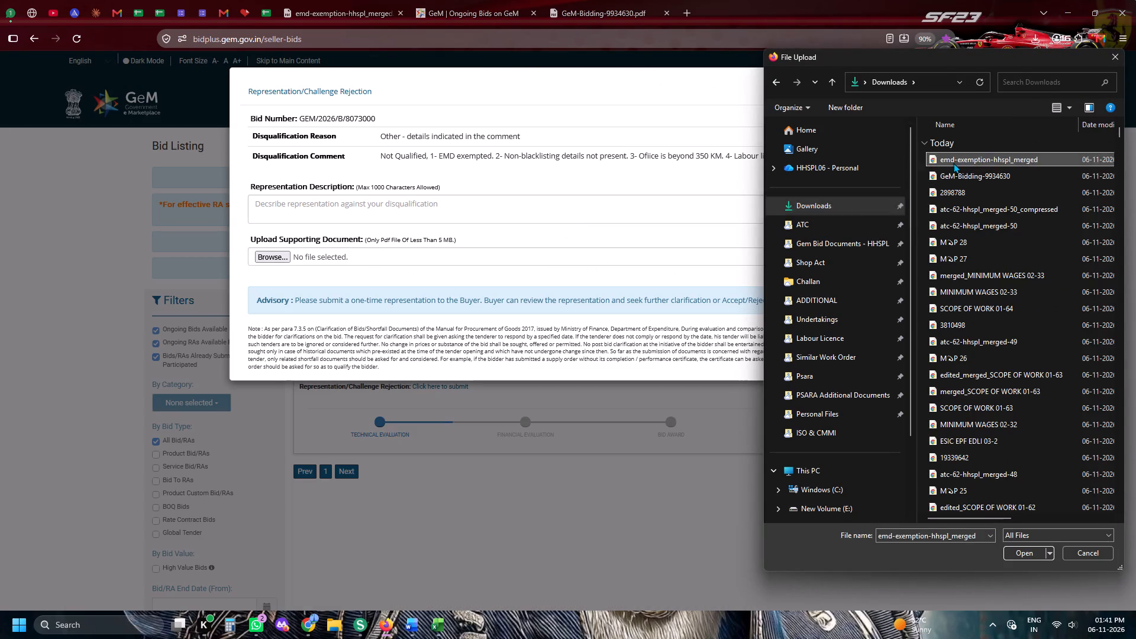
Paste the standard Technical Re-Evaluation request as bid 8073000's representation description and submit the representation.
left_click(356, 215)
key("super+v")
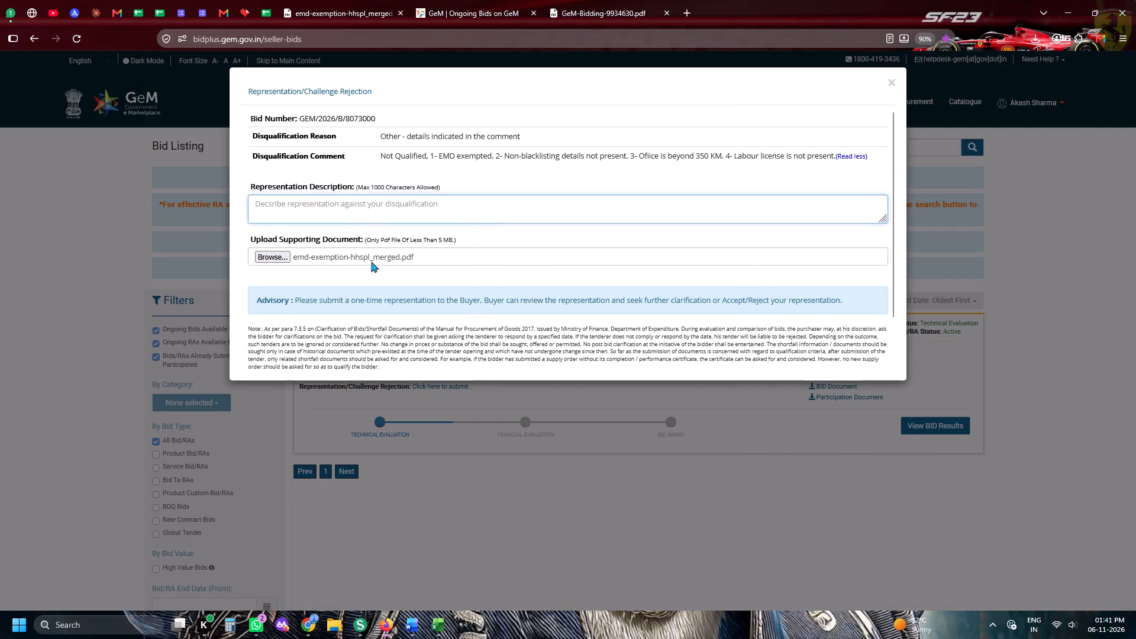
left_click(447, 277)
left_click(335, 424)
key("ctrl+v")
scroll(317, 372, "down", 2)
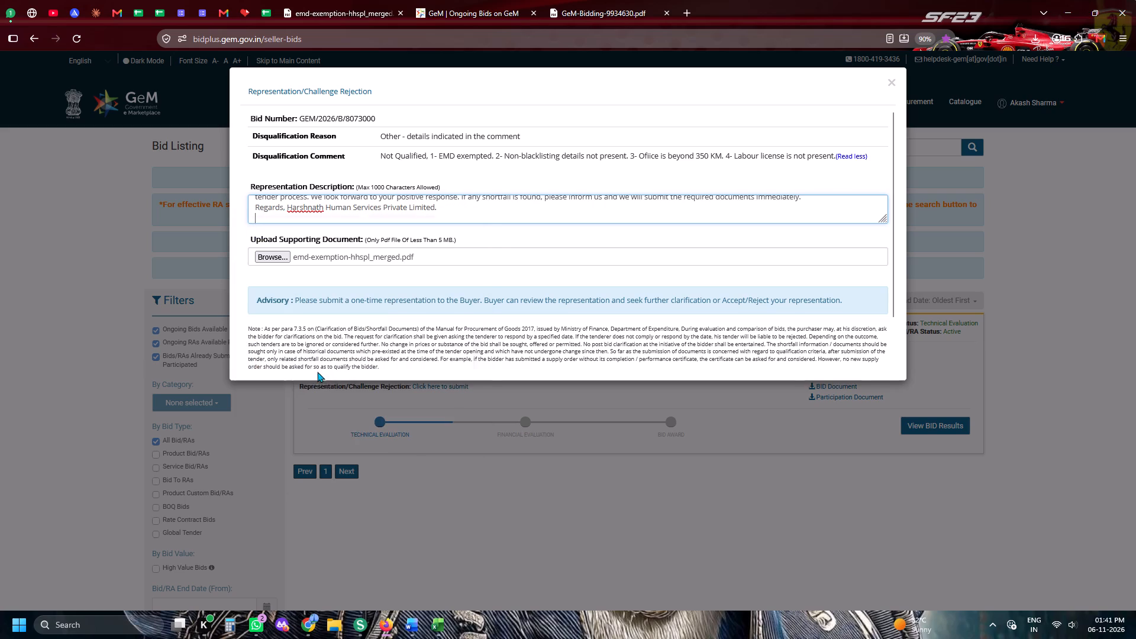
scroll(317, 372, "down", 8)
left_click(305, 346)
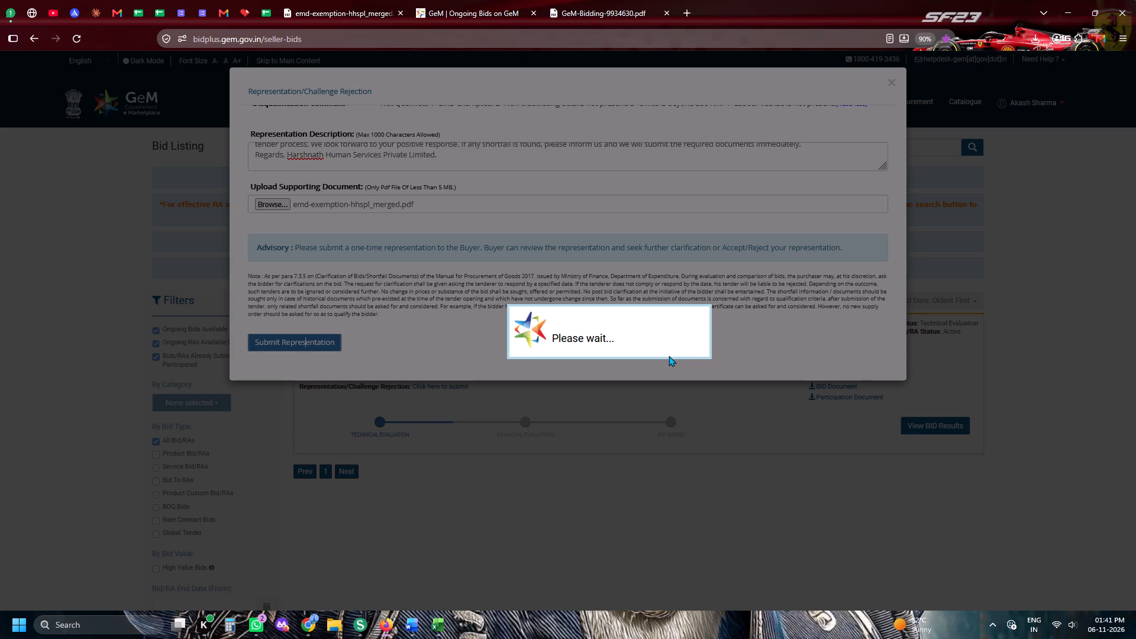
Copy bid number GEM/2026/B/8073000 from row 2497 of the HHSPL PART. sheet.
left_click(263, 17)
left_click(238, 323)
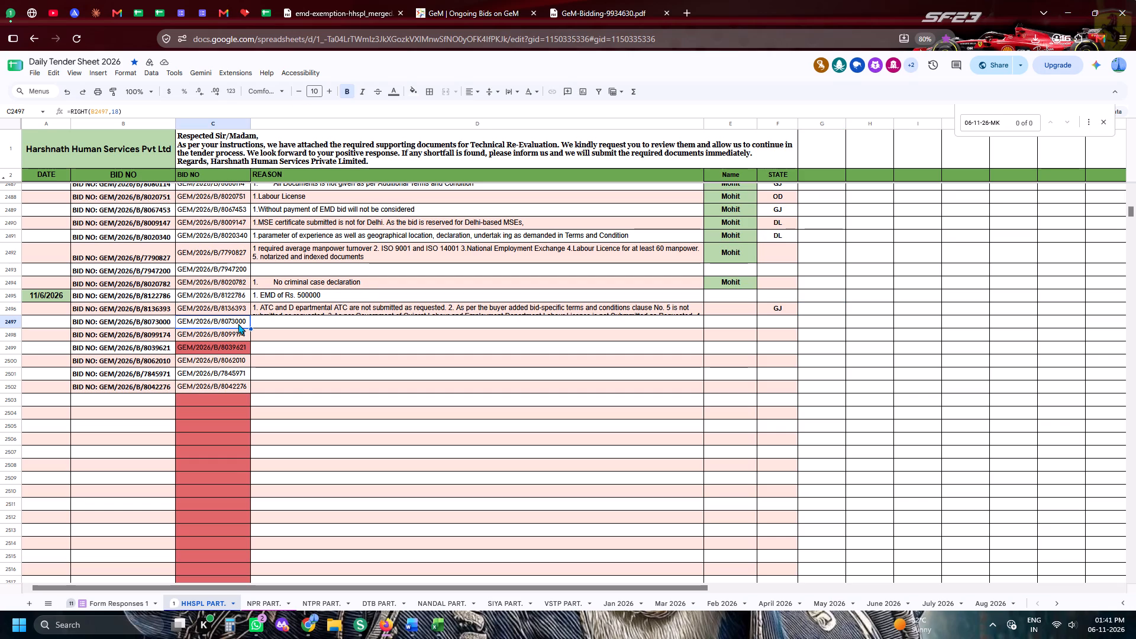
key("ctrl+c")
key("ctrl+c")
key("ctrl+c")
key("ctrl+c")
key("ctrl+c")
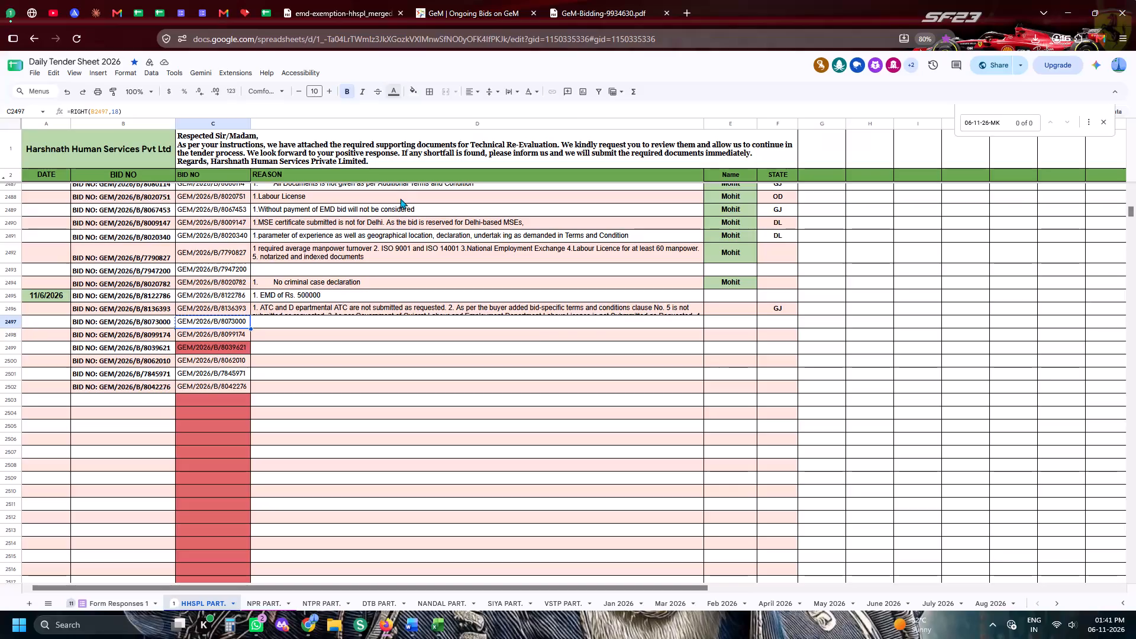
Check the pending submission on GeM and duplicate its Bid Listing tab.
left_click(524, 0)
left_click(602, 0)
left_click(343, 0)
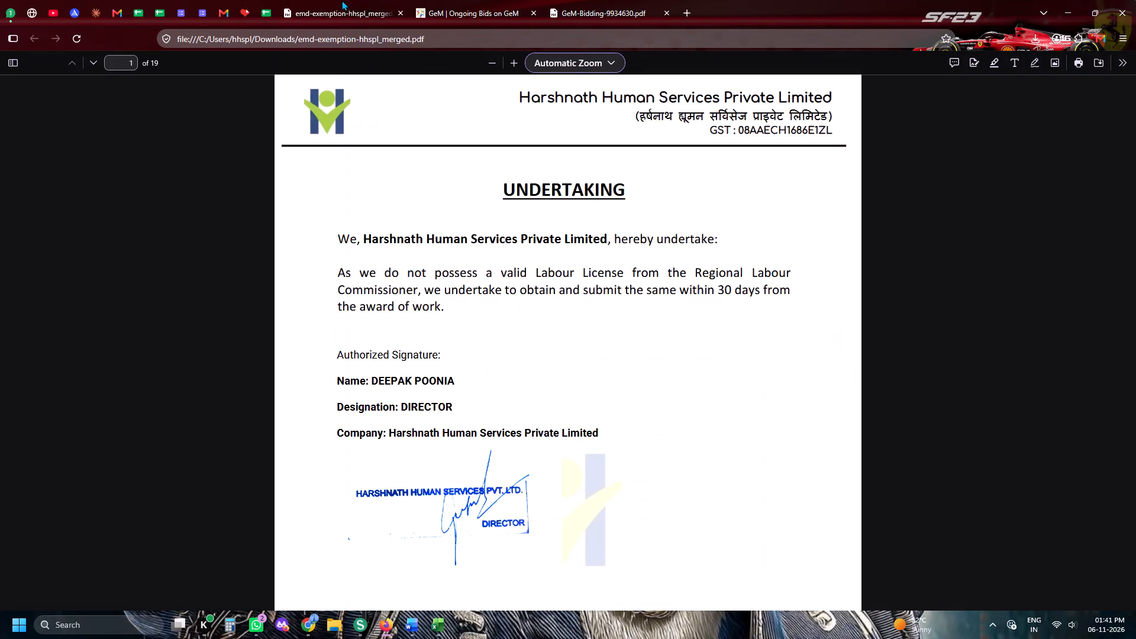
left_click(600, 0)
left_click(461, 0)
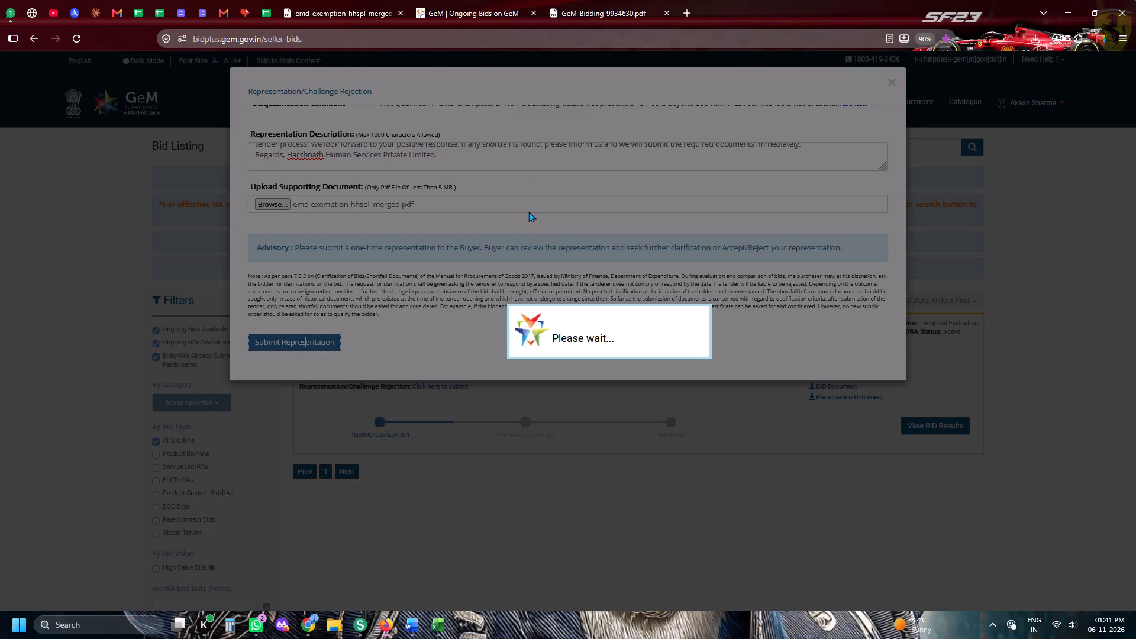
right_click(430, 0)
left_click(460, 147)
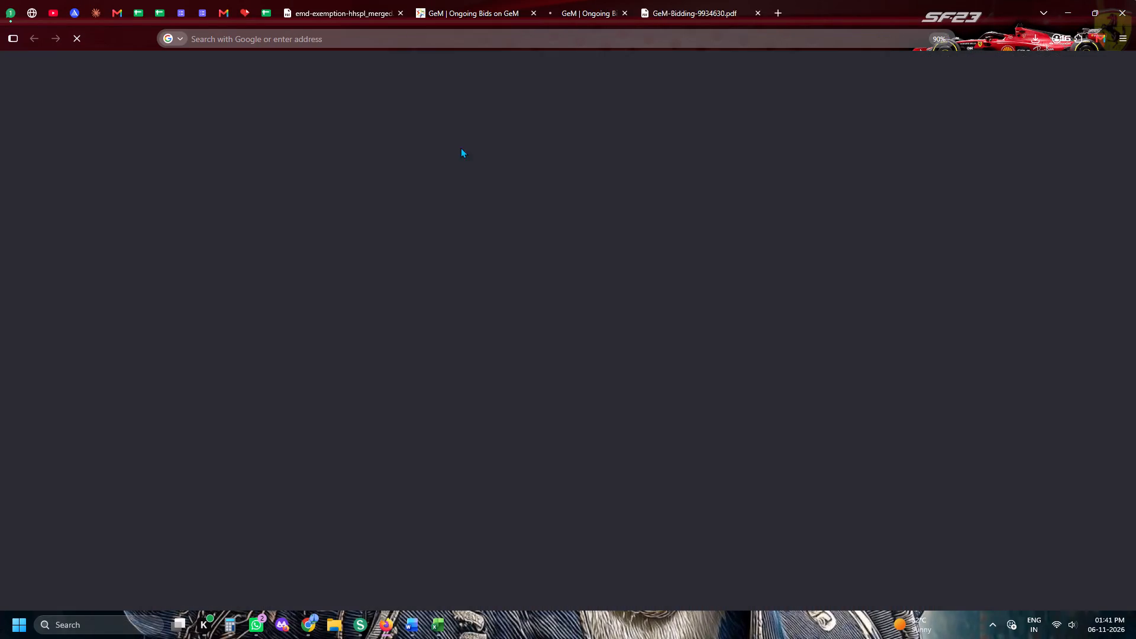
left_click(461, 17)
left_click(563, 8)
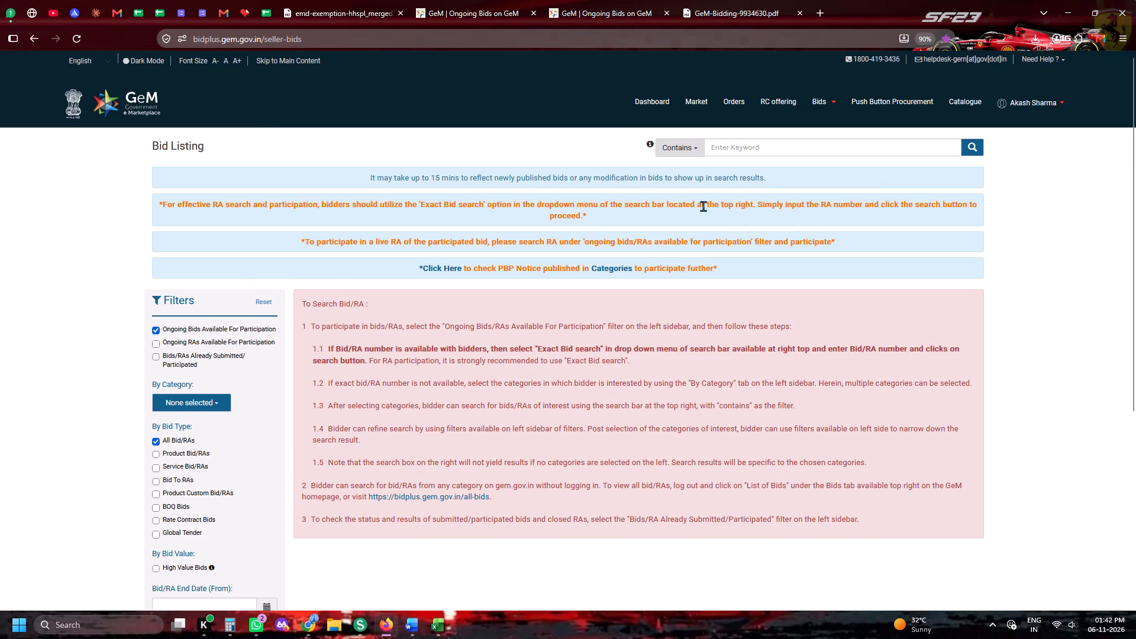
left_click(761, 148)
Acknowledge the submission message in the original GeM tab and run an Exact Bid Search for GEM/2026/B/8073000.
left_click(499, 0)
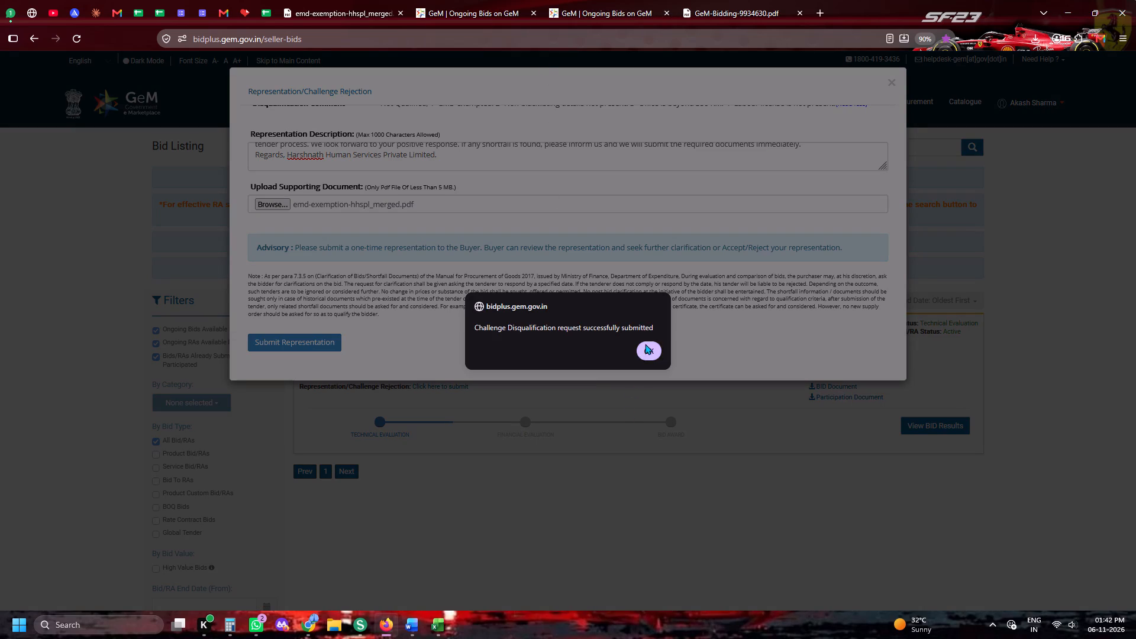
left_click(648, 344)
left_click(734, 144)
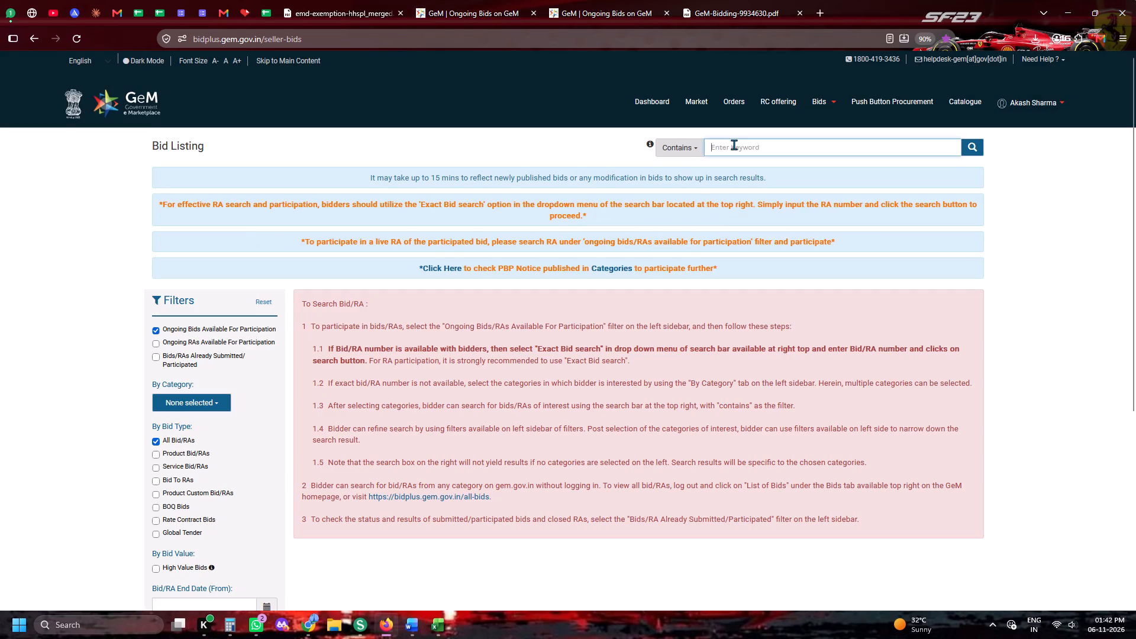
key("ctrl+v")
left_click(685, 150)
left_click(683, 219)
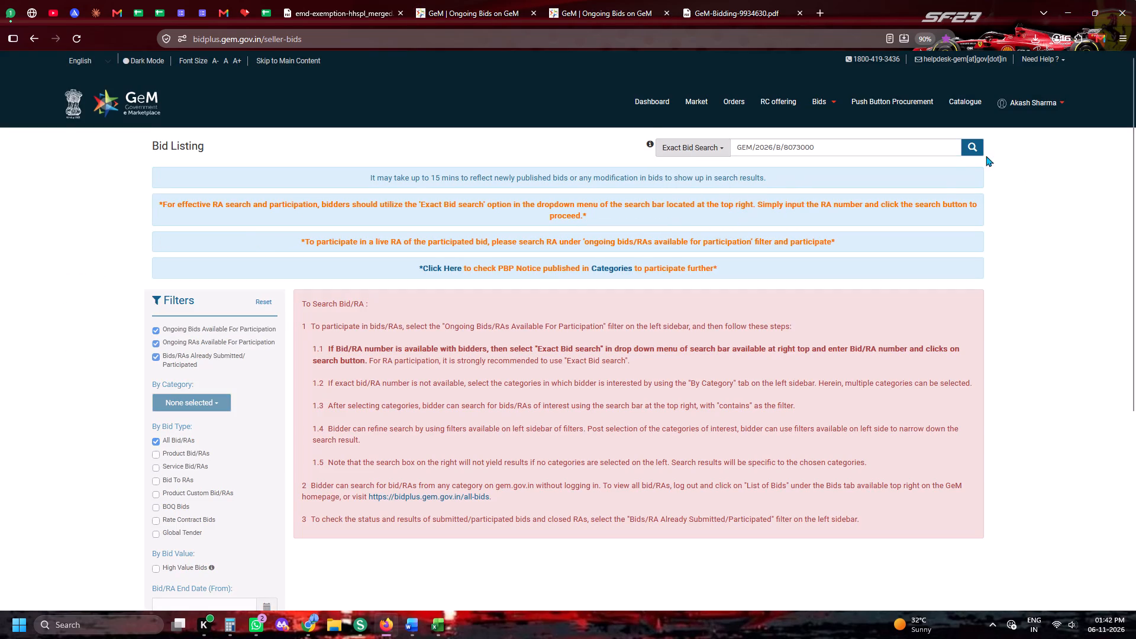
left_click(966, 150)
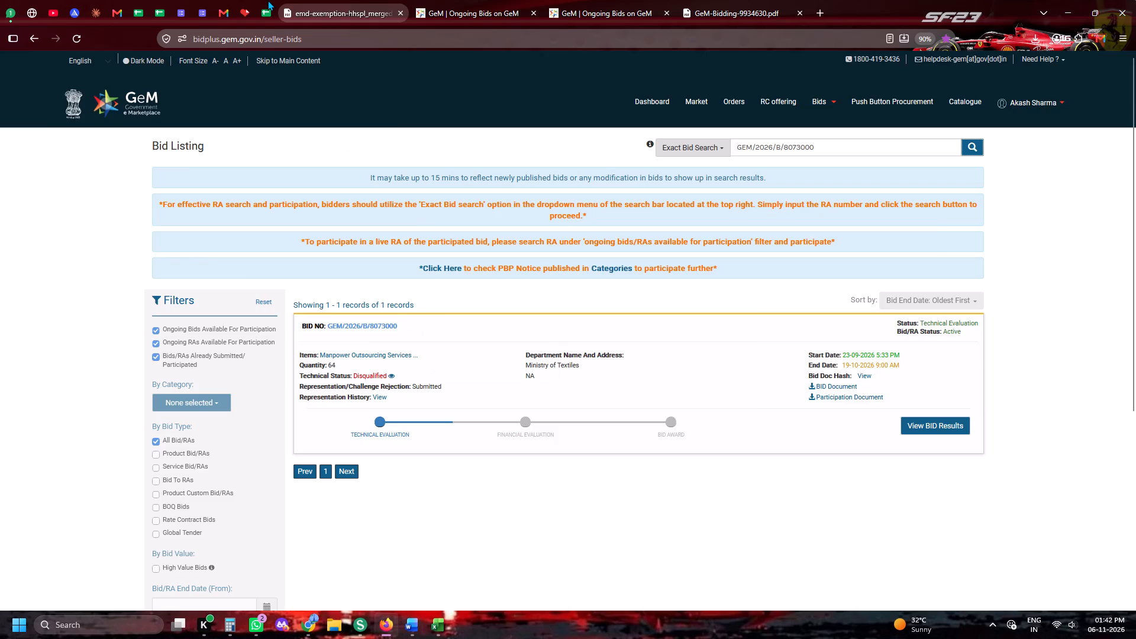
Open the disqualification reason for bid 8073000 and copy the full Technical Evaluation comment.
left_click(267, 0)
left_click(454, 2)
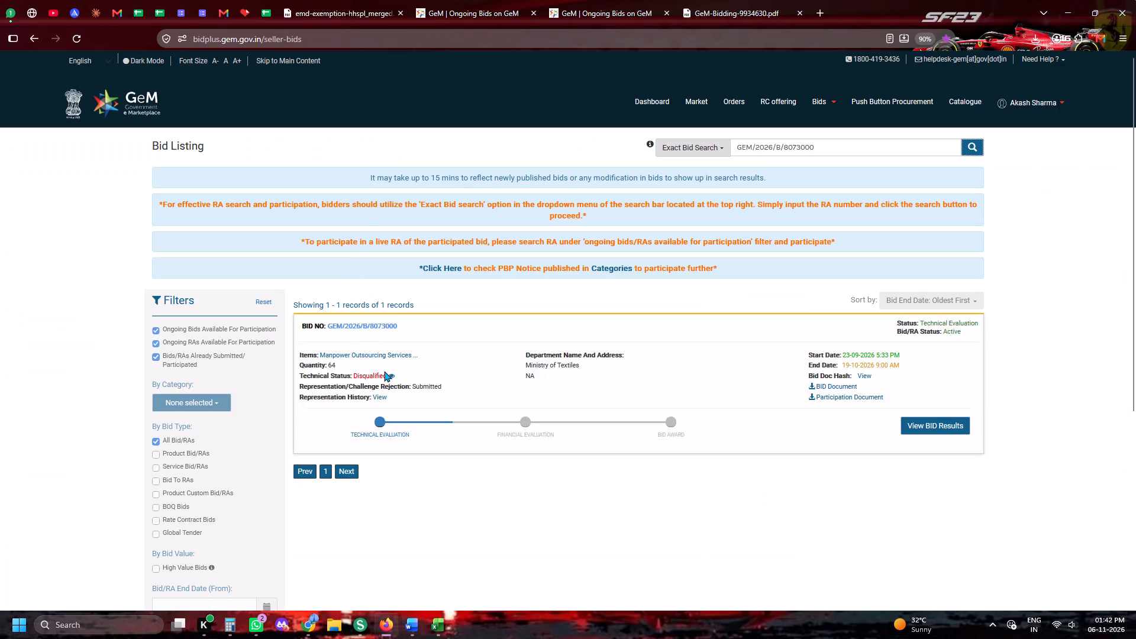
left_click(391, 380)
left_click(391, 376)
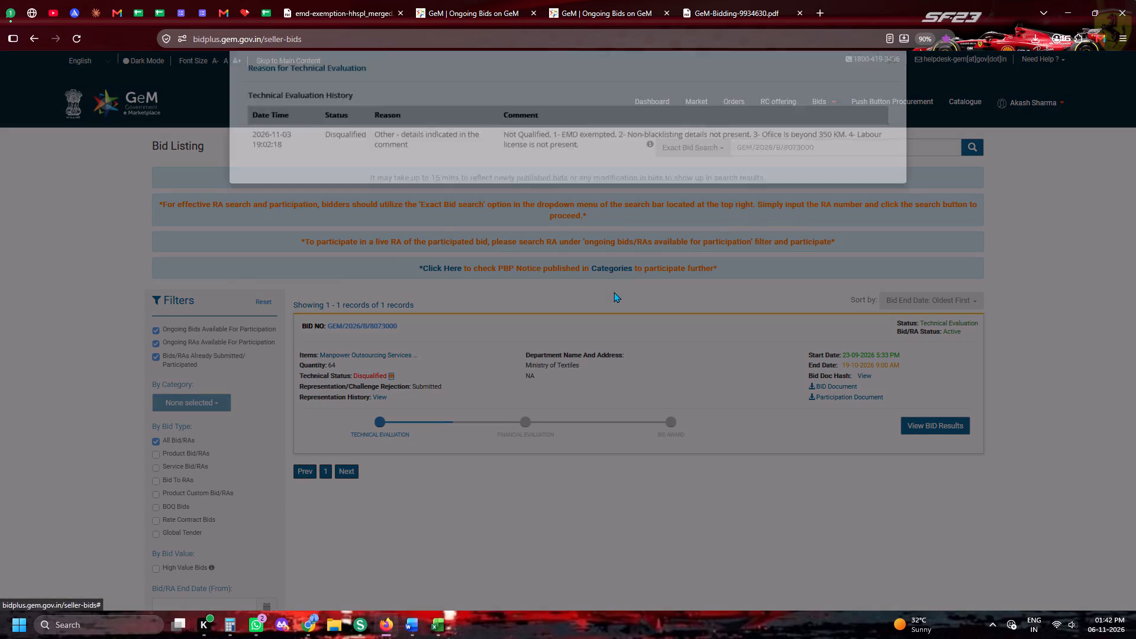
left_click_drag(495, 158, 558, 174)
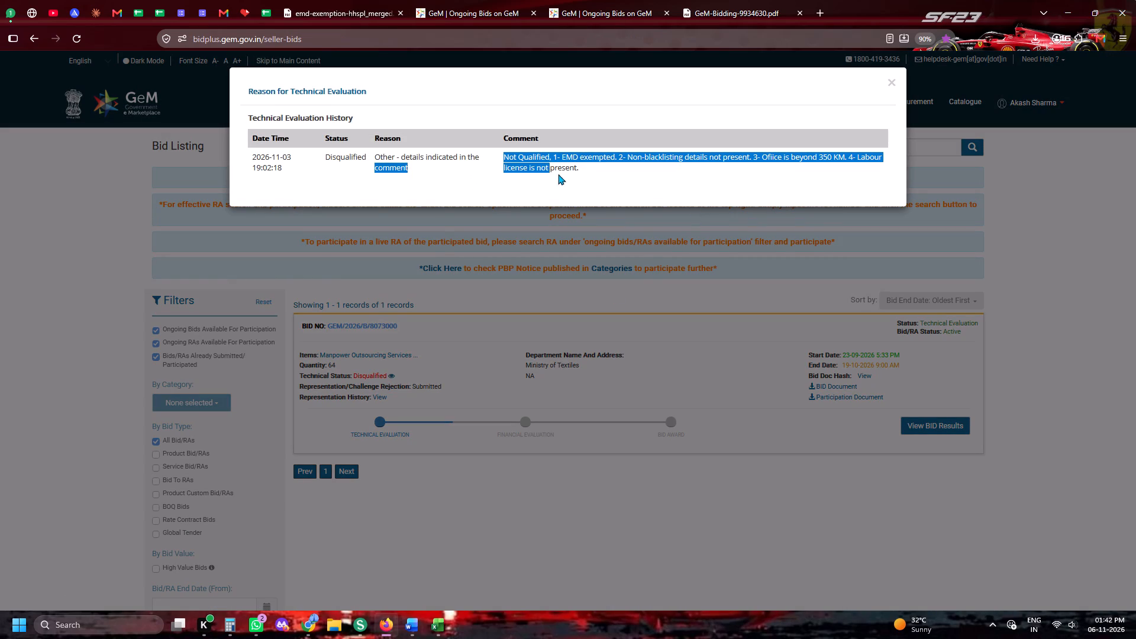
left_click_drag(558, 174, 573, 177)
left_click(599, 173)
left_click_drag(586, 173, 505, 161)
key("ctrl+c")
key("ctrl+c")
key("ctrl+c")
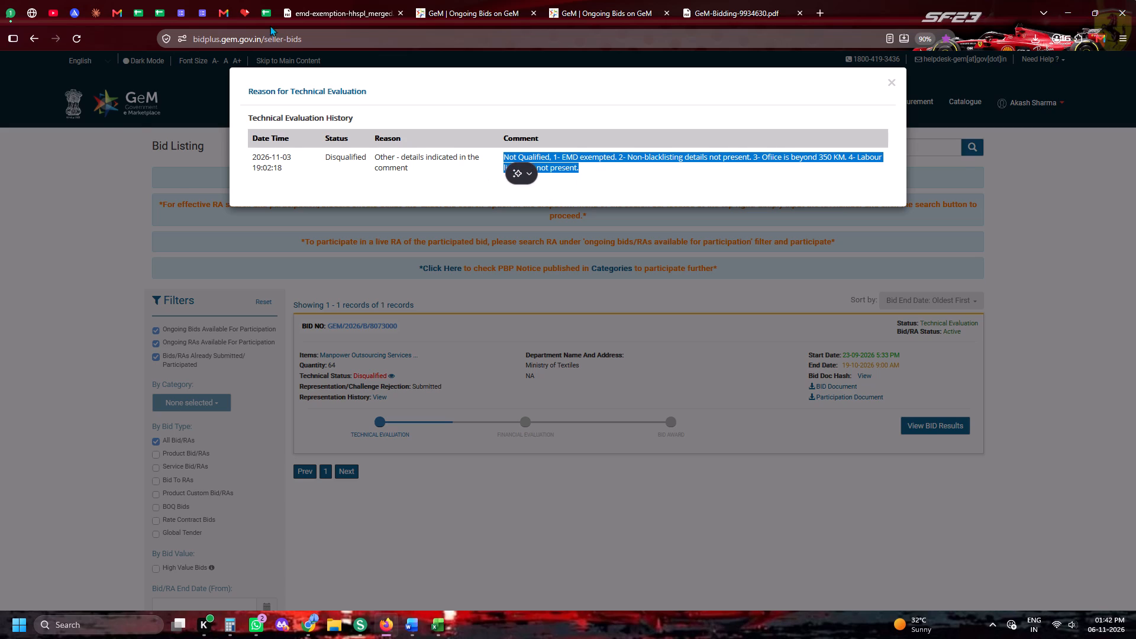
Record the copied comment prefixed with "1." as bid 8073000's reason in the HHSPL PART. sheet, with state UP.
left_click(264, 19)
left_click(299, 326)
type("1.")
key("ctrl+v")
key("Tab")
key("Tab")
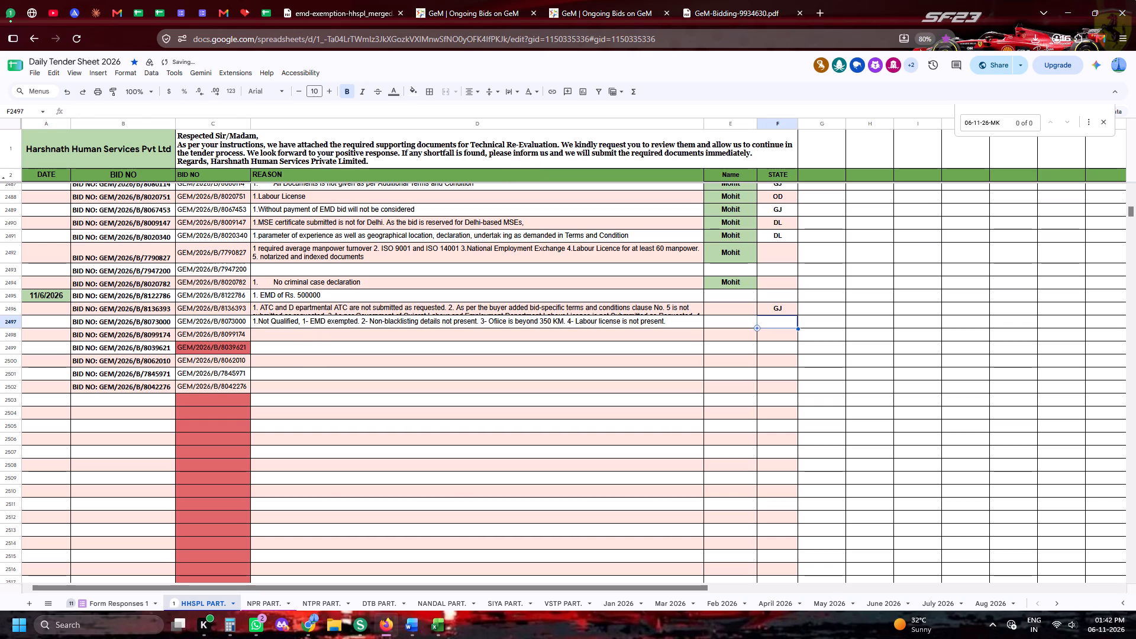
type("UP")
key("Tab")
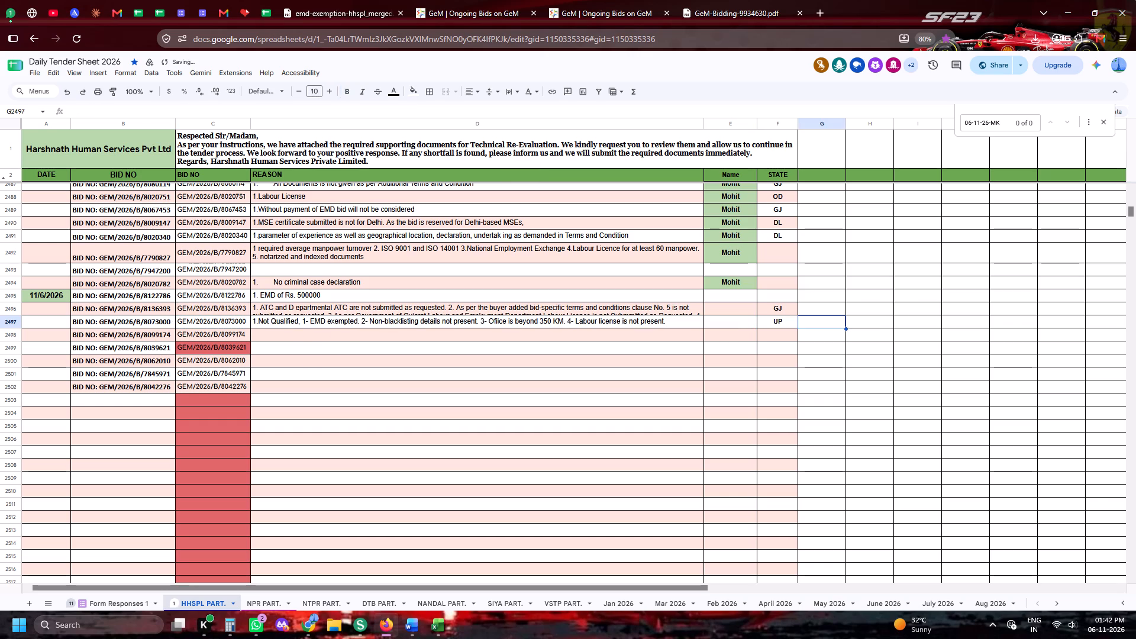
Copy bid number GEM/2026/B/8099174 from the HHSPL PART. sheet and run an Exact Bid Search for it on GeM.
left_click(221, 337)
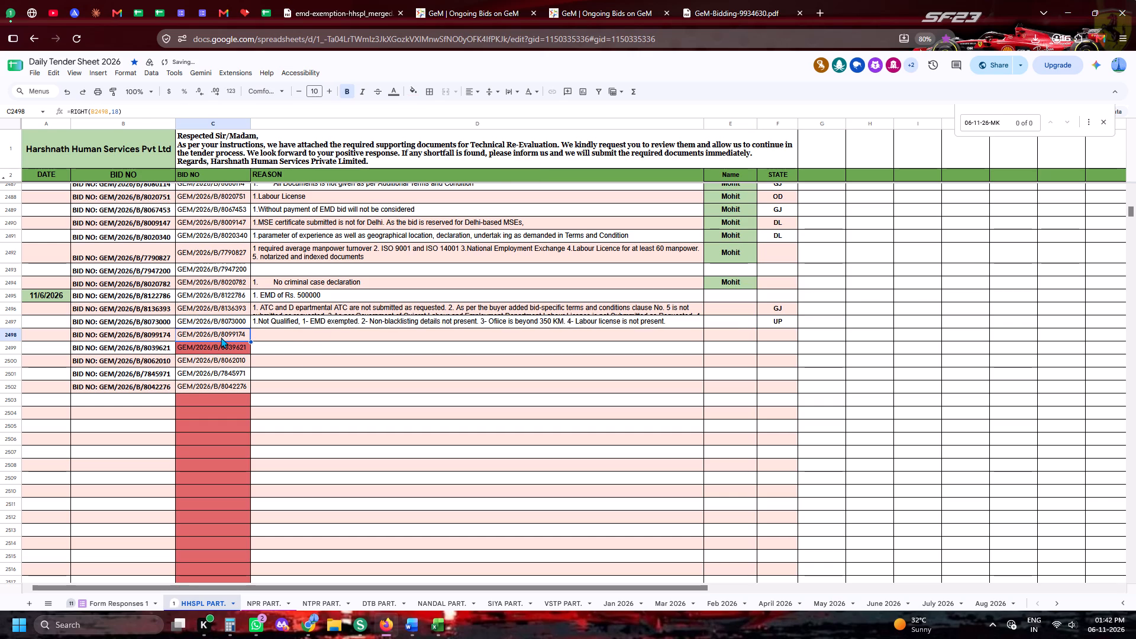
key("ctrl+c")
key("ctrl+c")
key("ctrl+c")
left_click(567, 0)
left_click(717, 147)
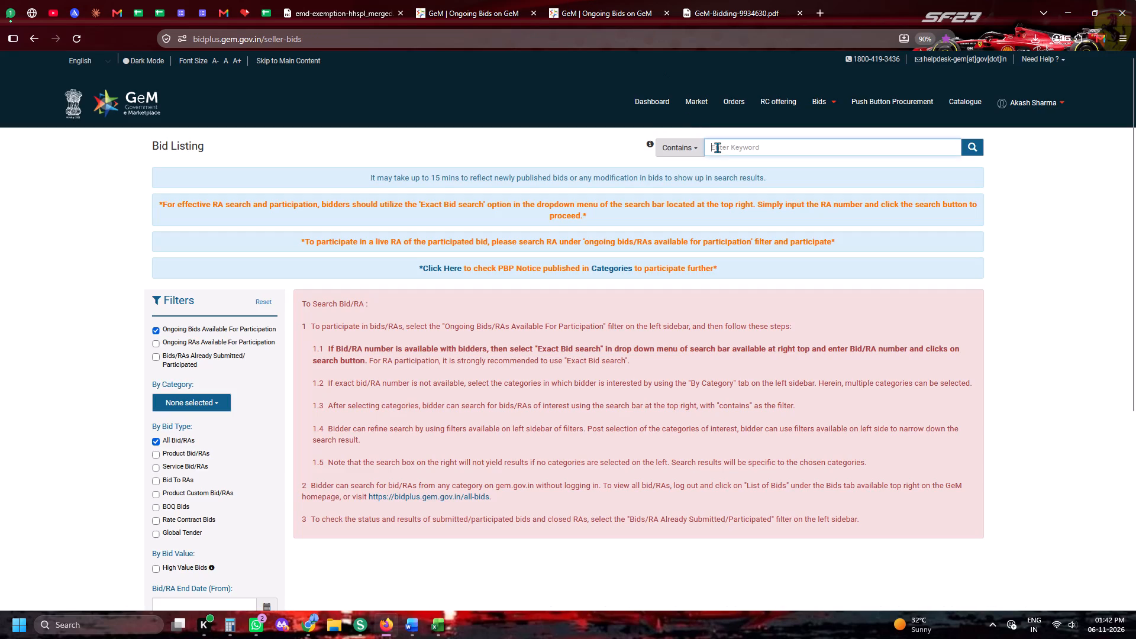
key("ctrl+v")
left_click(681, 141)
left_click(689, 217)
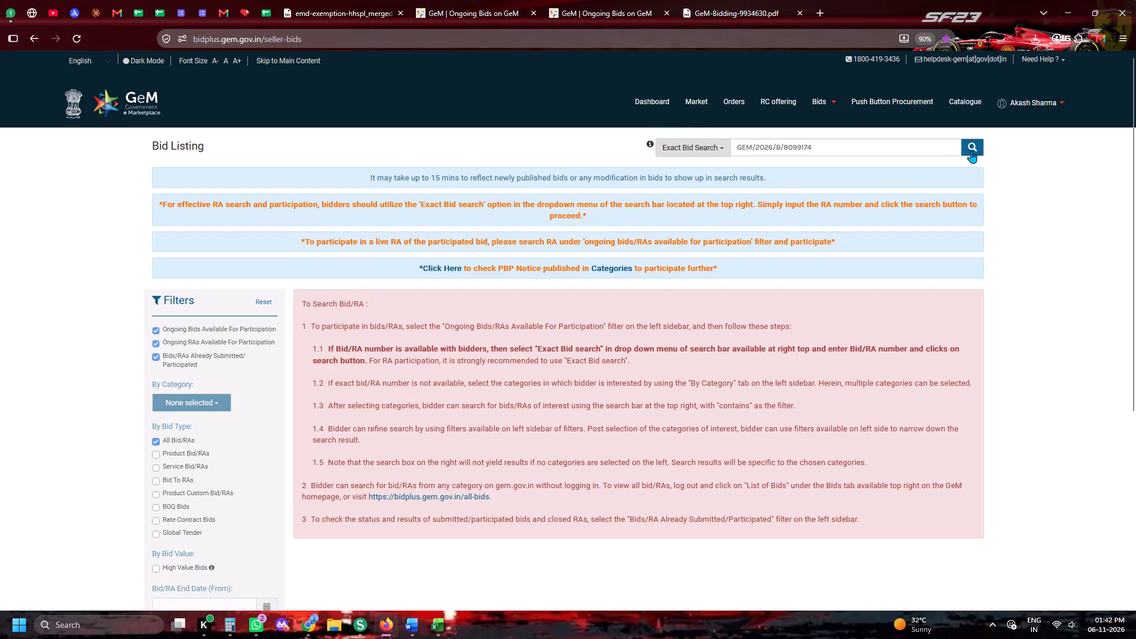
left_click(973, 149)
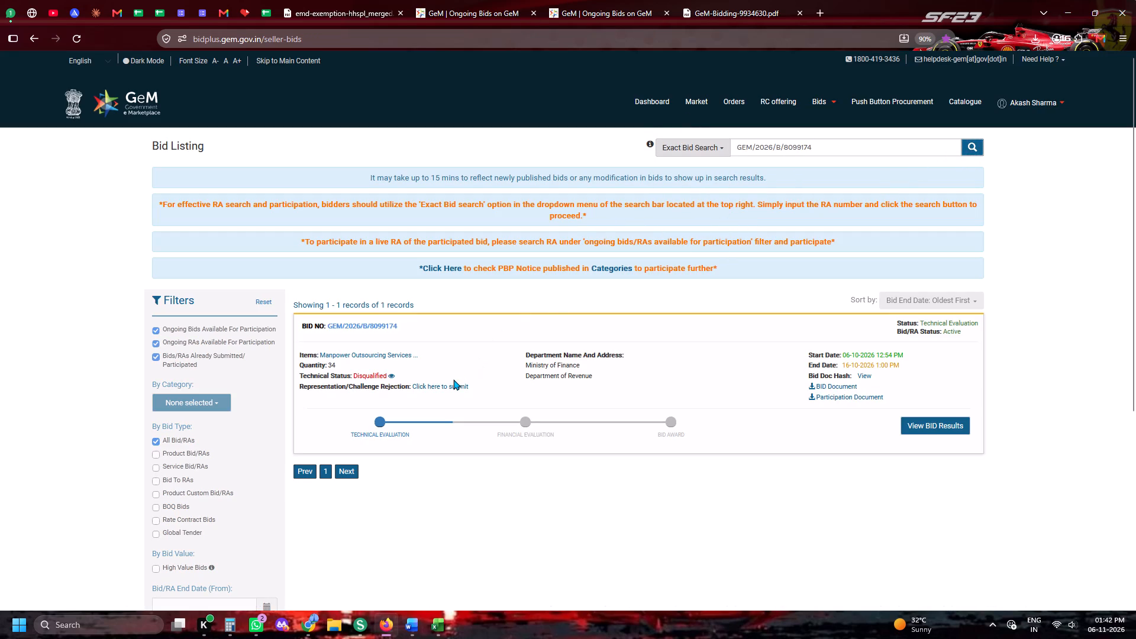
Open the representation form for bid 8099174 and copy "Due to non-compliance of the terms and conditions" from the disqualification comment.
left_click(453, 379)
left_click(446, 389)
scroll(353, 274, "up", 3)
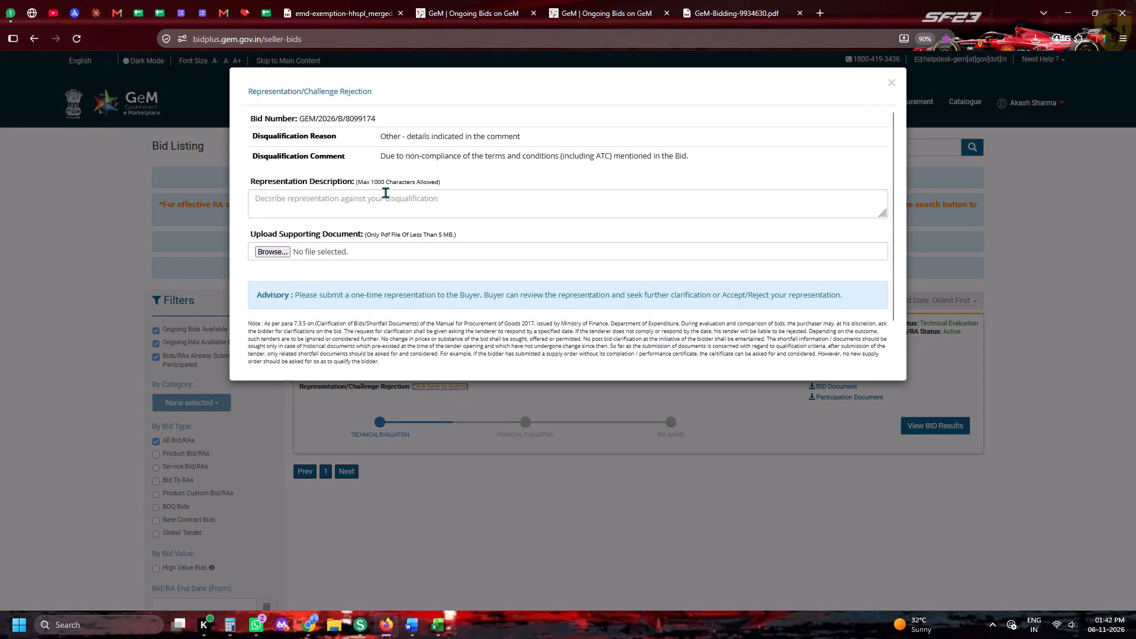
left_click_drag(384, 157, 547, 164)
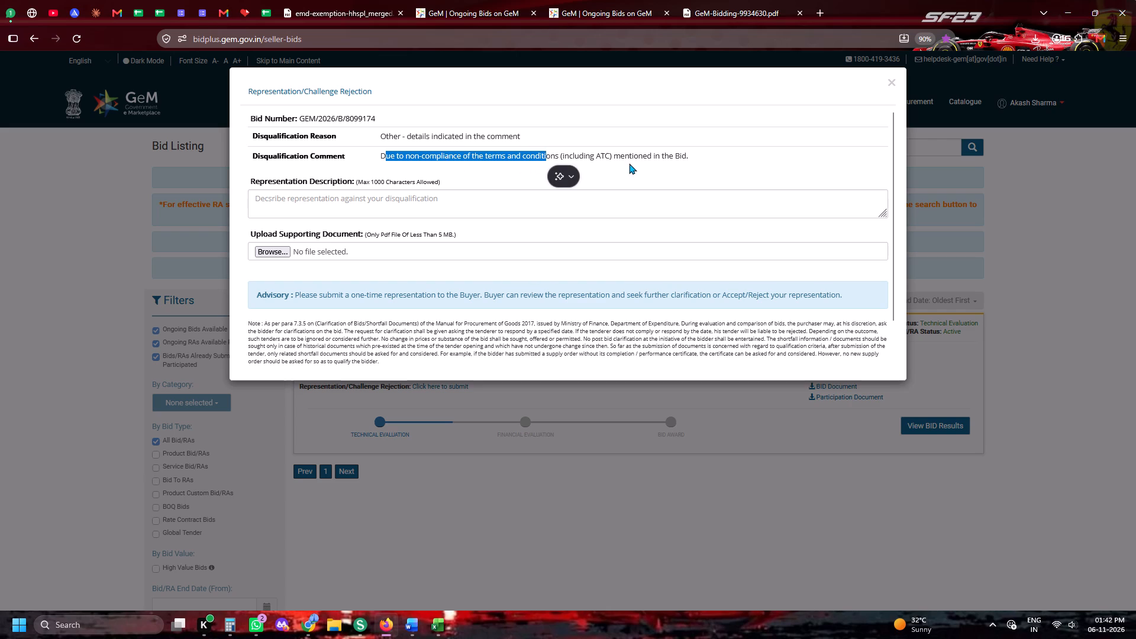
left_click(558, 157)
left_click_drag(558, 157, 380, 150)
key("ctrl+c")
key("ctrl+c")
key("ctrl+c")
key("ctrl+c")
Record "1.Due to non-compliance of the terms and conditions" as bid 8099174's reason in the HHSPL PART. sheet.
left_click(263, 2)
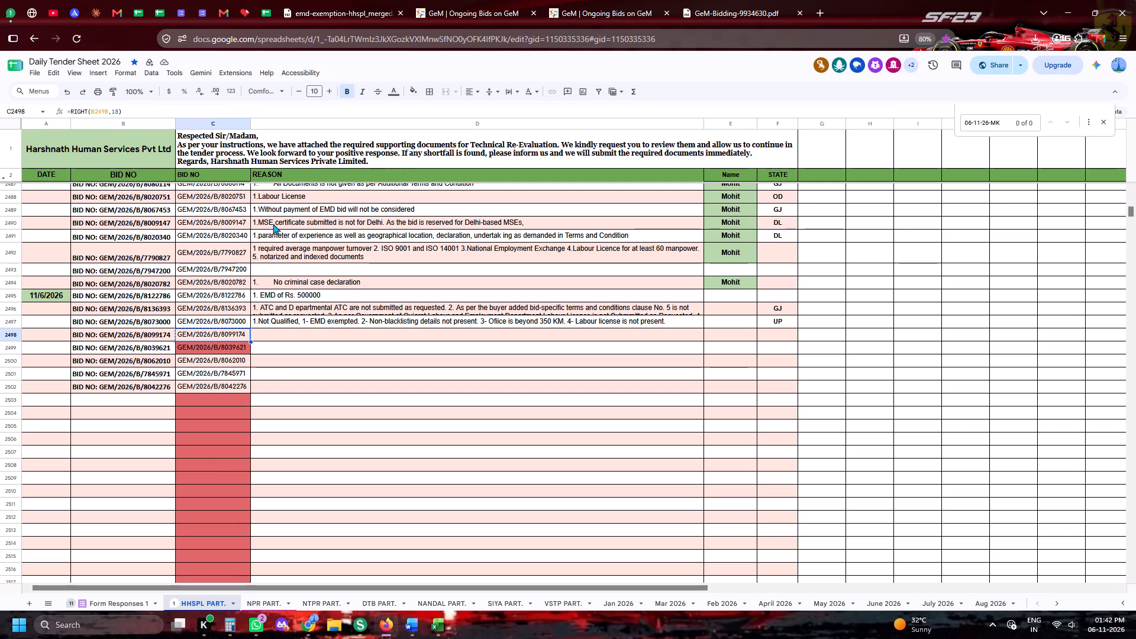
left_click(270, 333)
type("1.")
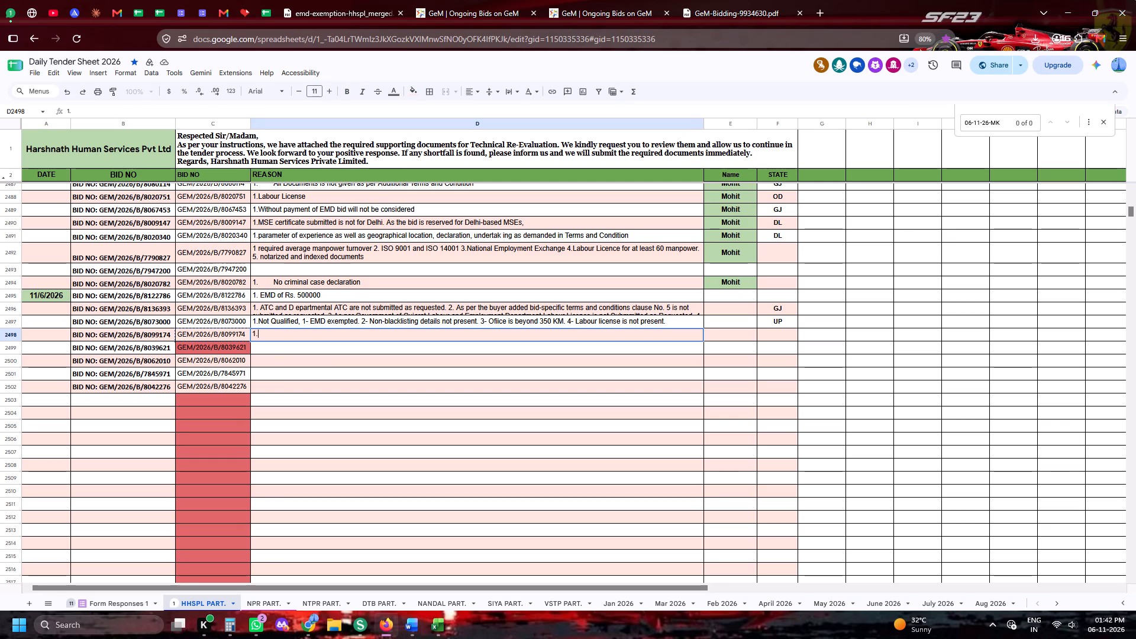
key("ctrl+v")
Attach all-terms-conditions-acceptance-100-stamp-hhspl.pdf from the Undertakings folder to bid 8099174's representation.
left_click(353, 0)
left_click(442, 0)
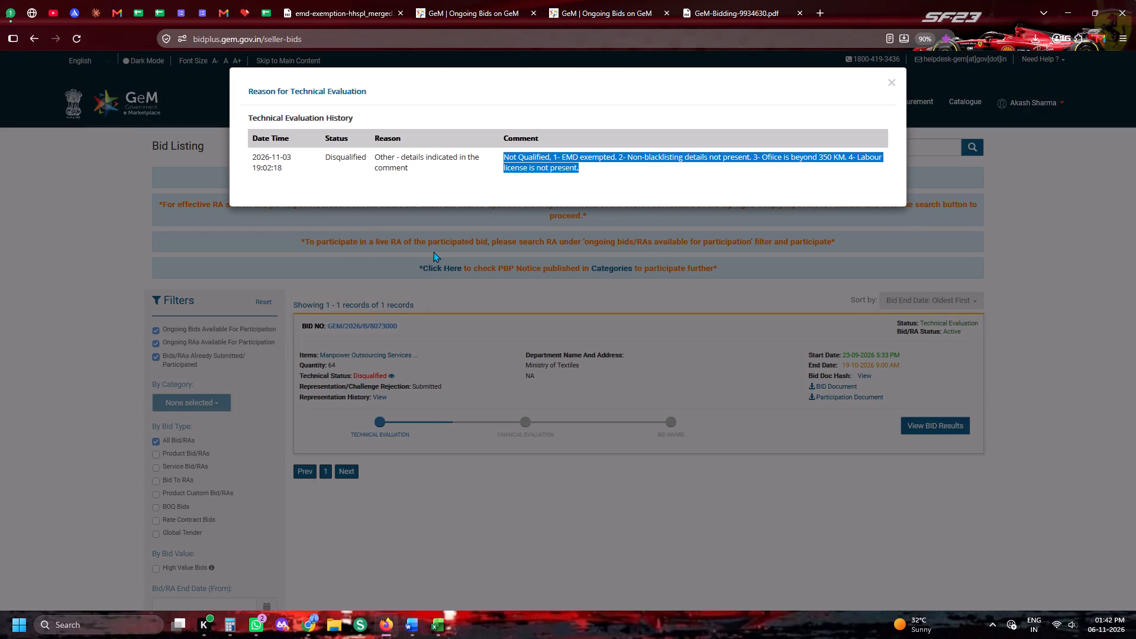
left_click(598, 0)
left_click(270, 246)
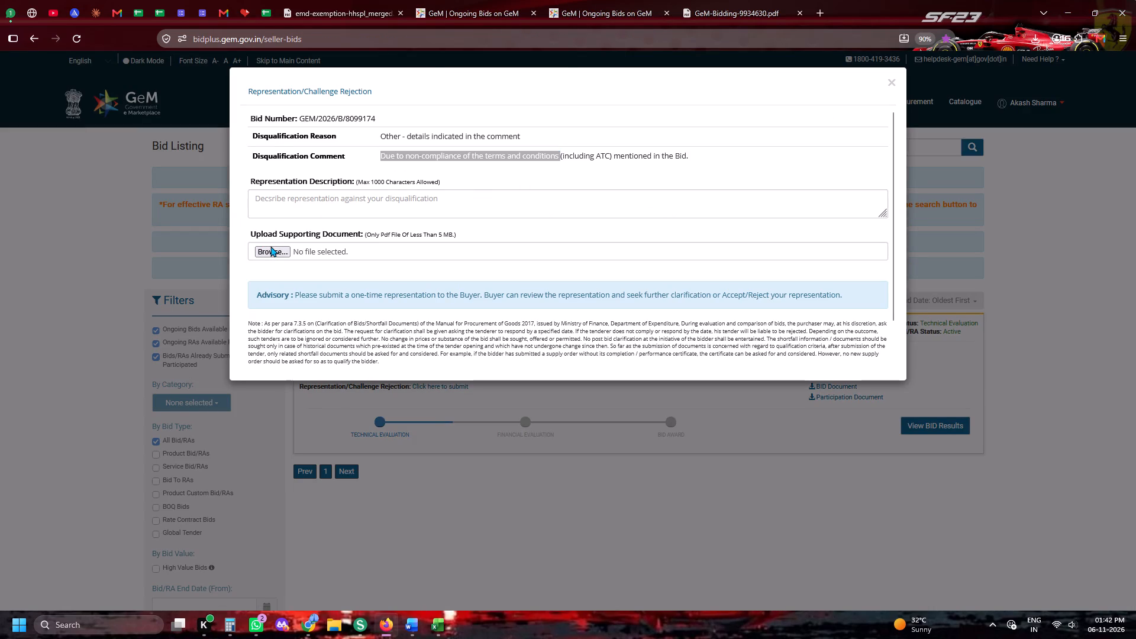
scroll(879, 307, "up", 4)
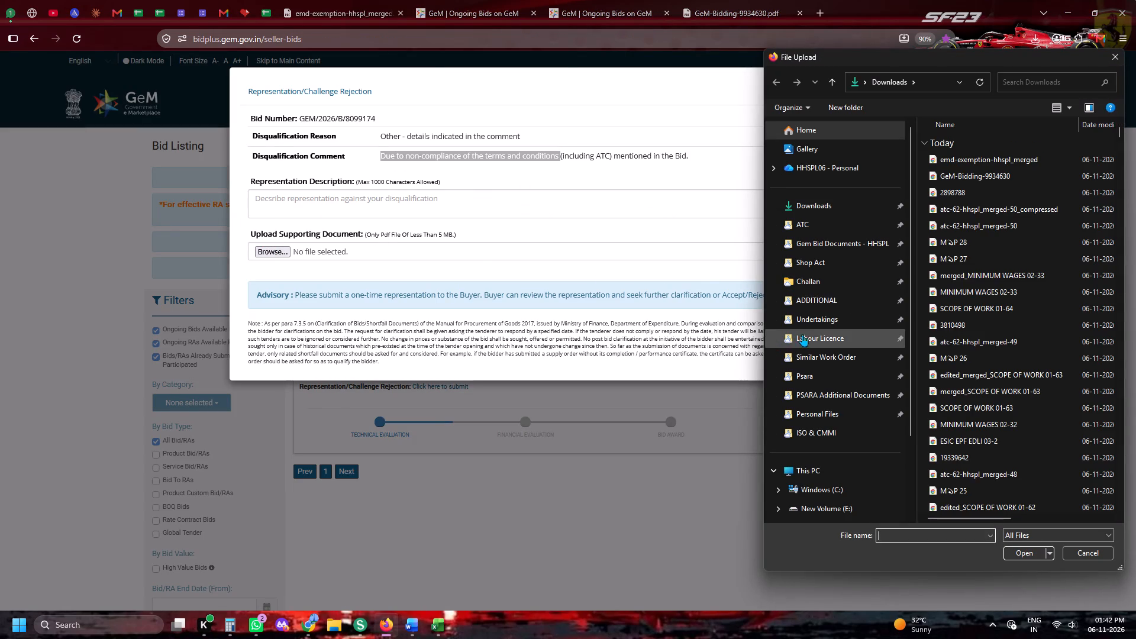
left_click(818, 321)
double_click(962, 160)
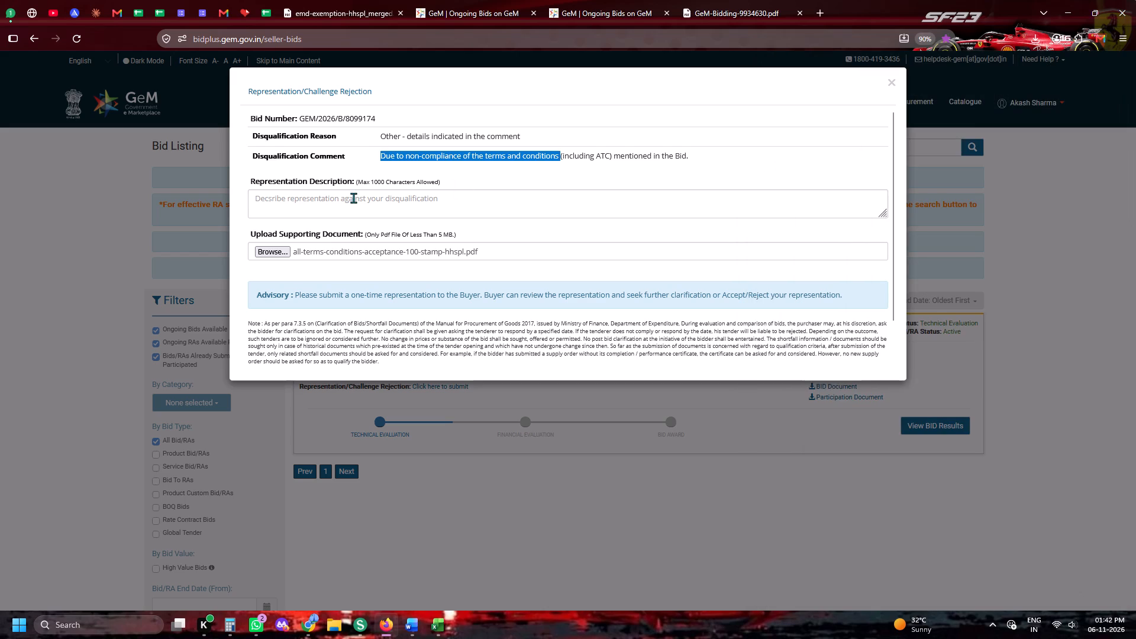
Fill bid 8099174's representation description with the pinned "Respected Sir/Madam" message and submit the representation.
left_click(350, 198)
key("super+v")
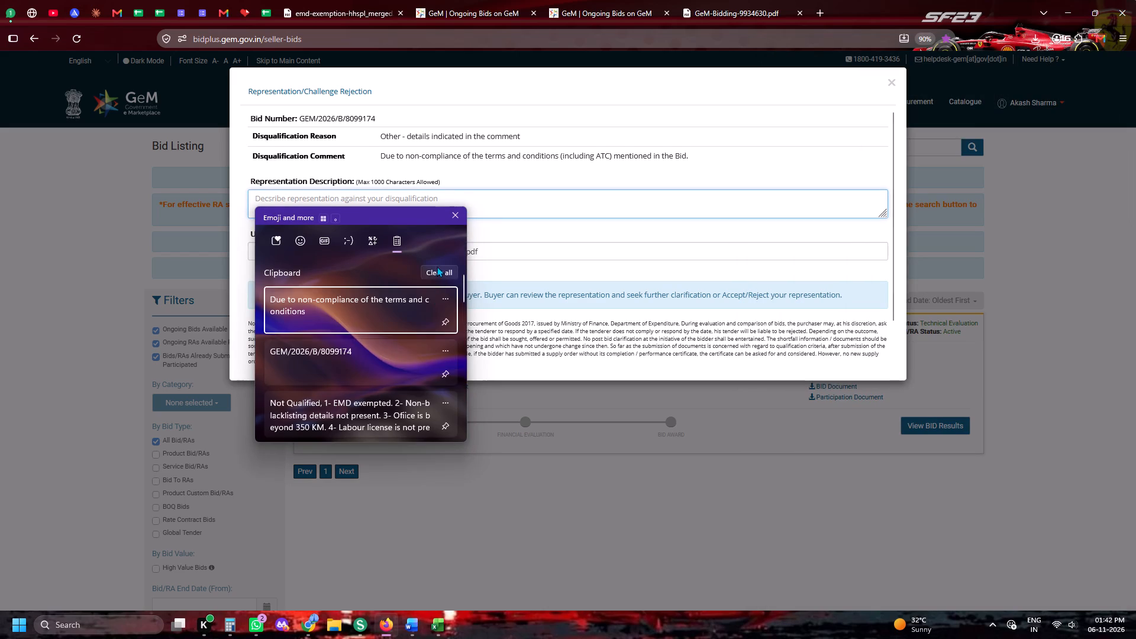
left_click(437, 266)
left_click(334, 398)
key("ctrl+v")
scroll(340, 323, "down", 4)
left_click(299, 347)
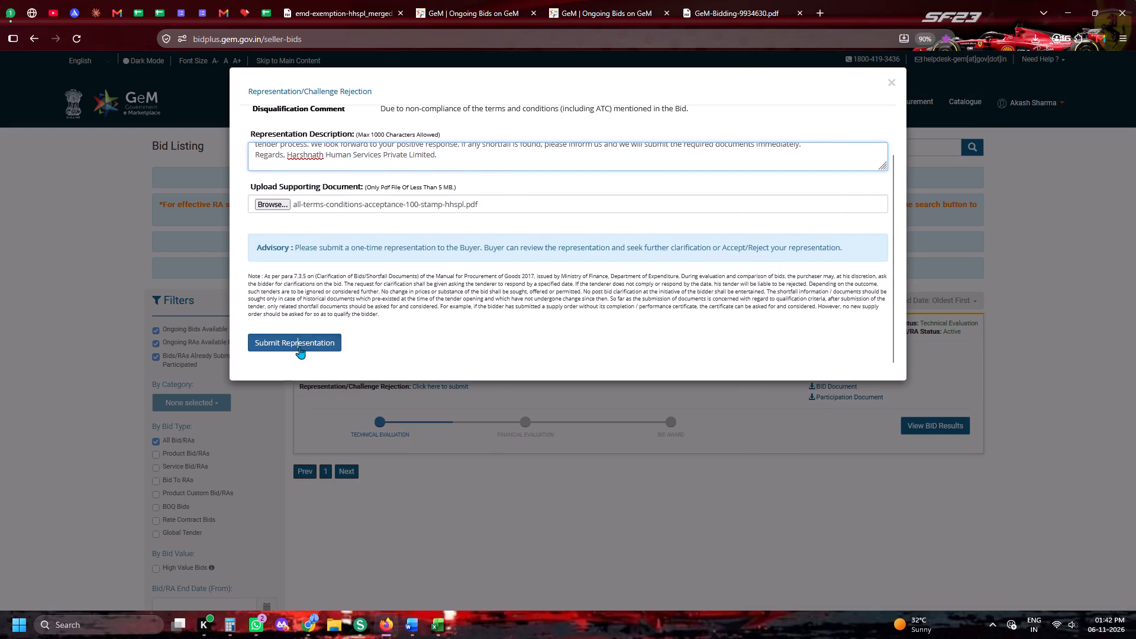
Copy bid number GEM/2026/B/8039621 from the HHSPL PART. sheet and close out bid 8099174's pending submission on GeM.
left_click(264, 11)
left_click(236, 350)
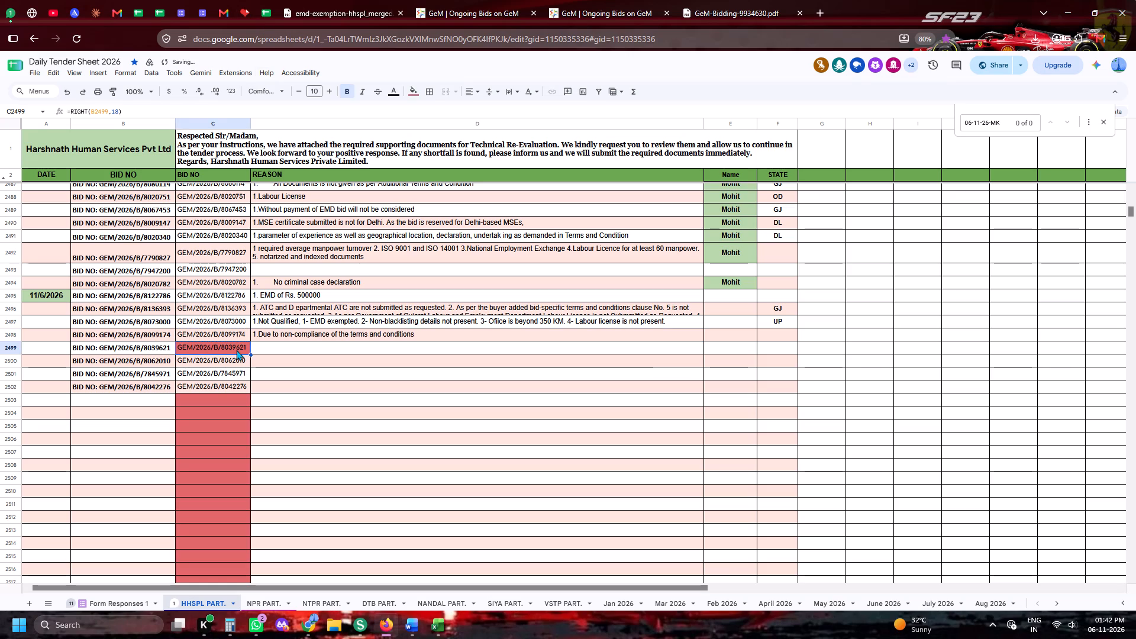
key("ctrl+c")
key("ctrl+c")
key("ctrl+c")
left_click(484, 0)
left_click(585, 0)
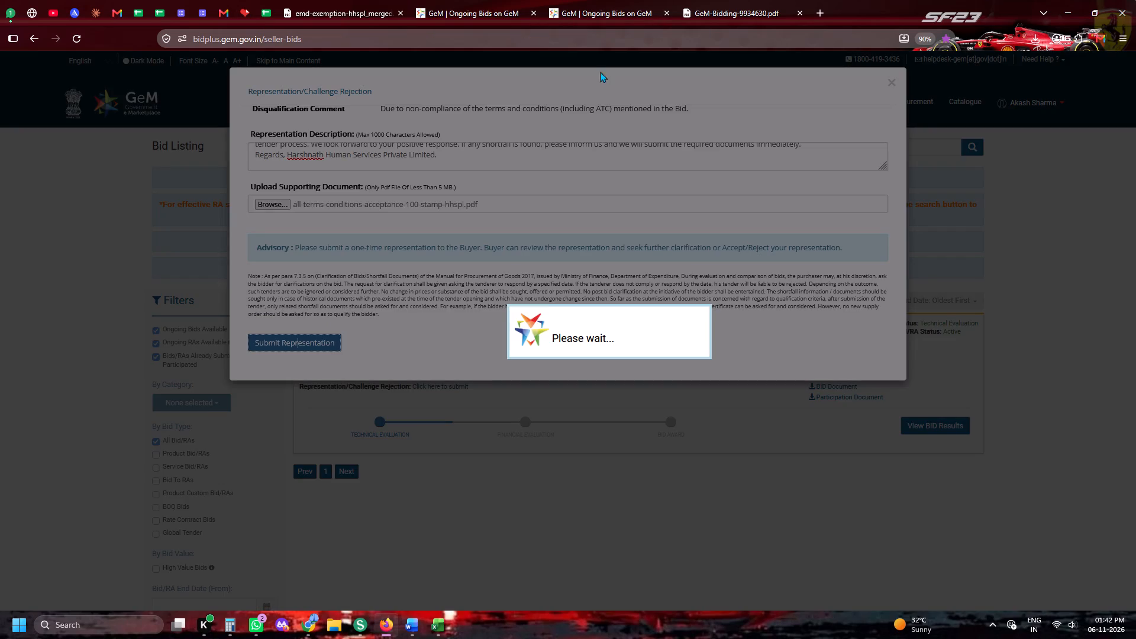
left_click(466, 0)
left_click(642, 318)
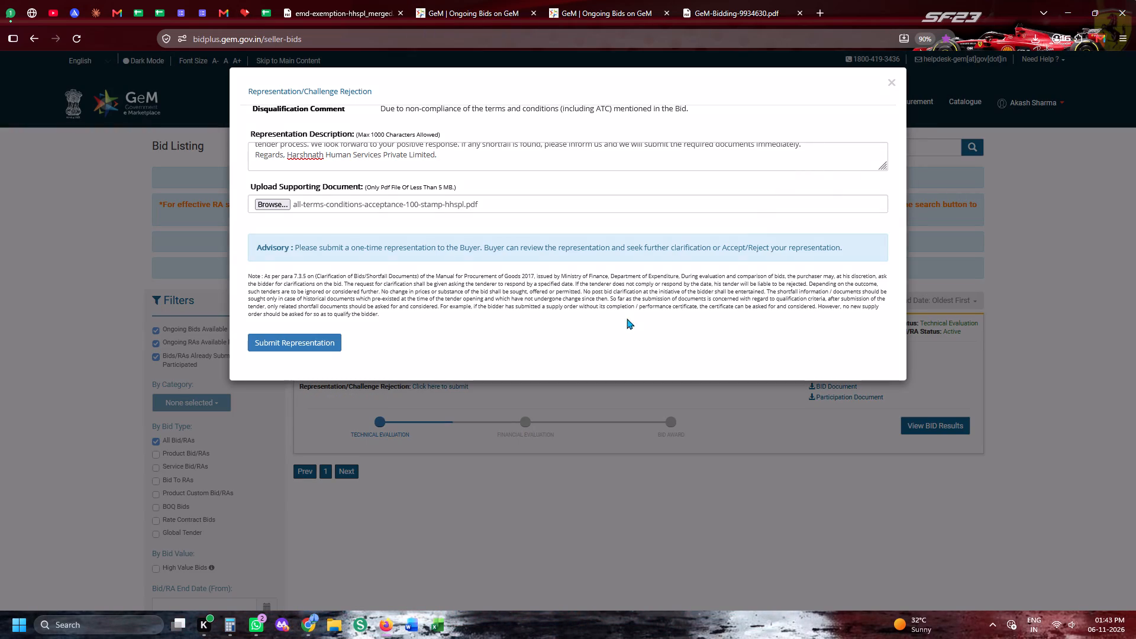
left_click(648, 353)
Run an Exact Bid Search for GEM/2026/B/8039621 in the original GeM tab.
left_click(437, 0)
left_click(841, 152)
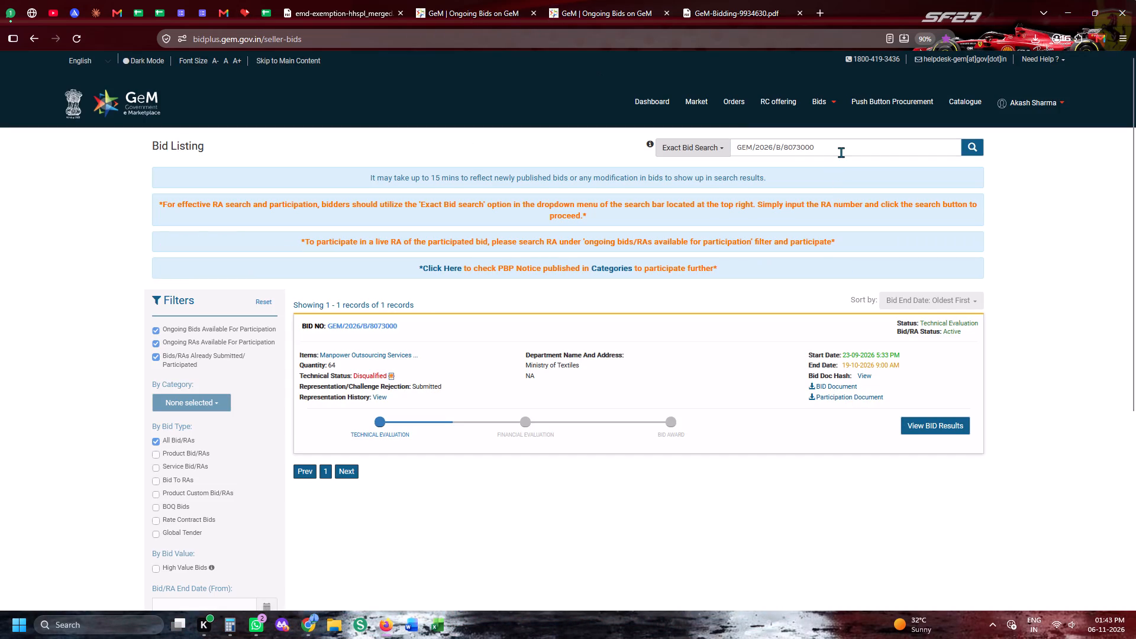
key("ctrl+a")
key("ctrl+v")
left_click(966, 157)
left_click(966, 151)
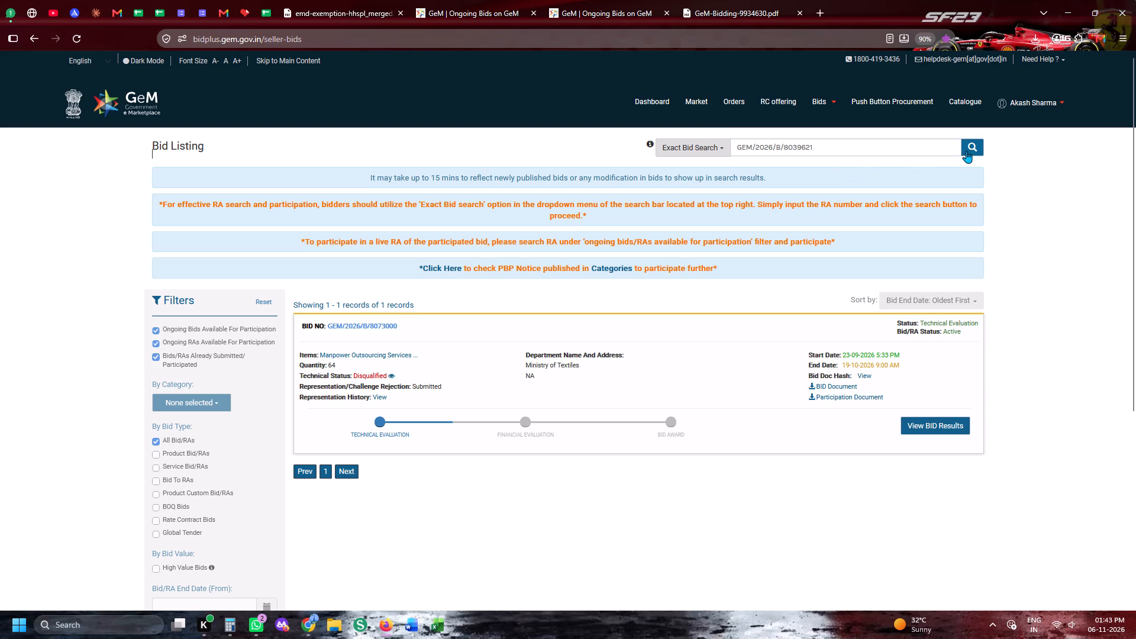
Open the listed bid's document in its own tab and return to the original GeM listing.
left_click(377, 327)
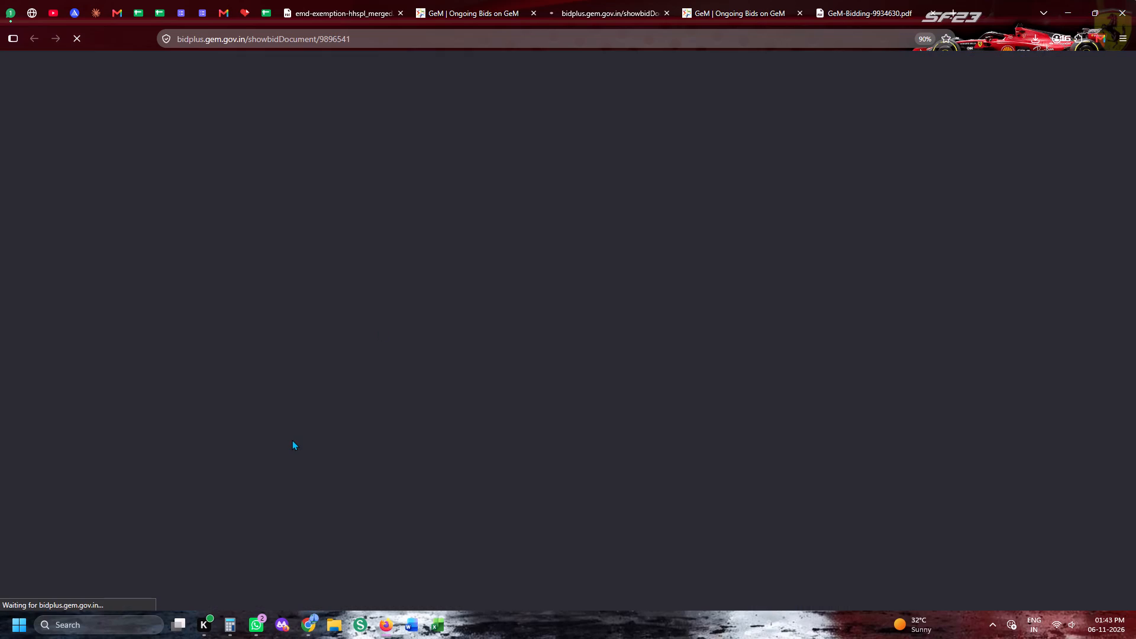
left_click(246, 0)
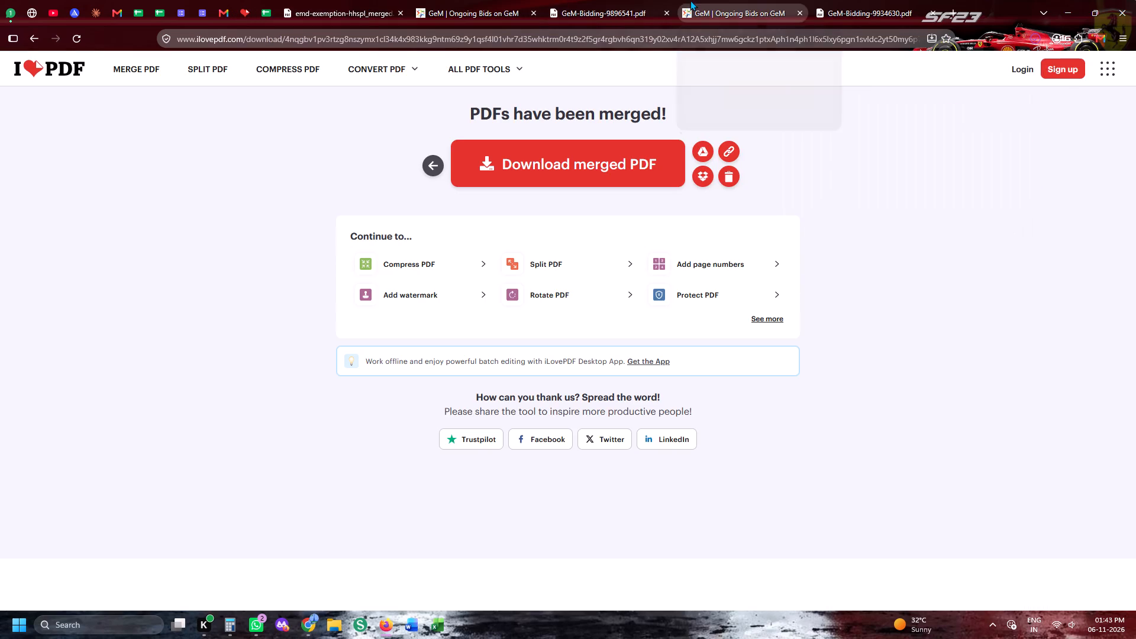
left_click(480, 0)
Open bid 8039621's clarification request, expand its full details, and copy "PF, ESIC, & GST".
left_click(399, 382)
left_click(399, 377)
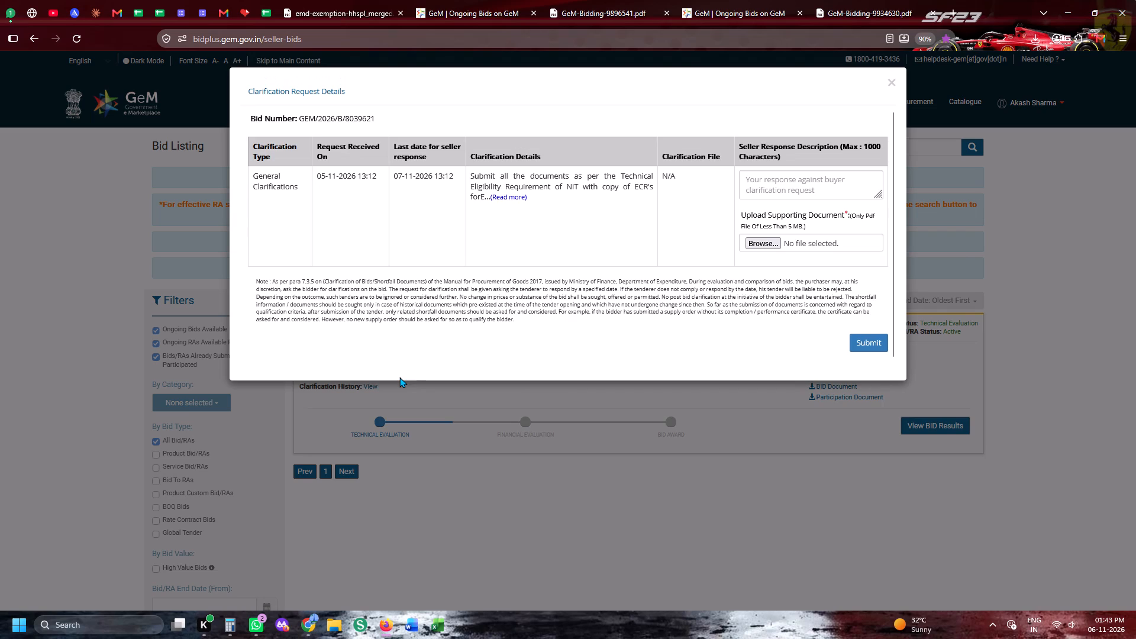
left_click(522, 204)
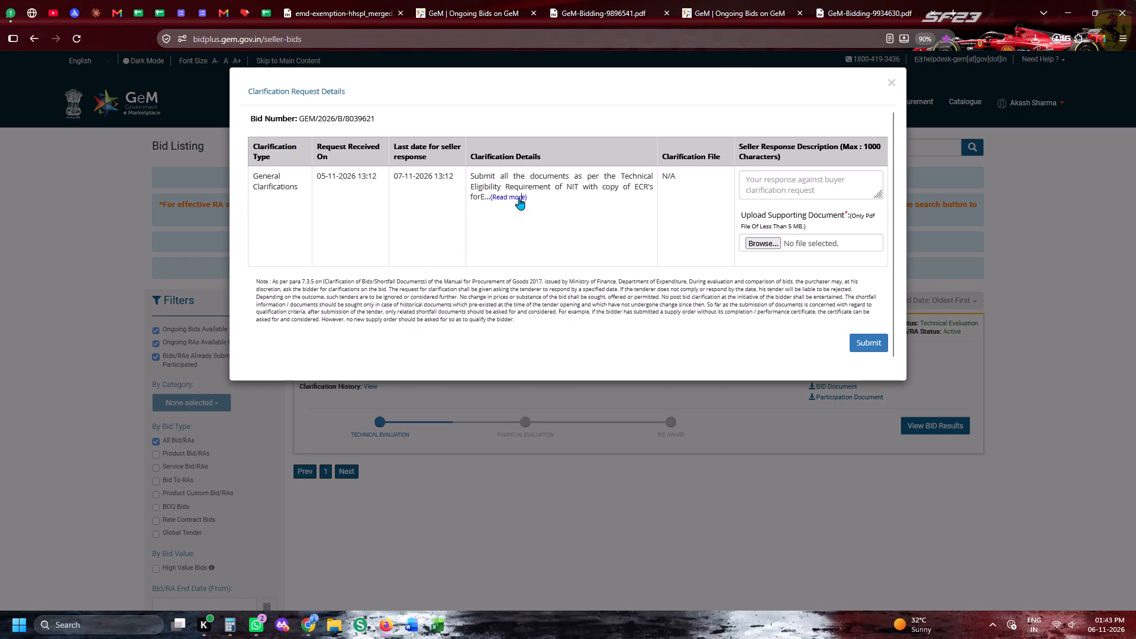
left_click(519, 198)
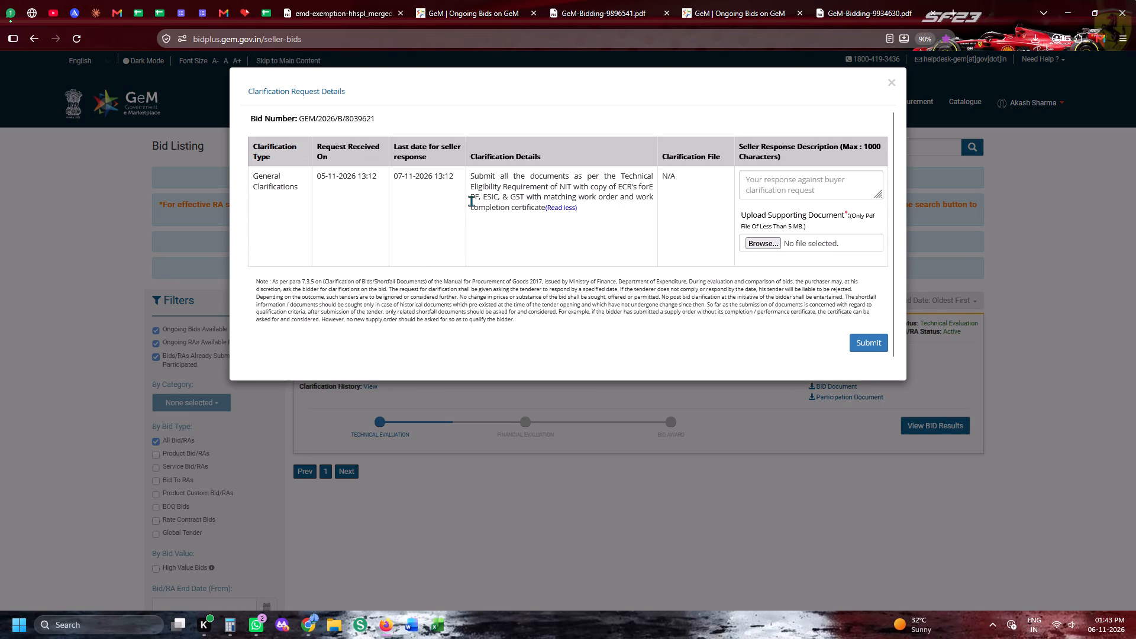
left_click_drag(471, 199, 525, 201)
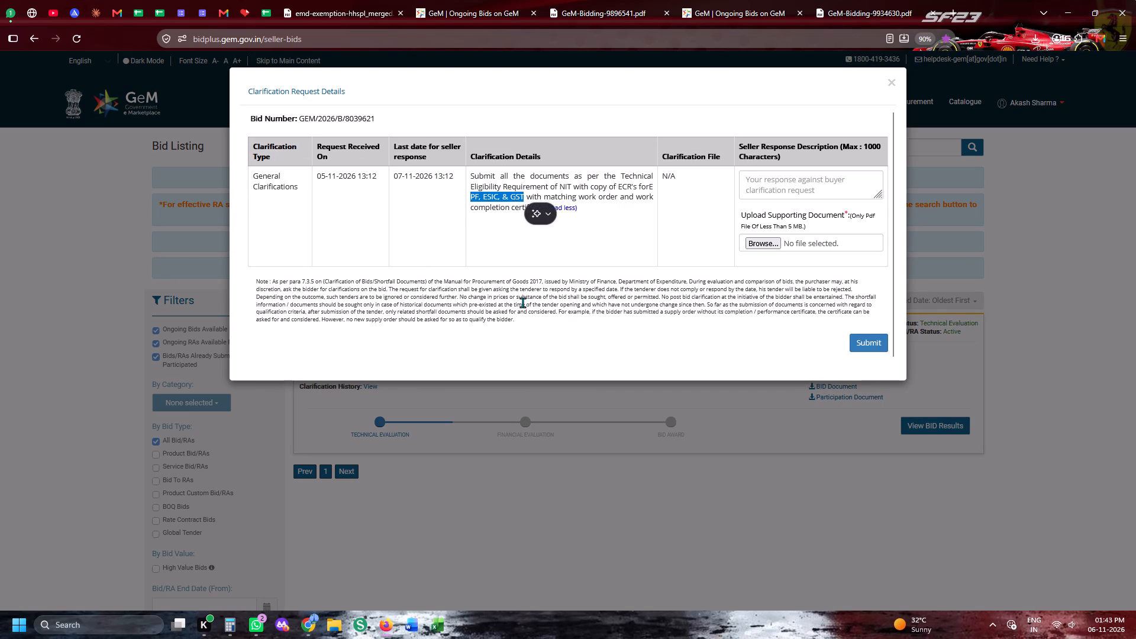
key("ctrl+c")
key("ctrl+c")
key("ctrl+c")
key("ctrl+c")
key("ctrl+c")
key("ctrl+c")
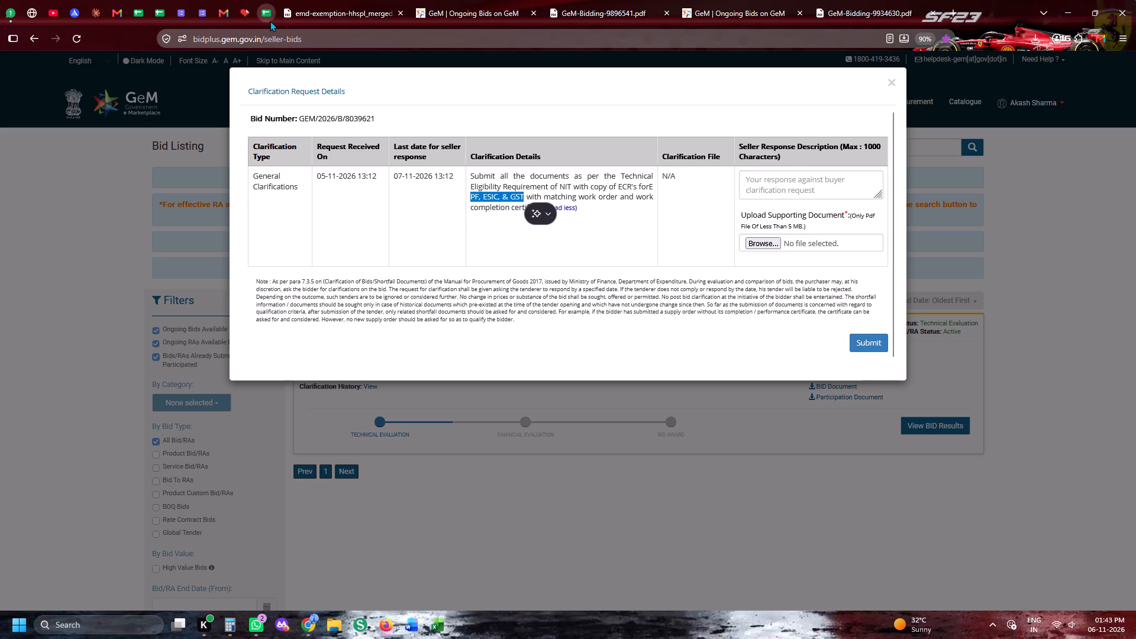
Record "1.PF, ESIC, & GST" as bid 8039621's reason in the HHSPL PART. sheet.
left_click(263, 16)
left_click(311, 347)
type("1.")
key("ctrl+v")
left_click(408, 444)
Attach pf-esic-gst-challan-hhspl from the Gem Bid Documents - HHSPL folder to bid 8039621's clarification response.
left_click(410, 0)
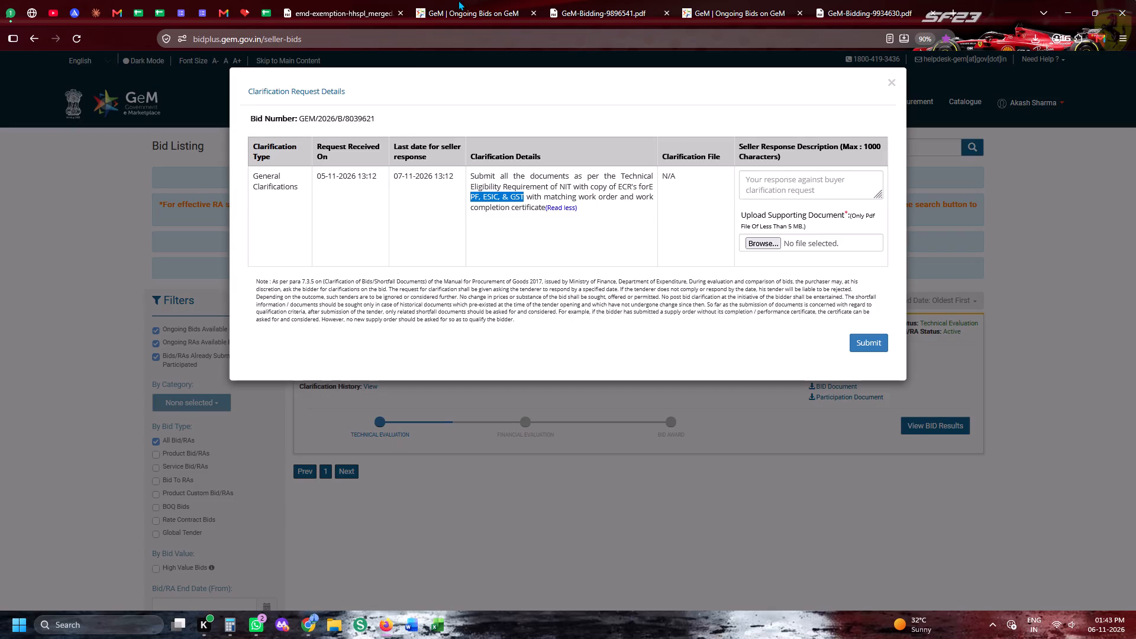
left_click(747, 233)
left_click(756, 241)
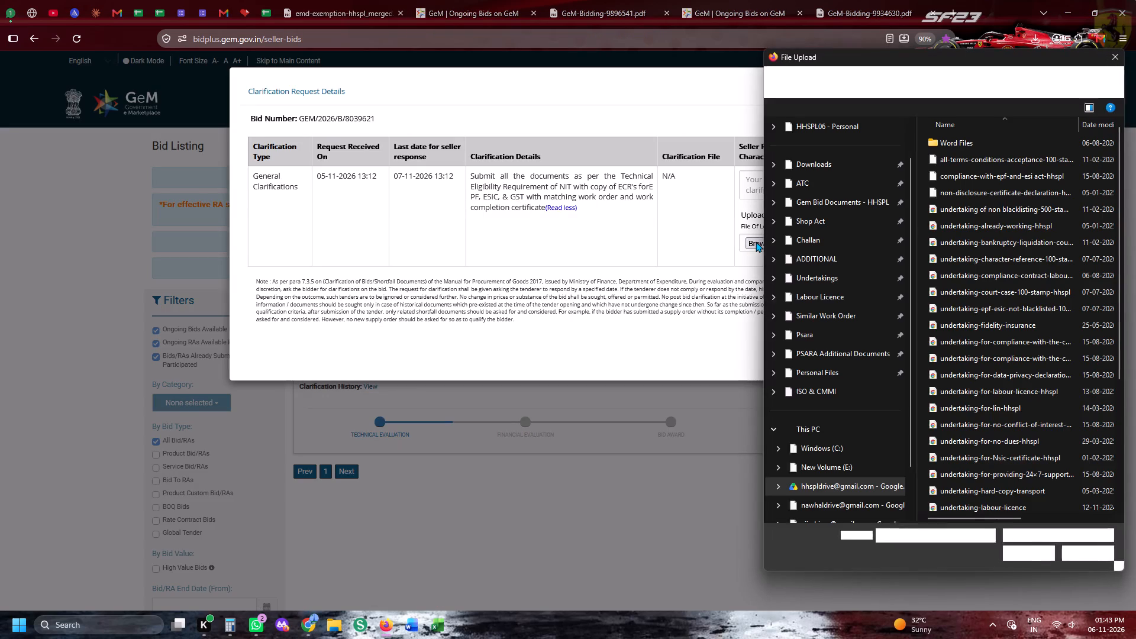
left_click(818, 201)
left_click(955, 459)
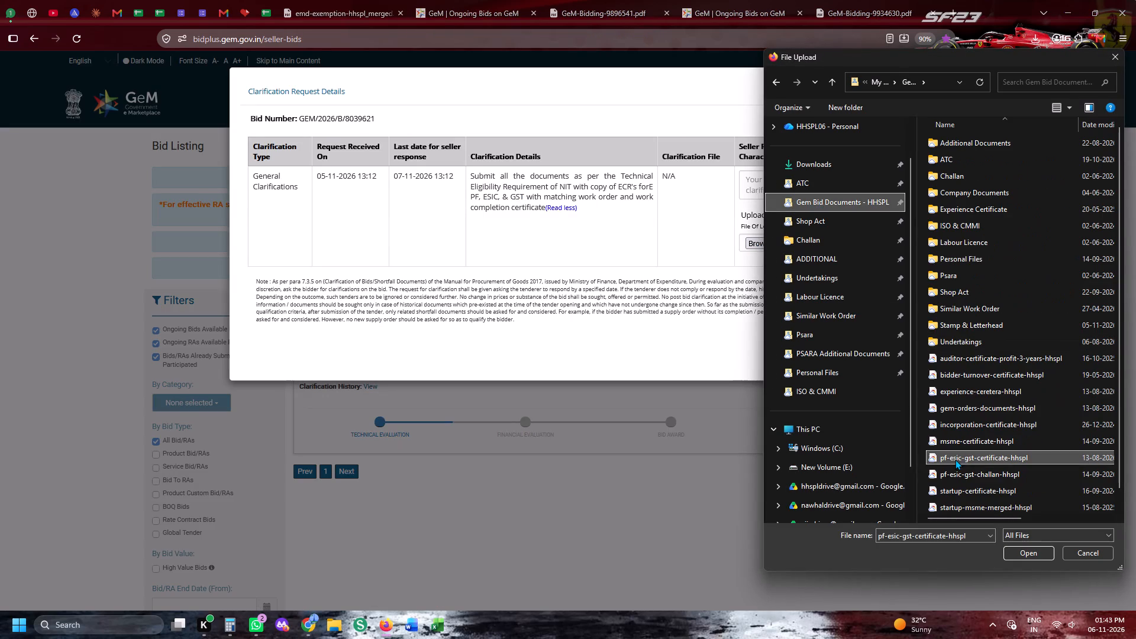
triple_click(956, 467)
Fill bid 8039621's response description with the pinned "Respected Sir/Madam" message, and submit the clarification response.
left_click(829, 193)
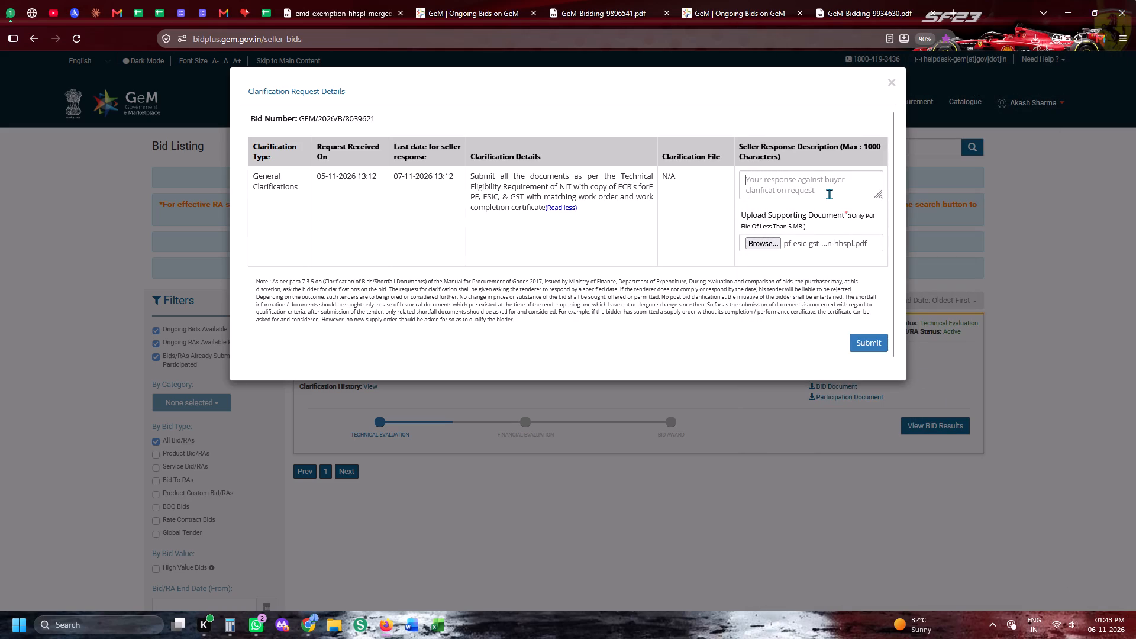
key("super+v")
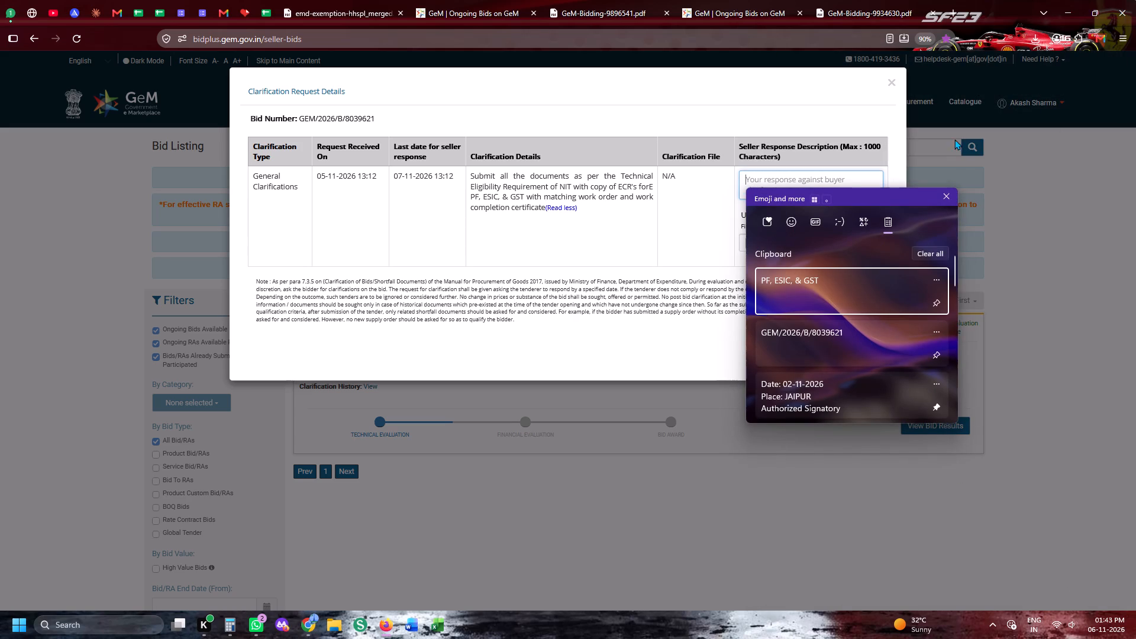
left_click(913, 250)
left_click(757, 377)
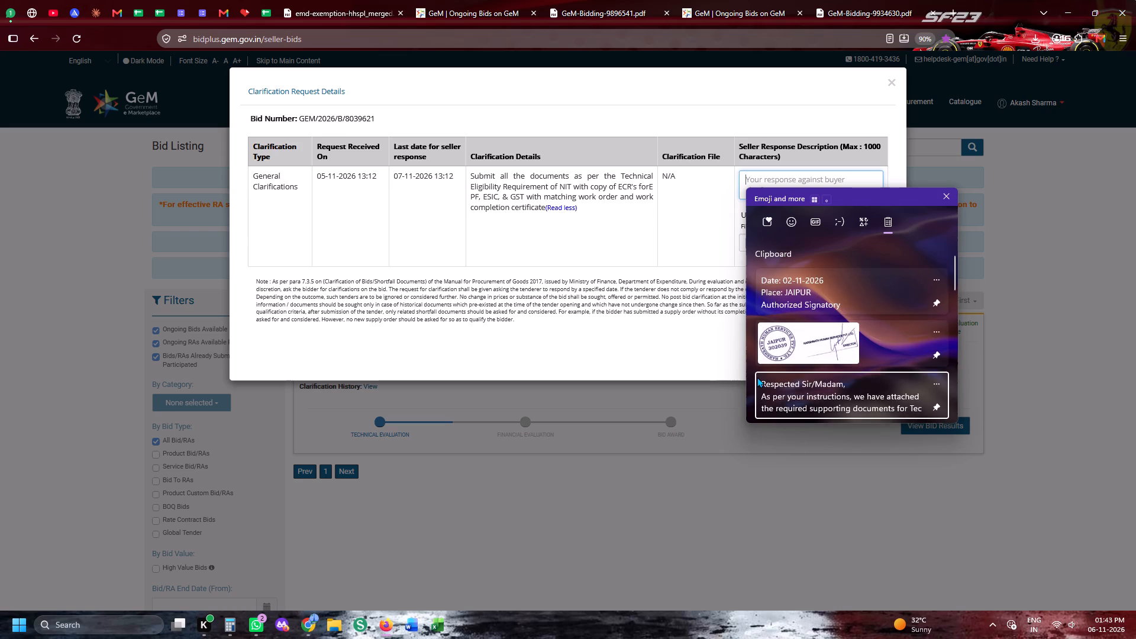
key("ctrl+v")
scroll(766, 289, "down", 6)
left_click(861, 338)
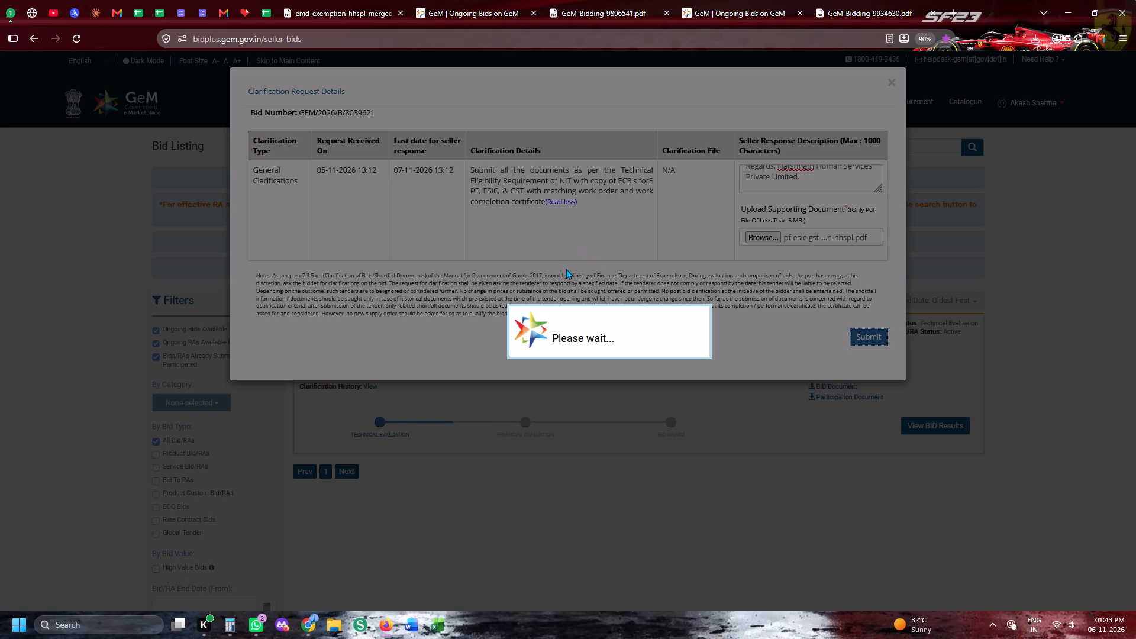
left_click(654, 349)
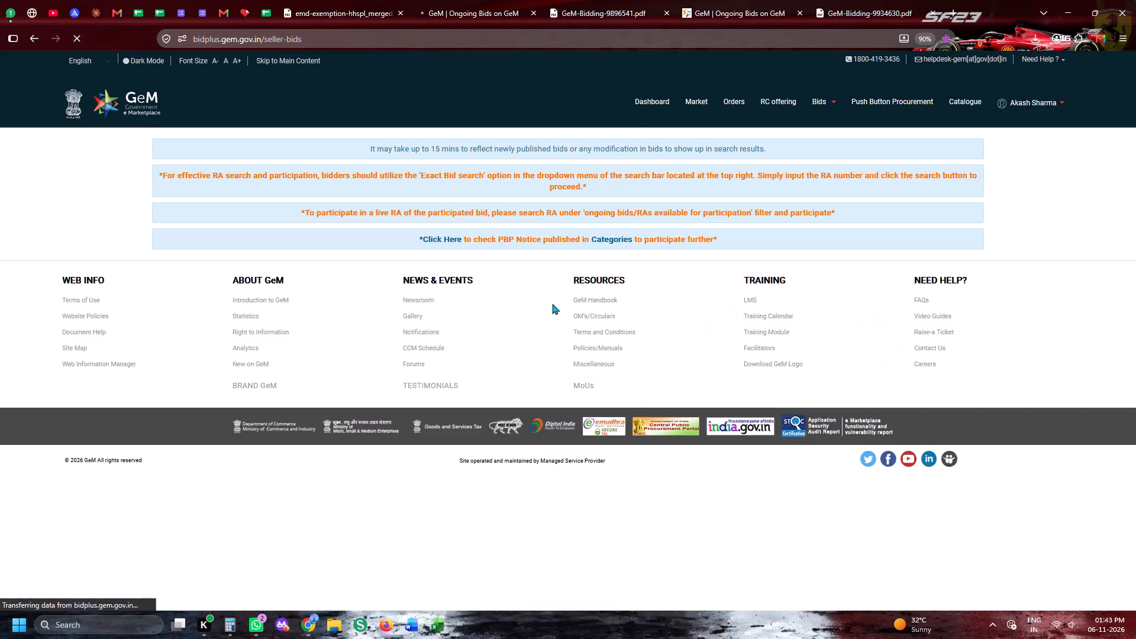
Copy bid number GEM/2026/B/8062010 from the HHSPL PART. sheet and find it on GeM using Exact Bid Search.
left_click(263, 0)
left_click(244, 358)
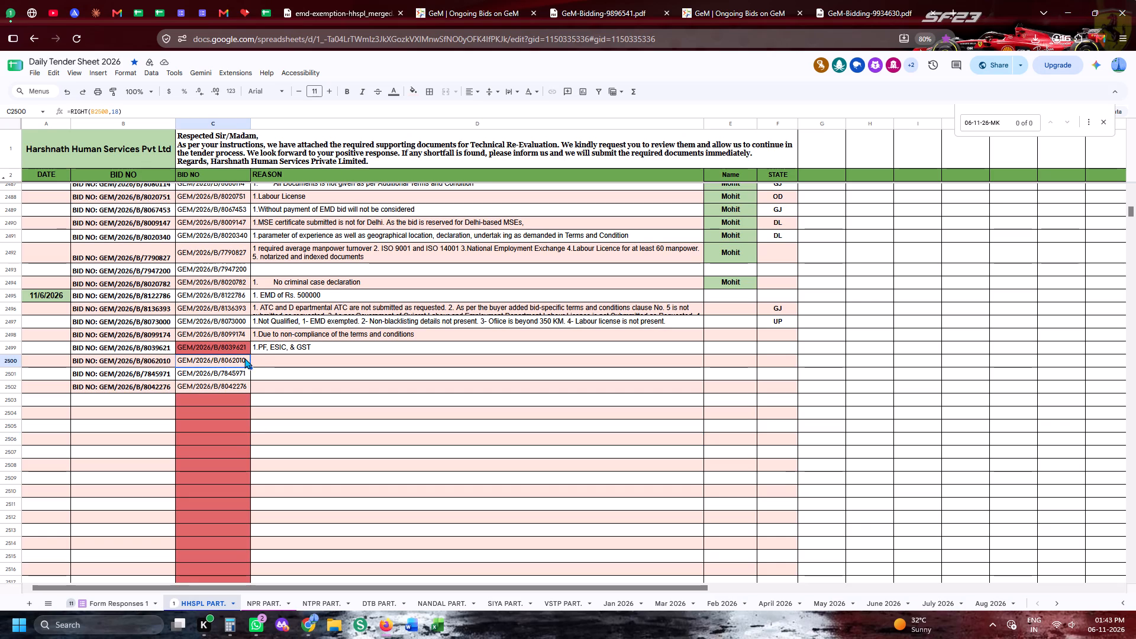
key("ctrl+c")
key("ctrl+c")
key("ctrl+c")
left_click(363, 0)
left_click(473, 0)
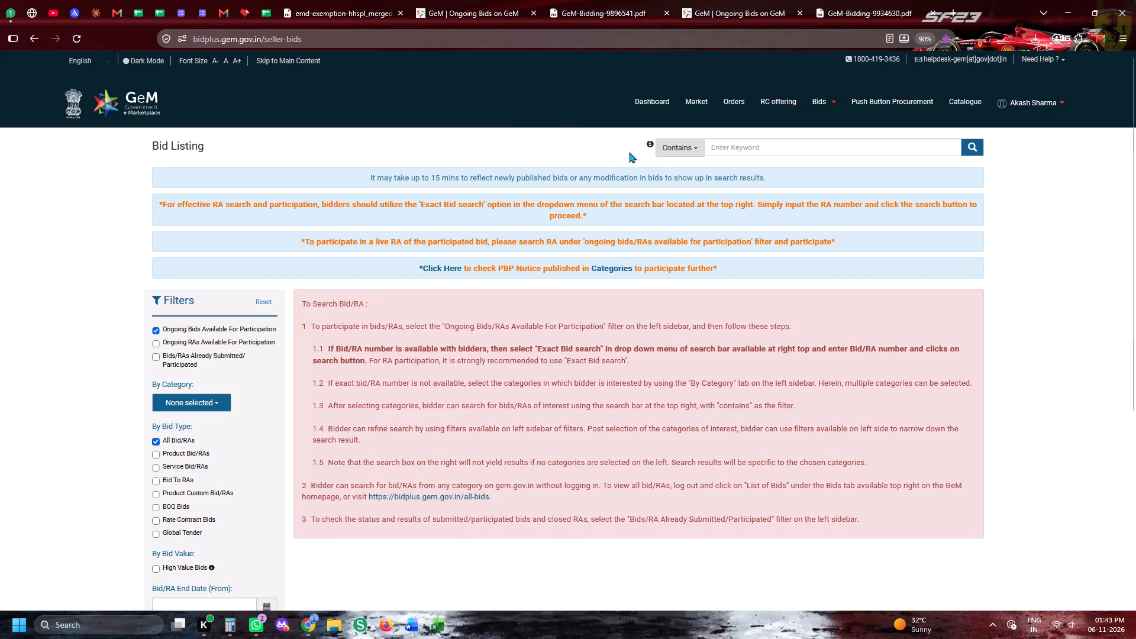
left_click(731, 148)
key("ctrl+v")
left_click(696, 144)
left_click(701, 220)
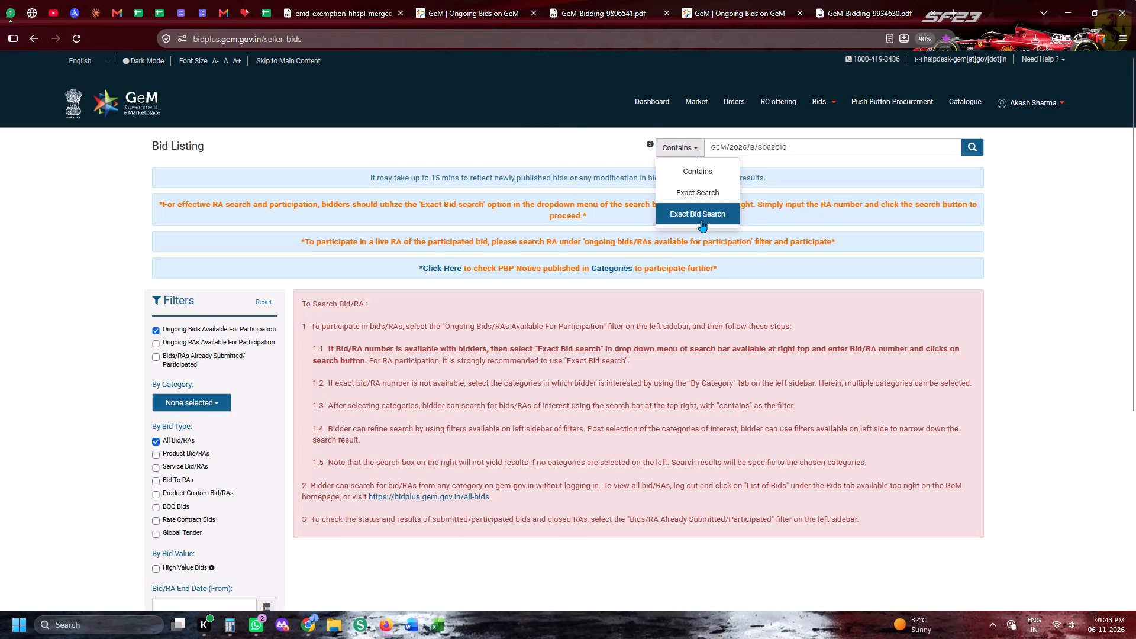
left_click(968, 154)
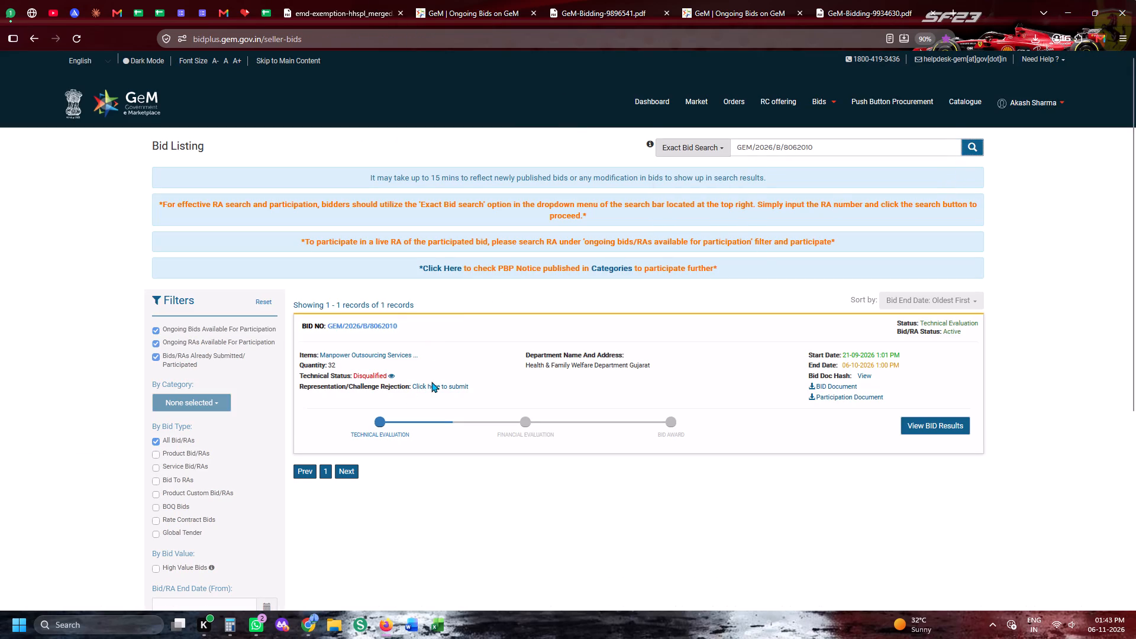
Open bid 8062010's representation form, expand the disqualification comment, and copy from "(BASED ON PROCUREMENT POLICY" through "GENERAL TERMS CONDITION".
double_click(431, 382)
left_click(437, 388)
scroll(597, 190, "up", 5)
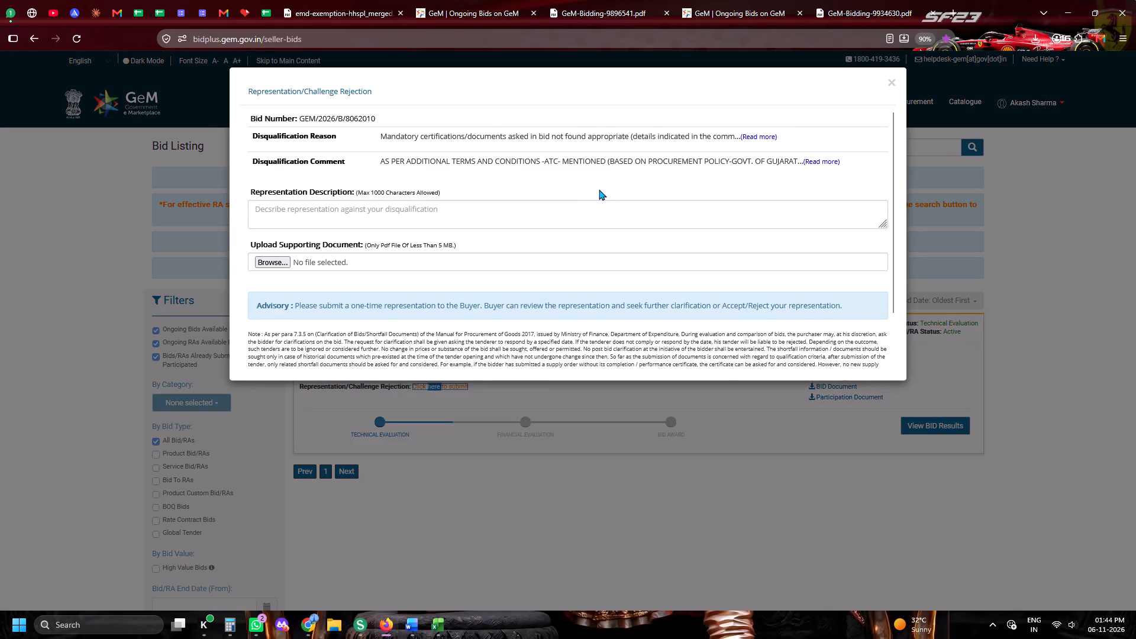
left_click(825, 167)
left_click(815, 164)
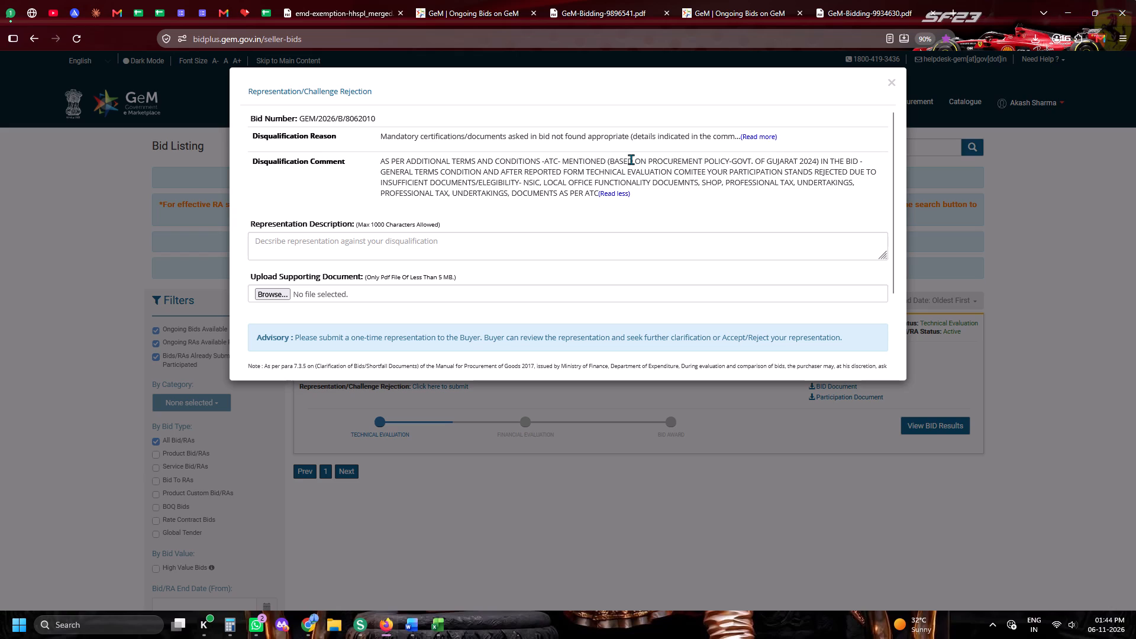
left_click_drag(606, 160, 759, 163)
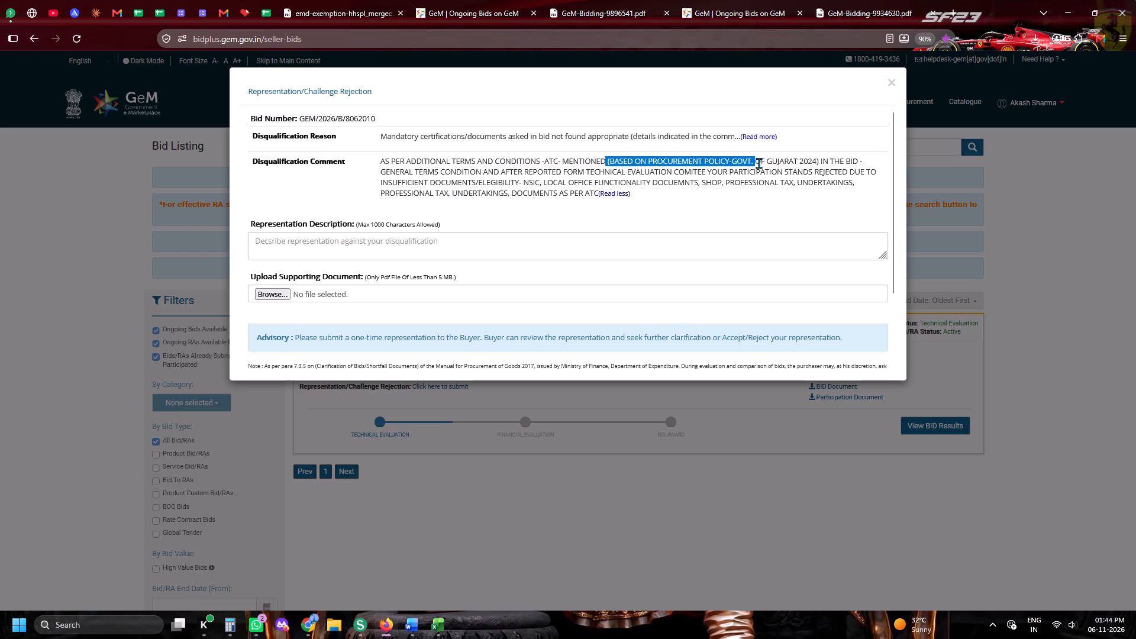
left_click_drag(759, 163, 814, 160)
left_click_drag(814, 160, 478, 175)
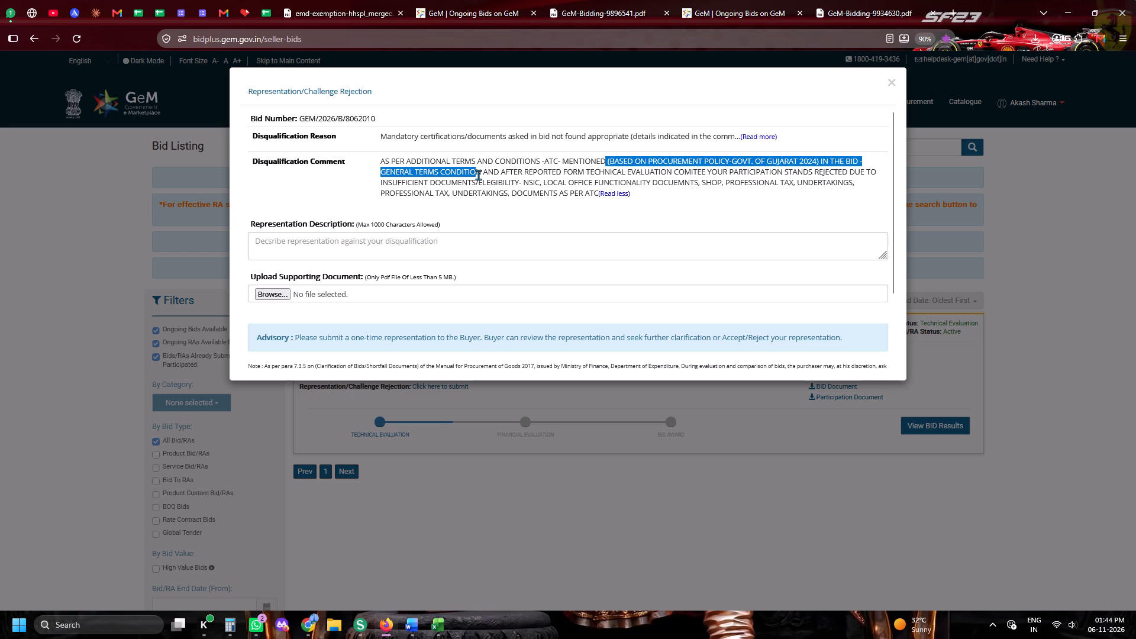
left_click_drag(478, 175, 481, 175)
key("ctrl+c")
key("ctrl+c")
key("ctrl+c")
Record "1. (BASED ON PROCUREMENT POLICY-GOVT. OF GUJARAT 2024) IN THE BID -GENERAL TERMS CONDITION" and state GJ for bid 8062010 in HHSPL PART.
left_click(262, 17)
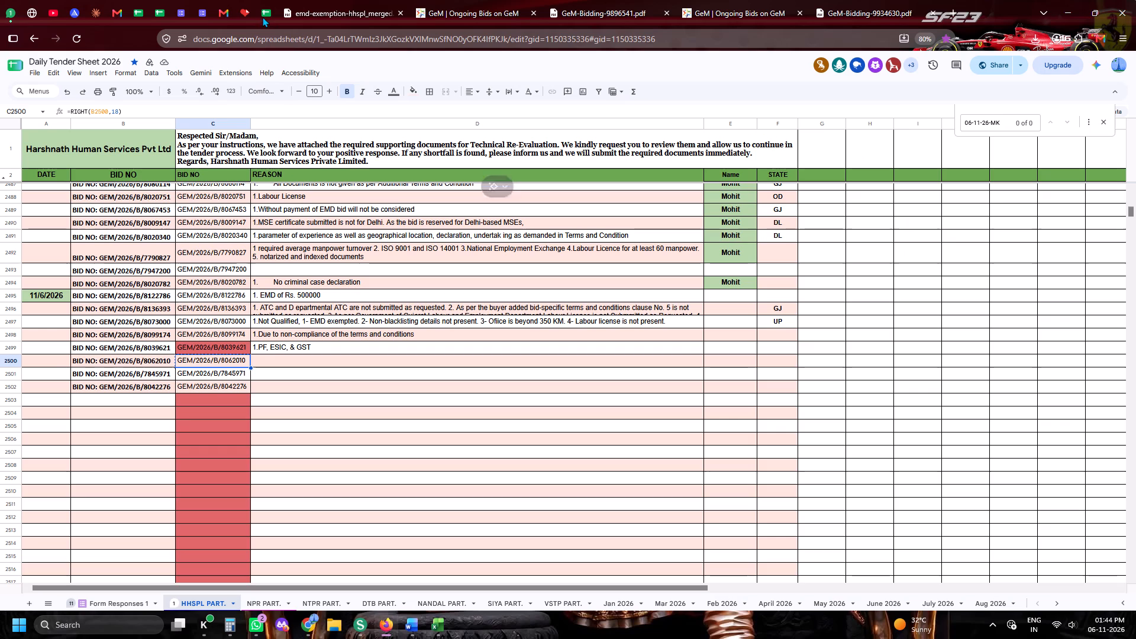
left_click(271, 363)
type("1.")
key("ctrl+v")
key("Tab")
key("Tab")
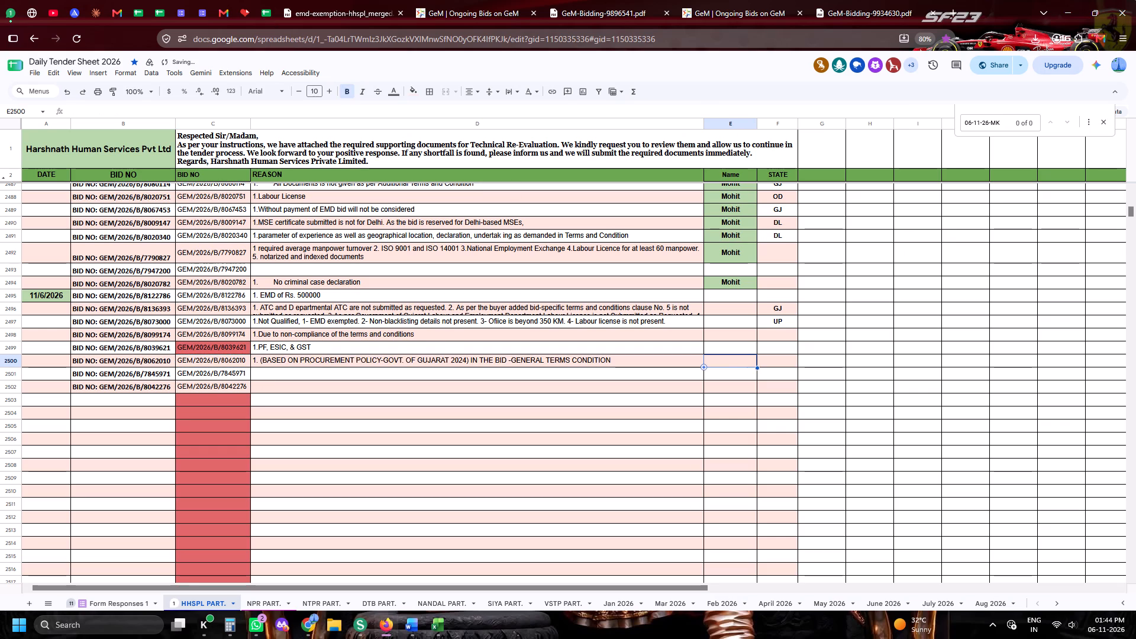
type("GJ")
left_click(379, 453)
Attach emd-exemption-hhspl from the ADDITIONAL folder as the supporting document in bid 8062010's representation form.
left_click(635, 0)
left_click(711, 0)
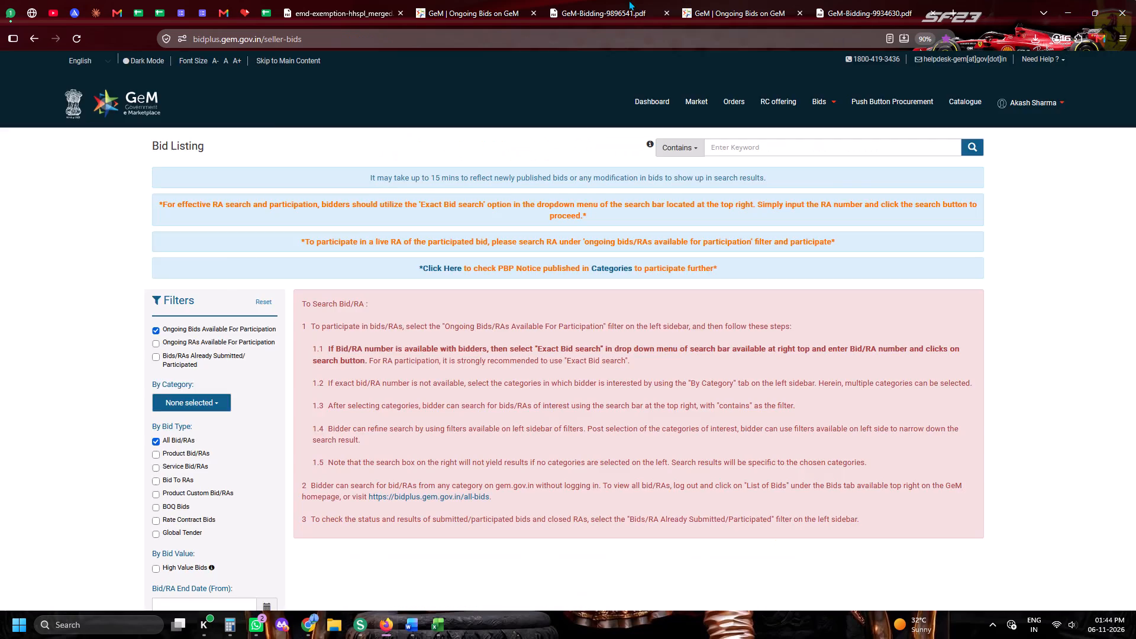
left_click(461, 0)
left_click(290, 288)
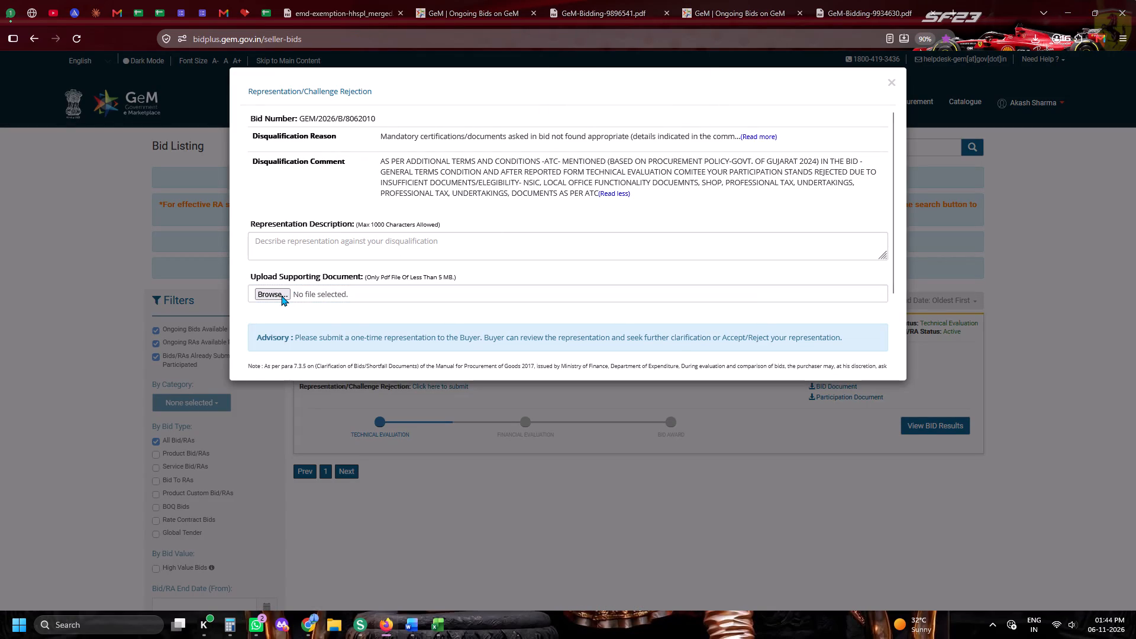
left_click(281, 295)
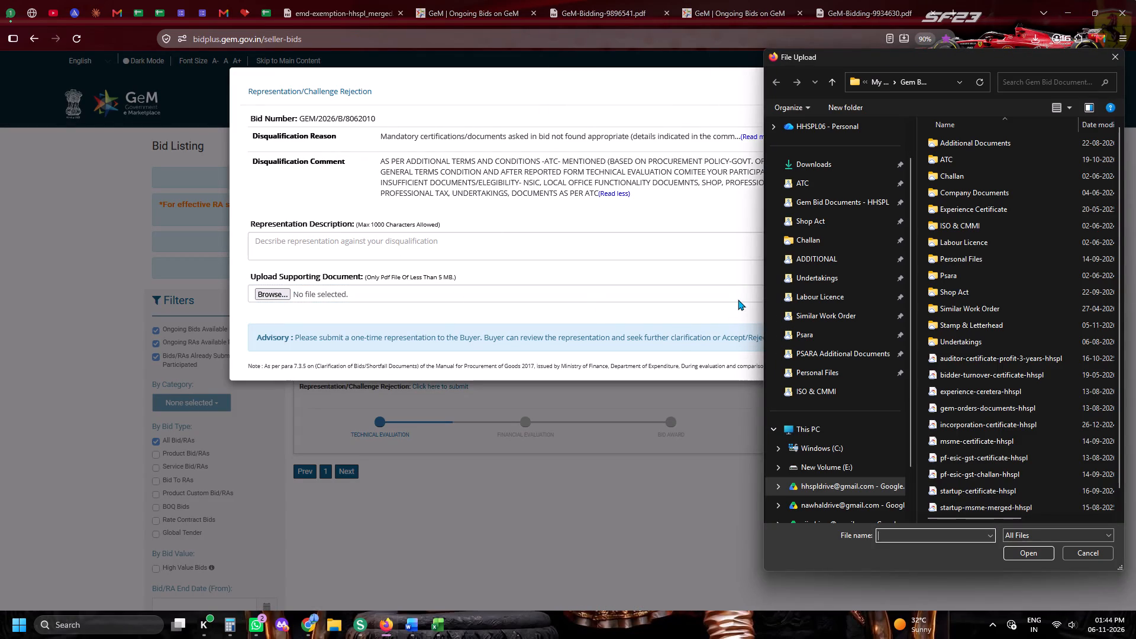
left_click(809, 259)
double_click(947, 192)
Fill bid 8062010's representation description with the pinned "Respected Sir/Madam" message, and submit the representation.
left_click(417, 230)
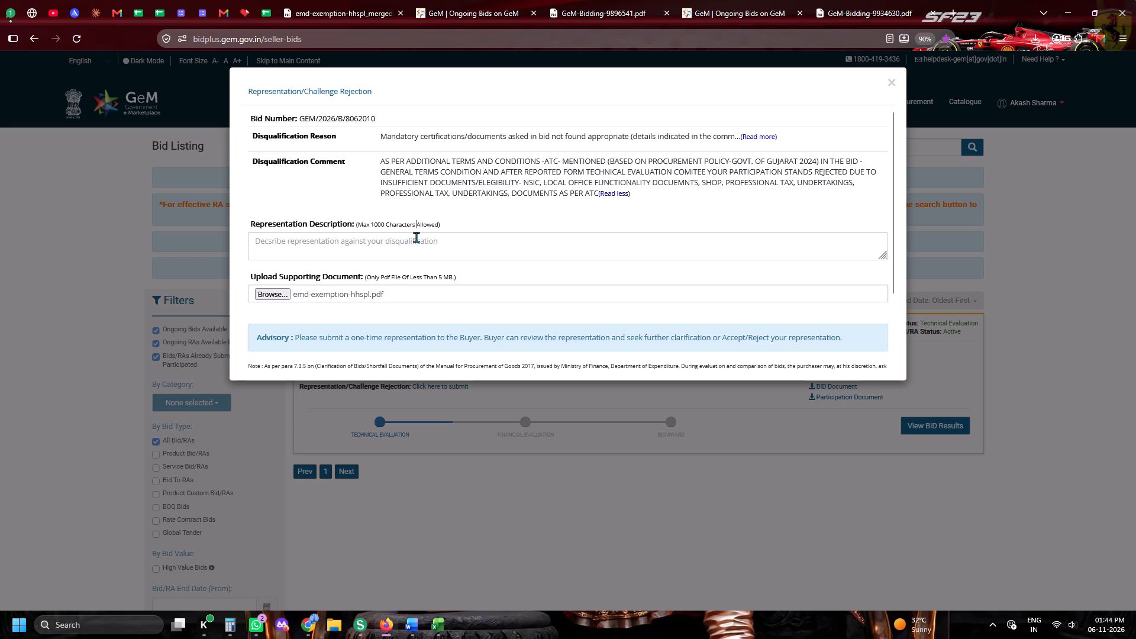
left_click(413, 239)
key("super+b")
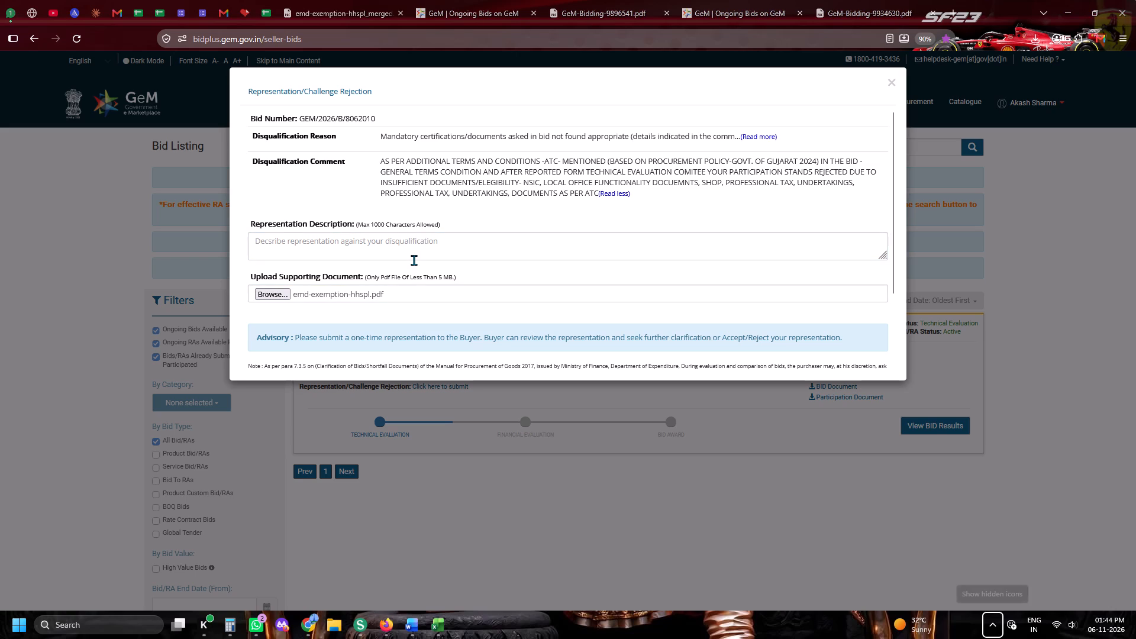
key("super+v")
left_click(386, 257)
left_click(377, 248)
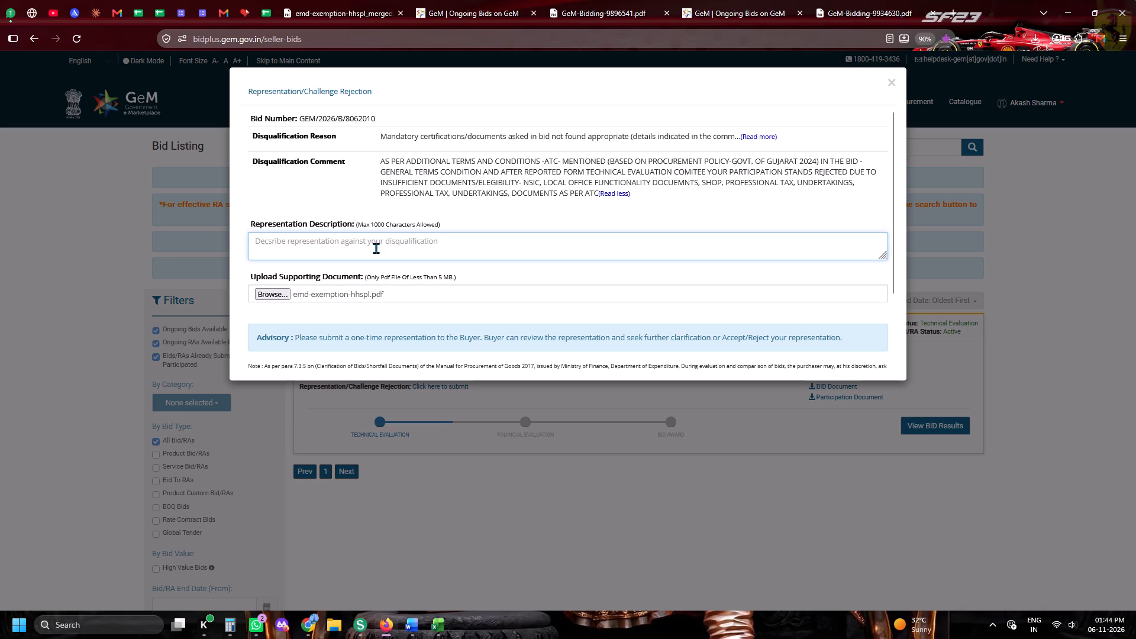
key("super+v")
left_click(430, 311)
left_click(317, 444)
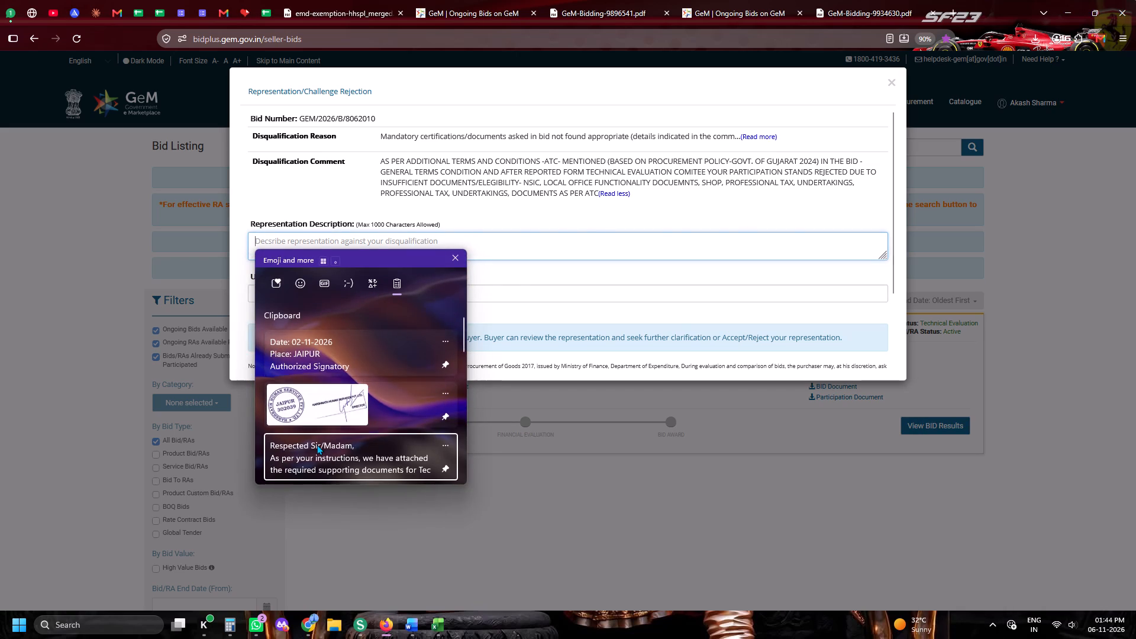
key("ctrl+v")
scroll(321, 293, "down", 5)
left_click(302, 335)
Copy bid number GEM/2026/B/7845971 from the HHSPL PART. sheet and find it on GeM using Exact Bid Search.
left_click(276, 0)
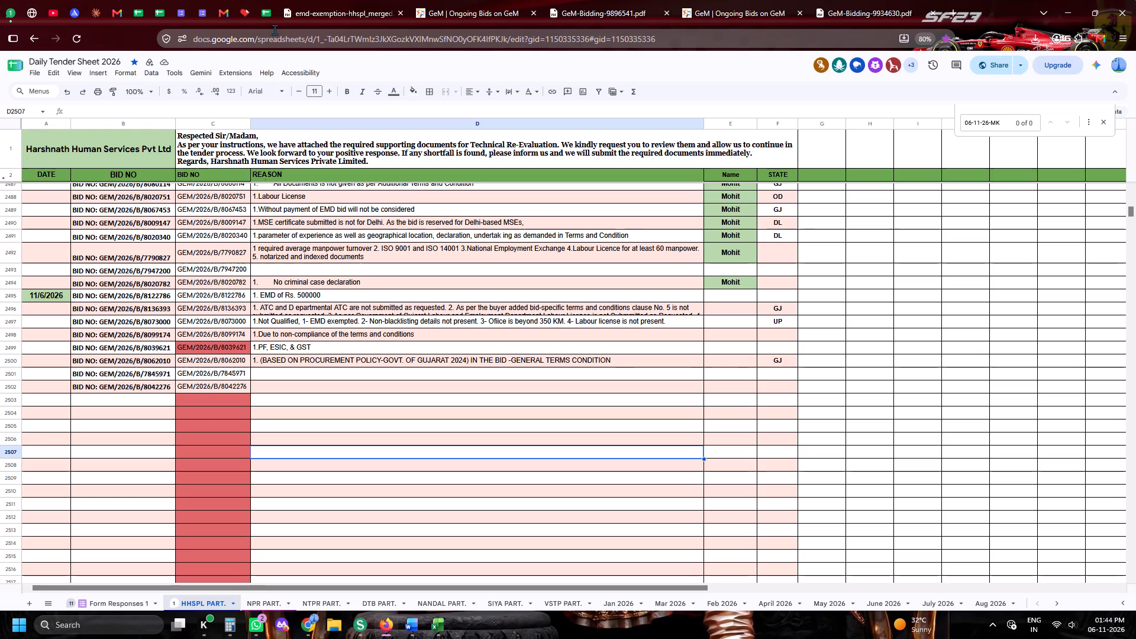
left_click(232, 377)
key("ctrl+c")
key("ctrl+c")
key("ctrl+c")
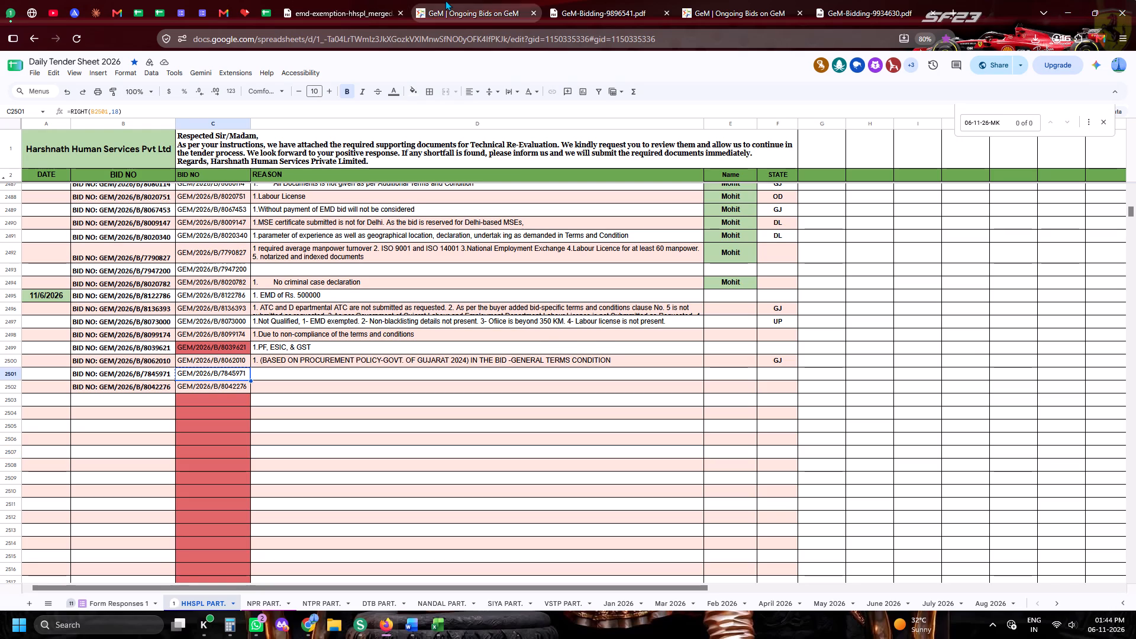
left_click(446, 0)
left_click(622, 0)
left_click(467, 0)
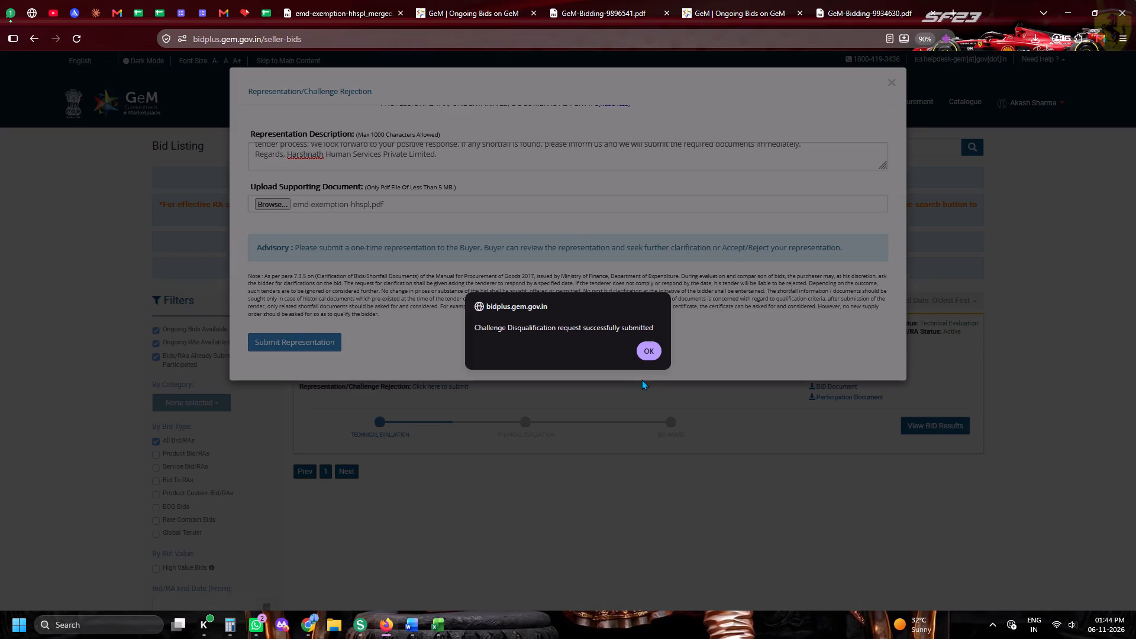
left_click(647, 352)
left_click(745, 150)
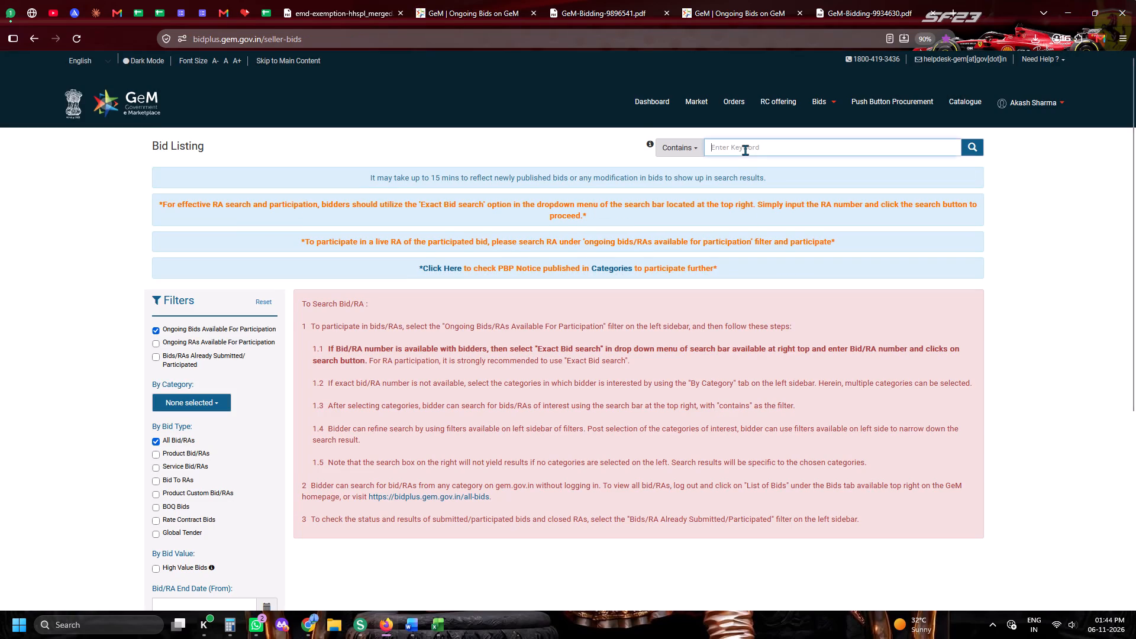
key("ctrl+v")
left_click(668, 150)
left_click(674, 217)
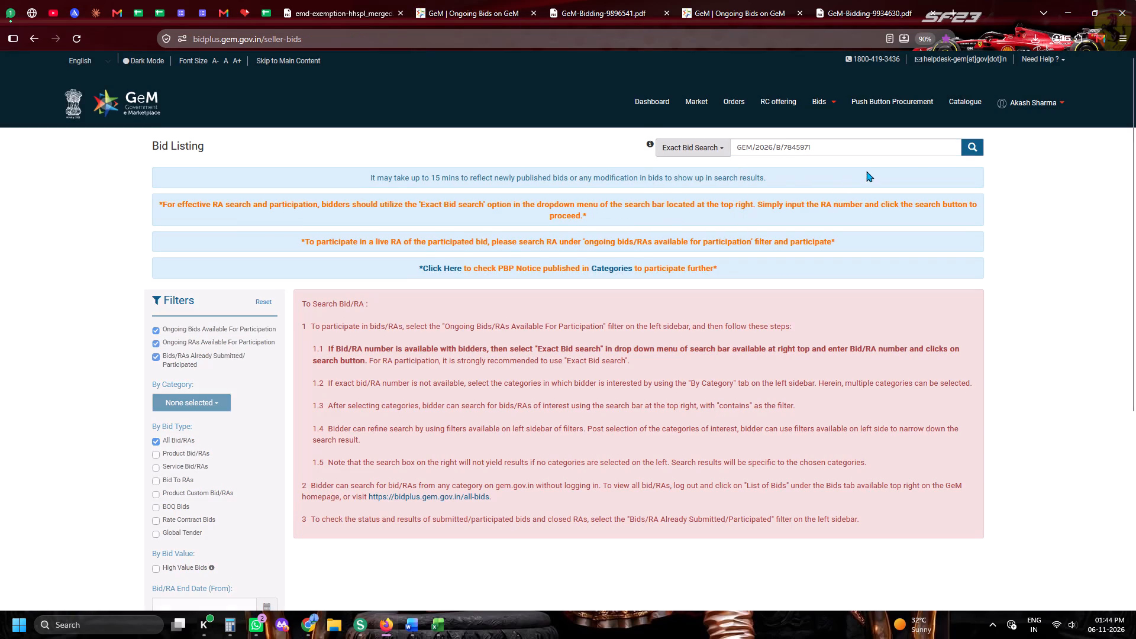
left_click(968, 148)
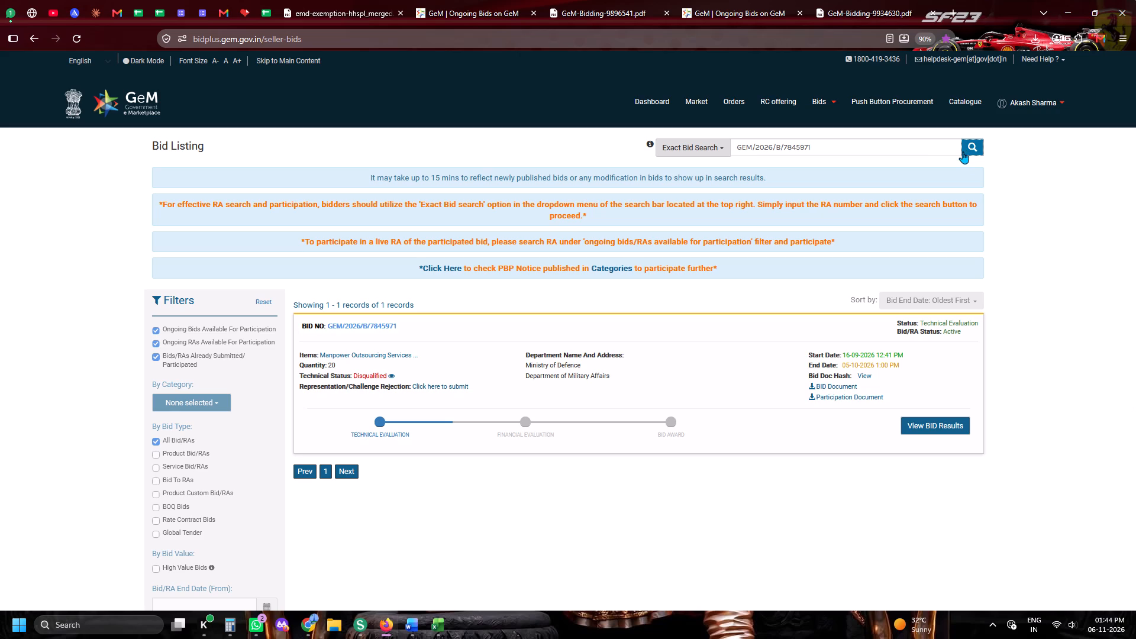
Open bid 7845971's representation form, expand the disqualification comment, and copy from "Bank Solvency Certificate of an amount" through "financial year 2026-27".
left_click(434, 392)
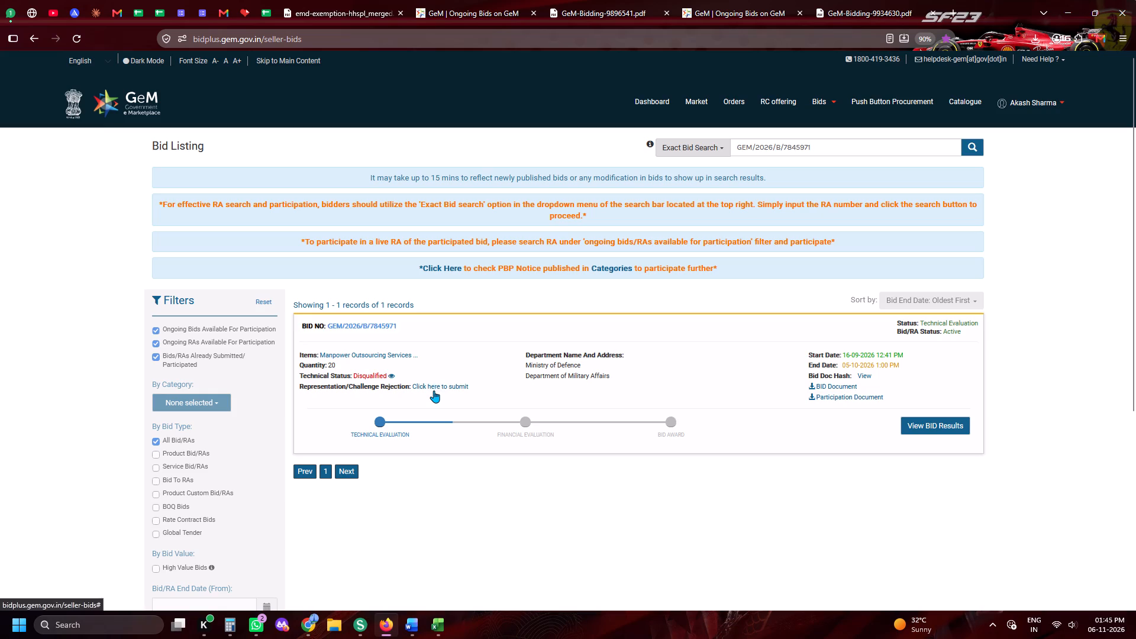
left_click(434, 390)
scroll(414, 225, "up", 1)
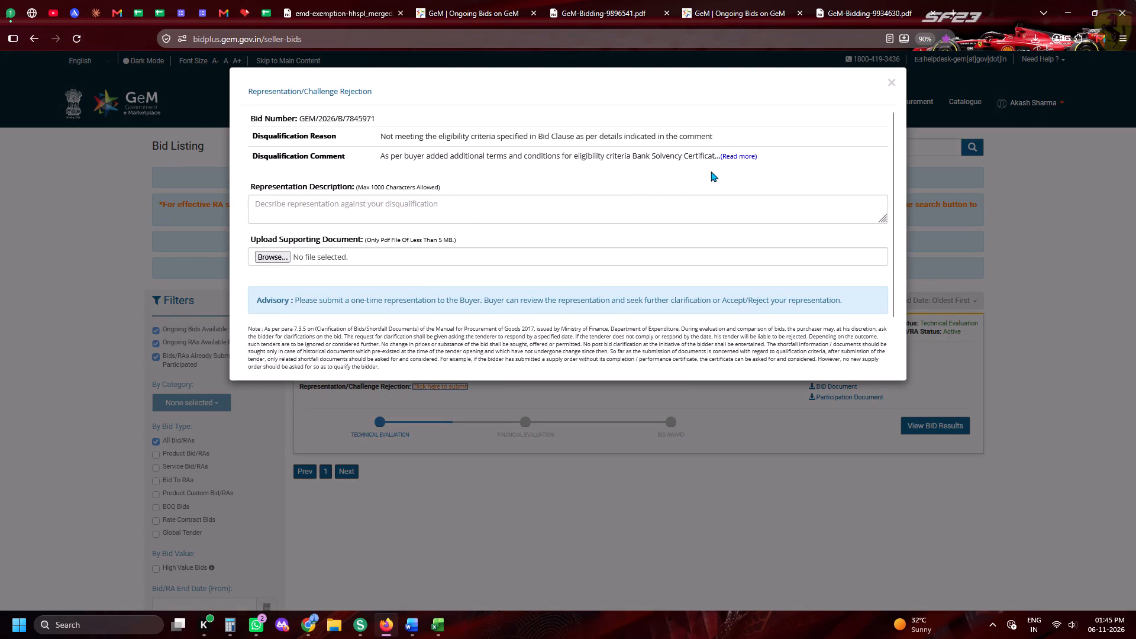
left_click(737, 162)
left_click(738, 154)
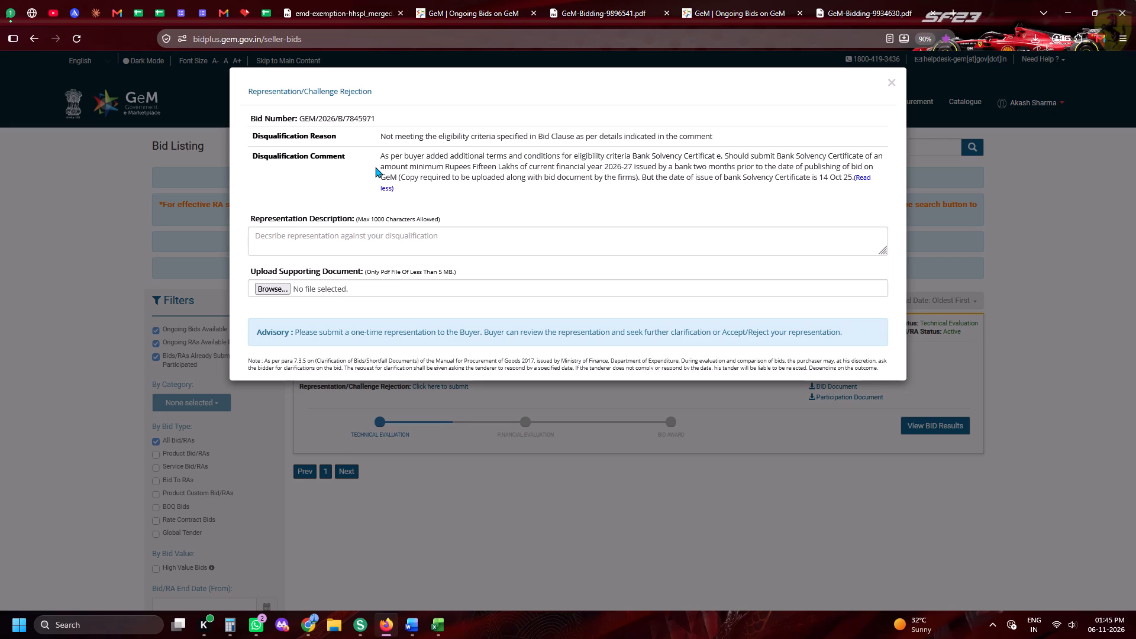
left_click_drag(778, 157, 779, 161)
left_click_drag(779, 161, 643, 170)
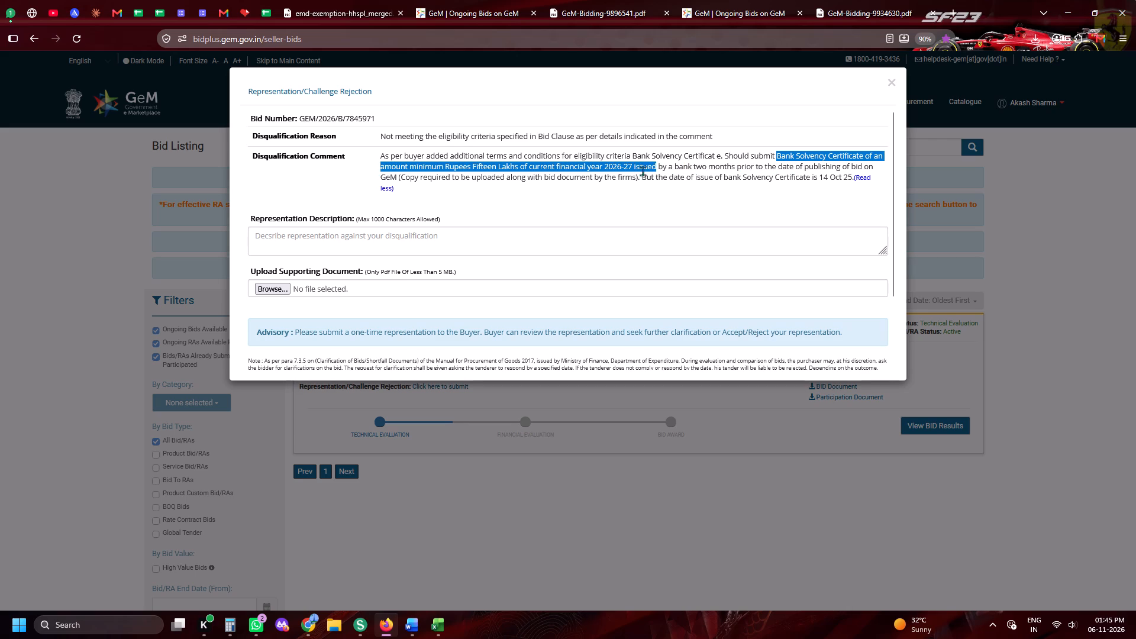
left_click_drag(643, 170, 522, 169)
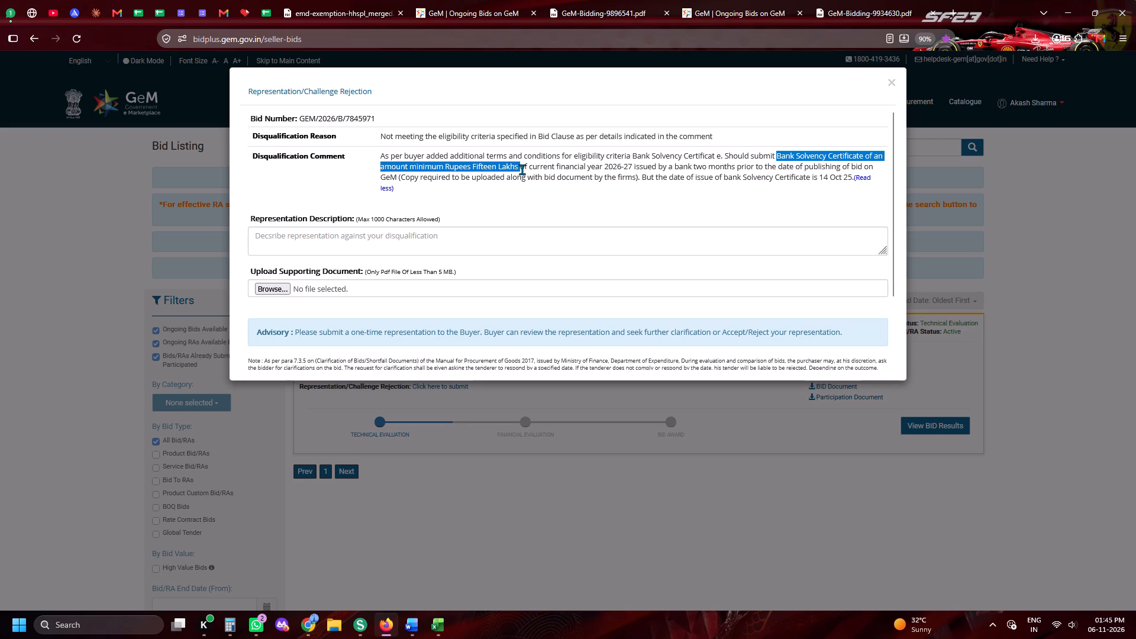
left_click_drag(522, 169, 632, 168)
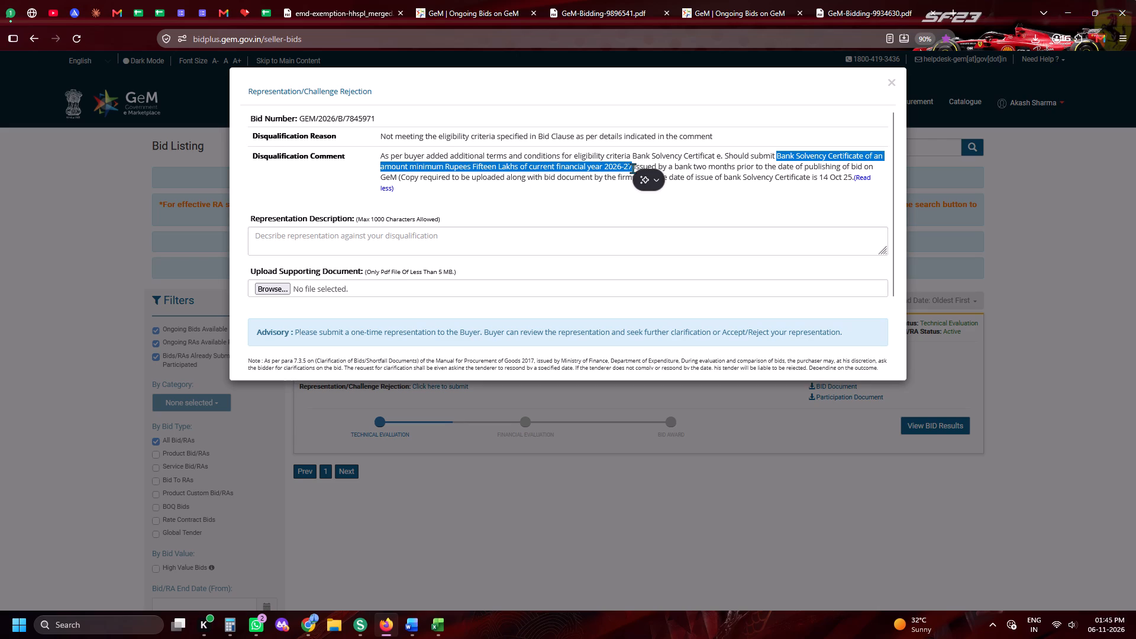
key("ctrl+c")
key("ctrl+c")
key("ctrl+c")
key("ctrl+c")
key("ctrl+c")
key("ctrl+c")
Record "1.Bank Solvency Certificate of an amount minimum Rupees Fifteen Lakhs of current financial year 2026-27" as bid 7845971's reason in HHSPL PART.
left_click(267, 11)
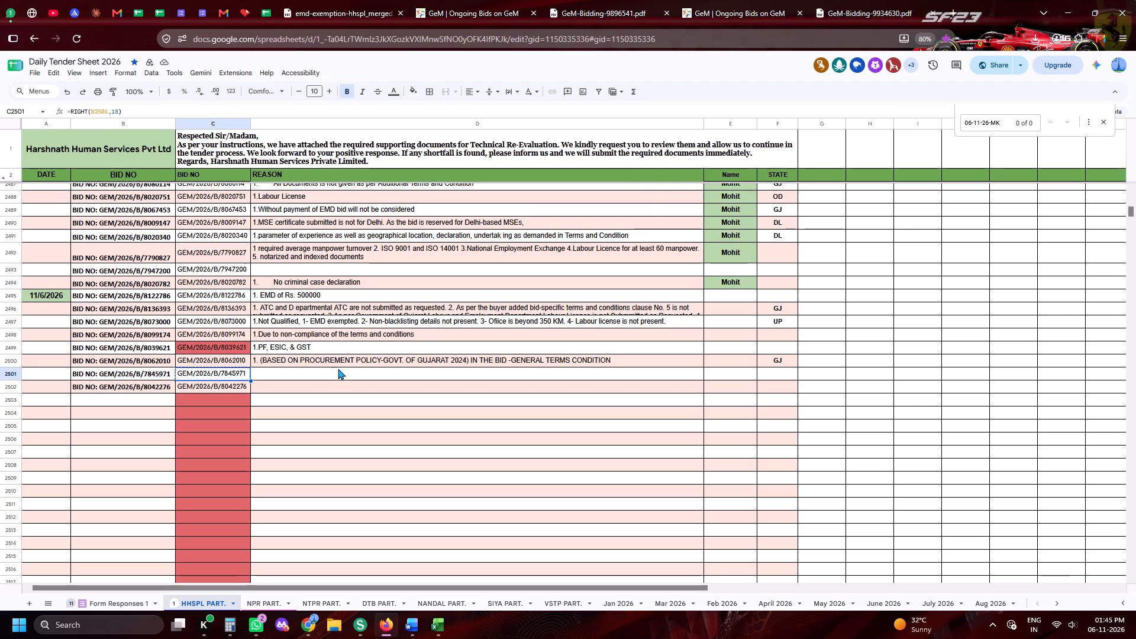
left_click(338, 369)
type("1.")
key("ctrl+v")
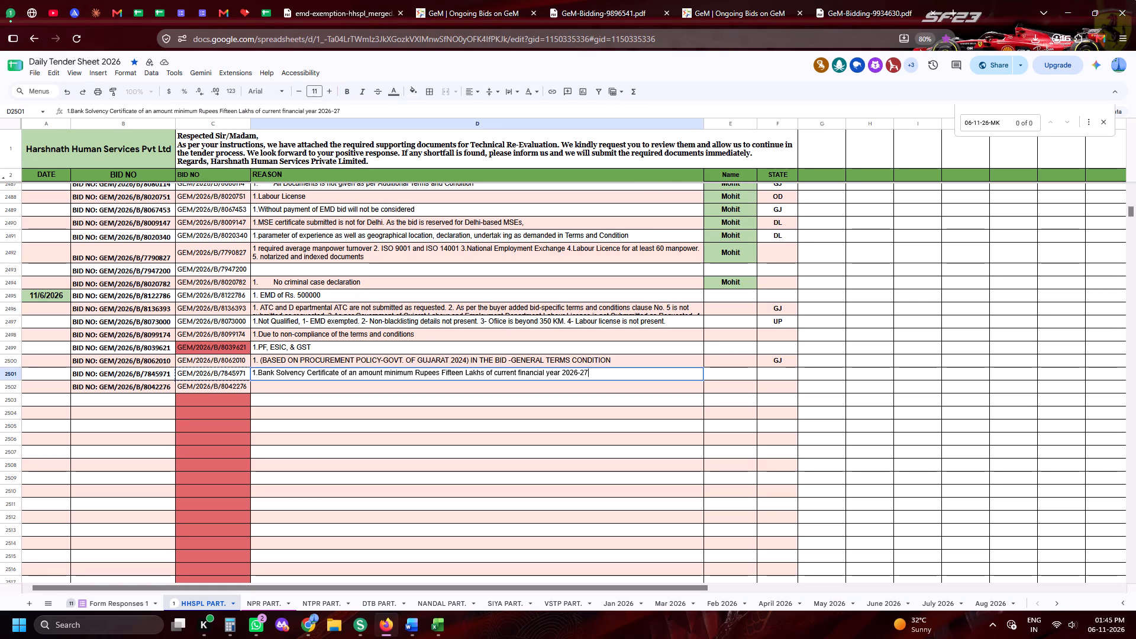
key("Tab")
key("Tab")
Attach bank-solvency-certificate-hhspl from the ADDITIONAL folder as the supporting document for bid 7845971's representation.
left_click(295, 0)
left_click(478, 0)
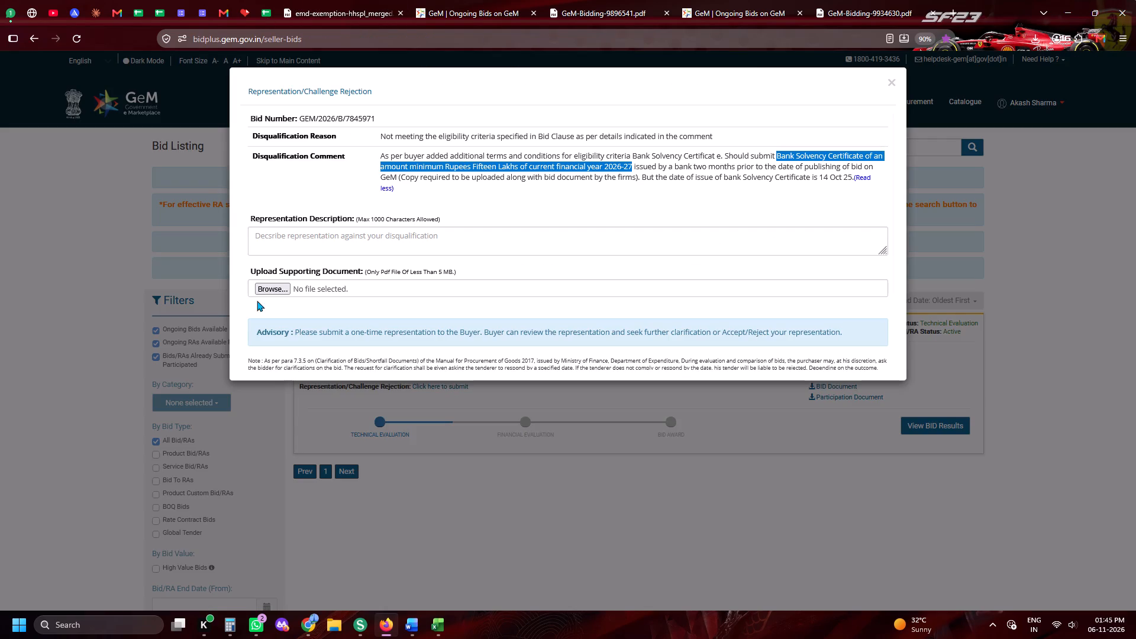
left_click(272, 288)
scroll(925, 331, "up", 6)
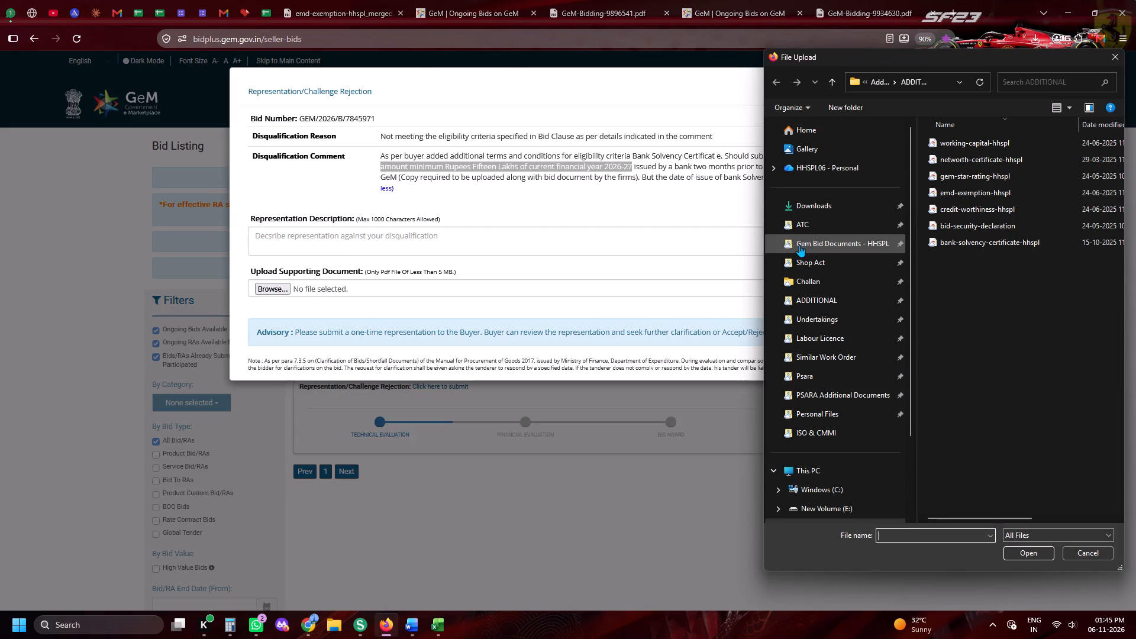
left_click(819, 298)
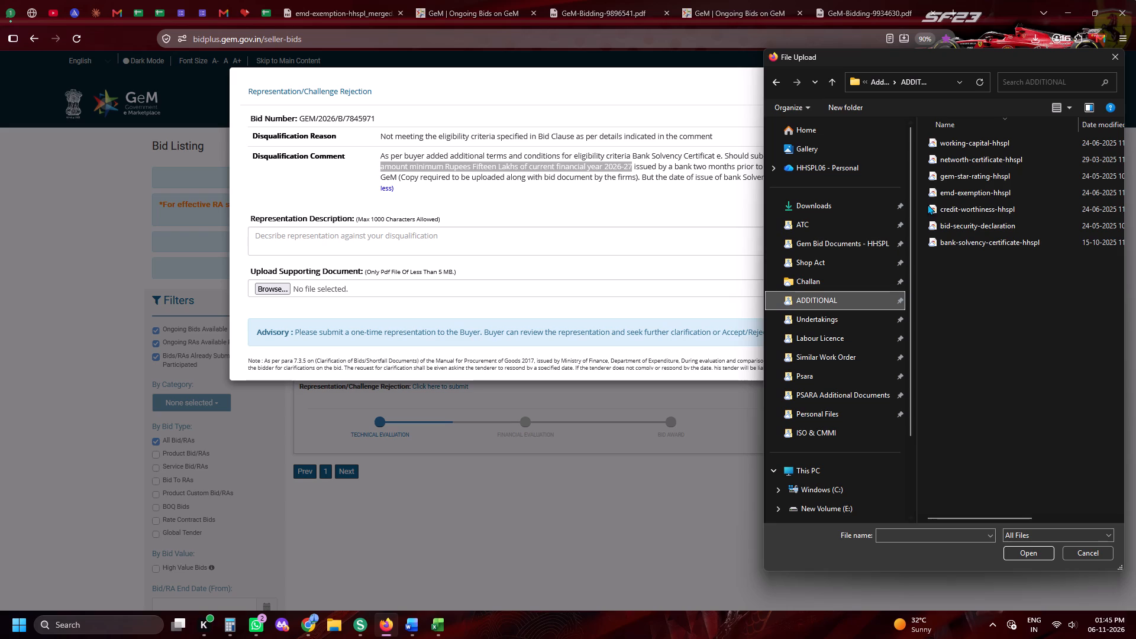
left_click(966, 226)
double_click(965, 243)
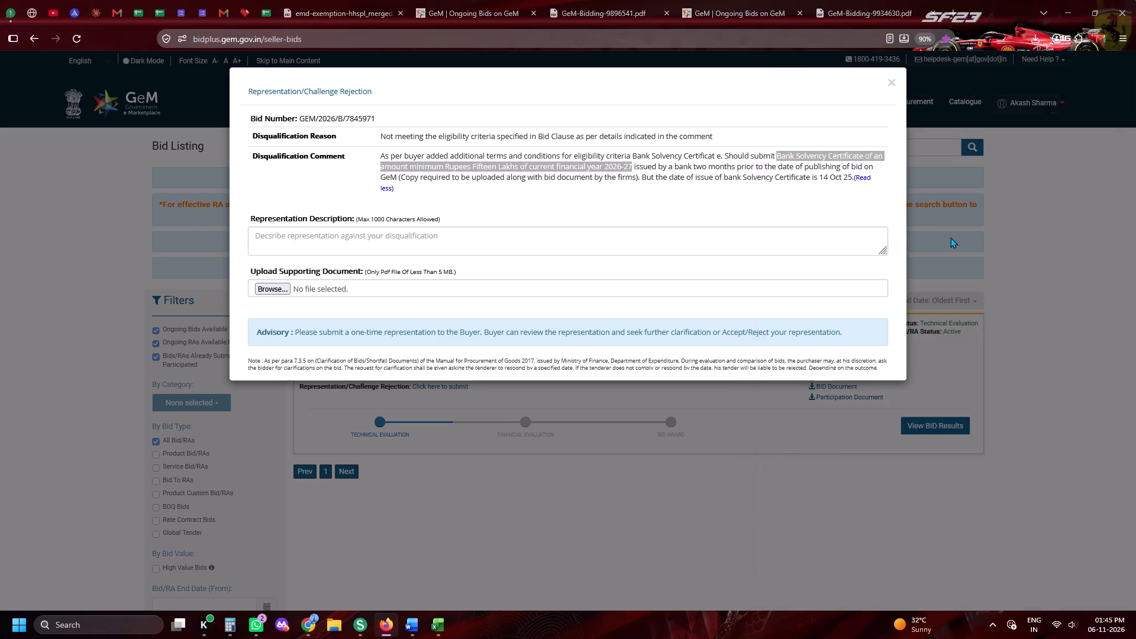
Fill bid 7845971's representation description with the pinned "Respected Sir/Madam" message, and submit the representation.
left_click(395, 246)
key("super+v")
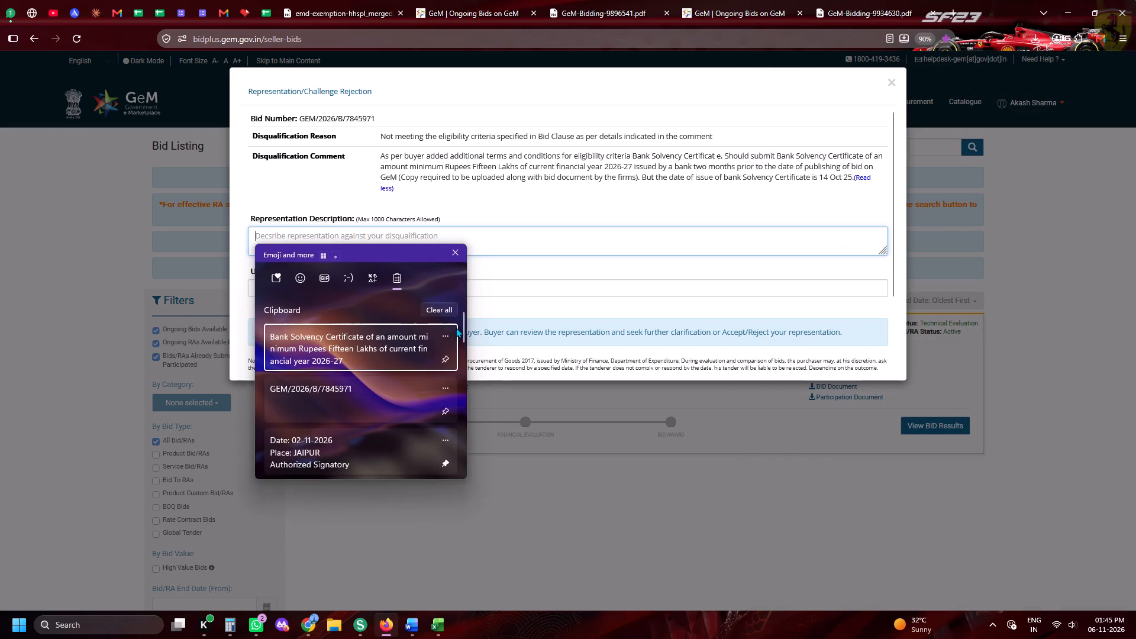
left_click(456, 314)
left_click(320, 449)
key("ctrl+v")
scroll(334, 328, "down", 5)
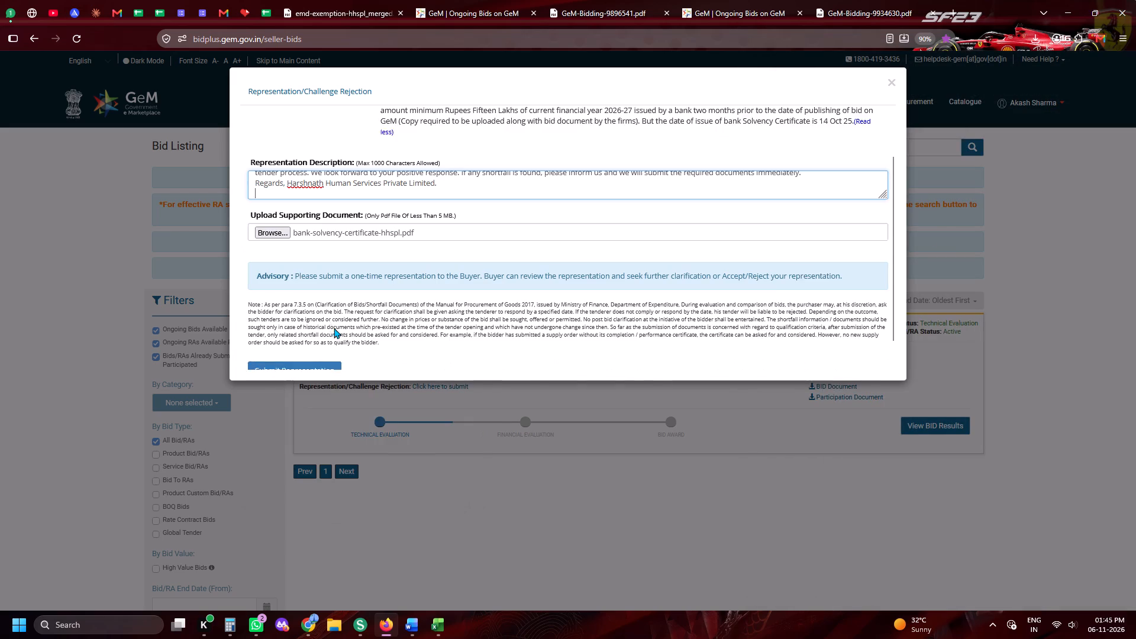
left_click(315, 341)
left_click(268, 0)
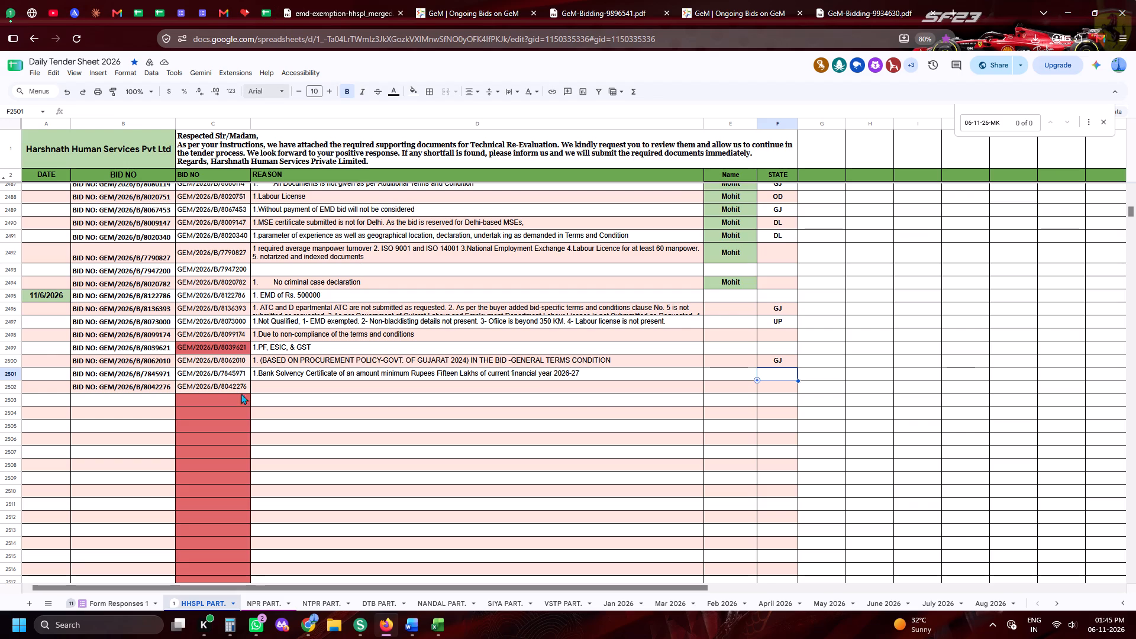
left_click(235, 390)
key("ctrl+c")
key("ctrl+c")
key("ctrl+c")
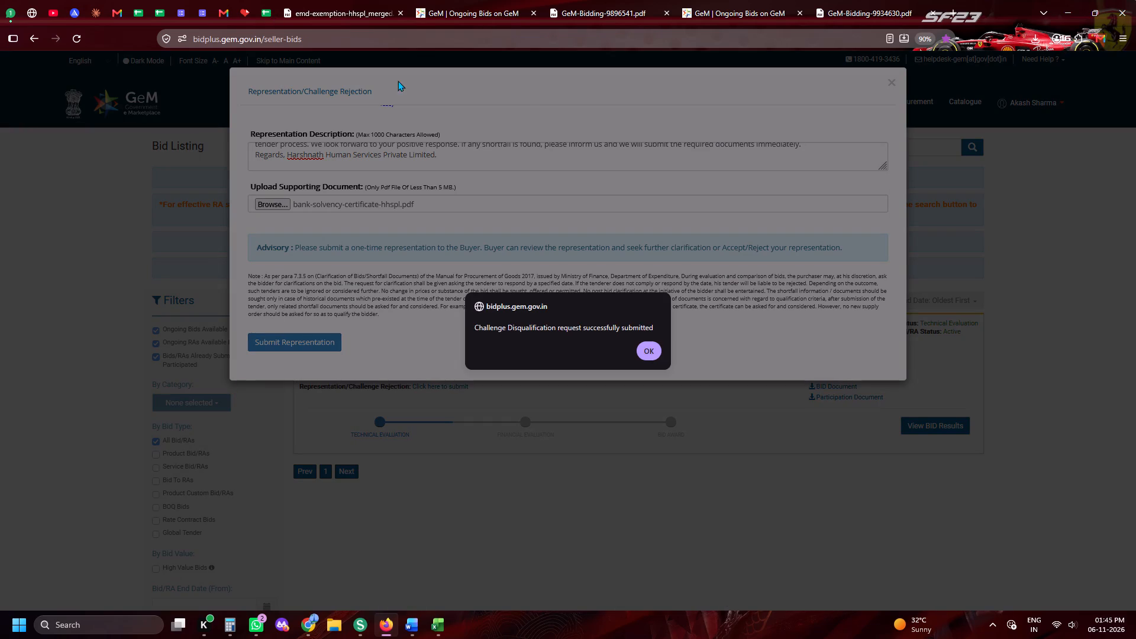
left_click(641, 360)
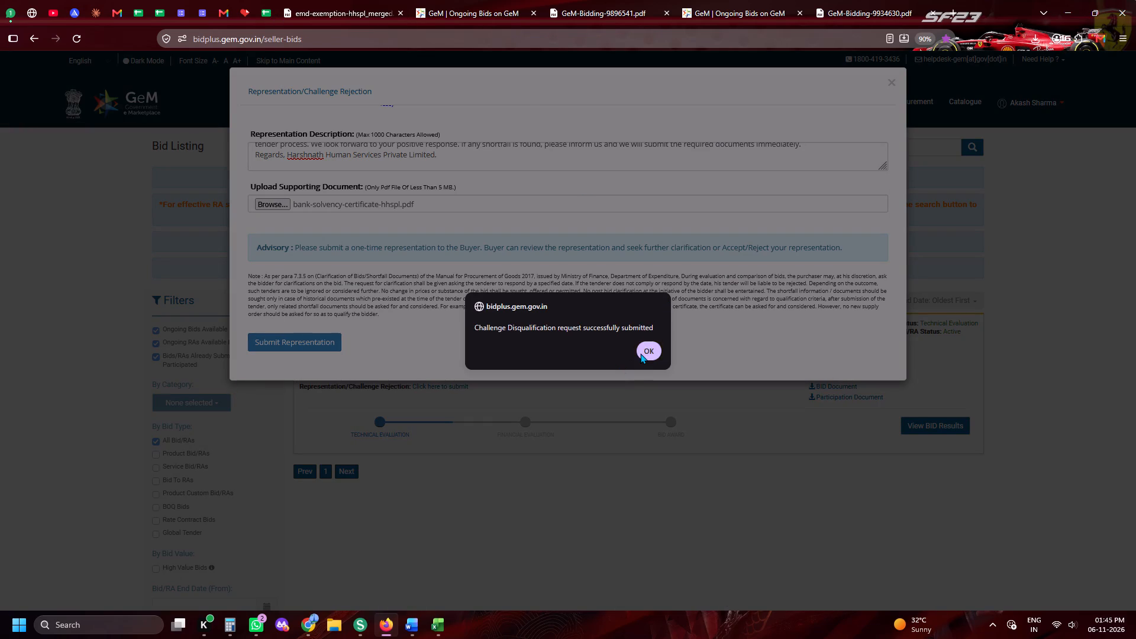
left_click(640, 353)
Copy bid number GEM/2026/B/8042276 from the HHSPL PART. sheet and find it on GeM using Exact Bid Search.
left_click(271, 0)
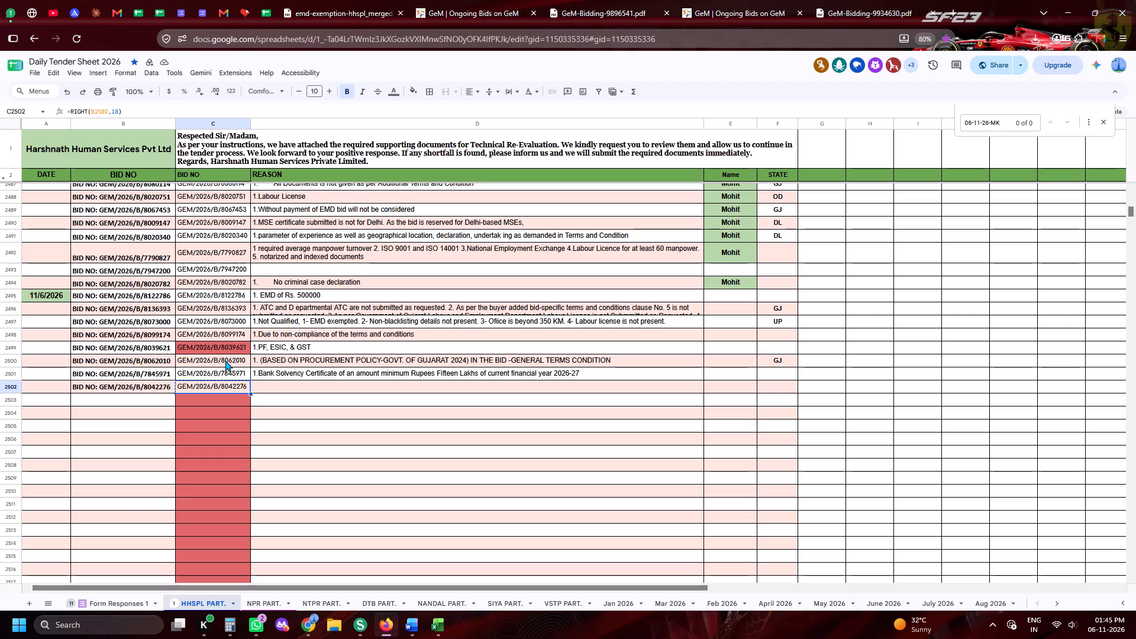
key("ctrl+c")
key("ctrl+c")
left_click(495, 2)
left_click(705, 137)
left_click(717, 146)
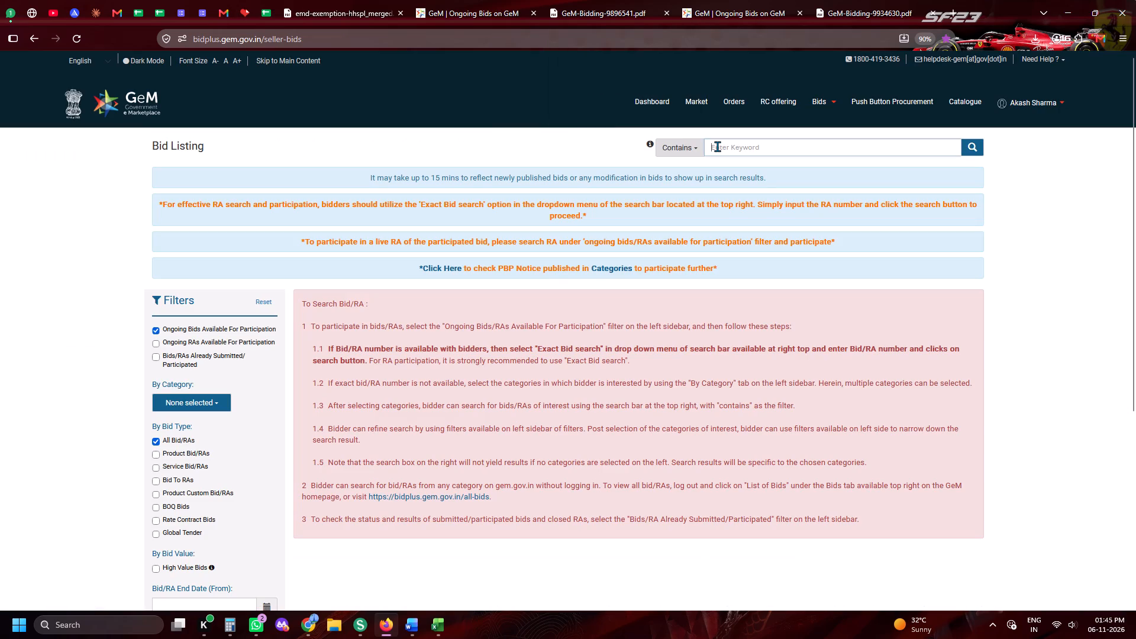
key("ctrl+v")
left_click(685, 138)
left_click(688, 149)
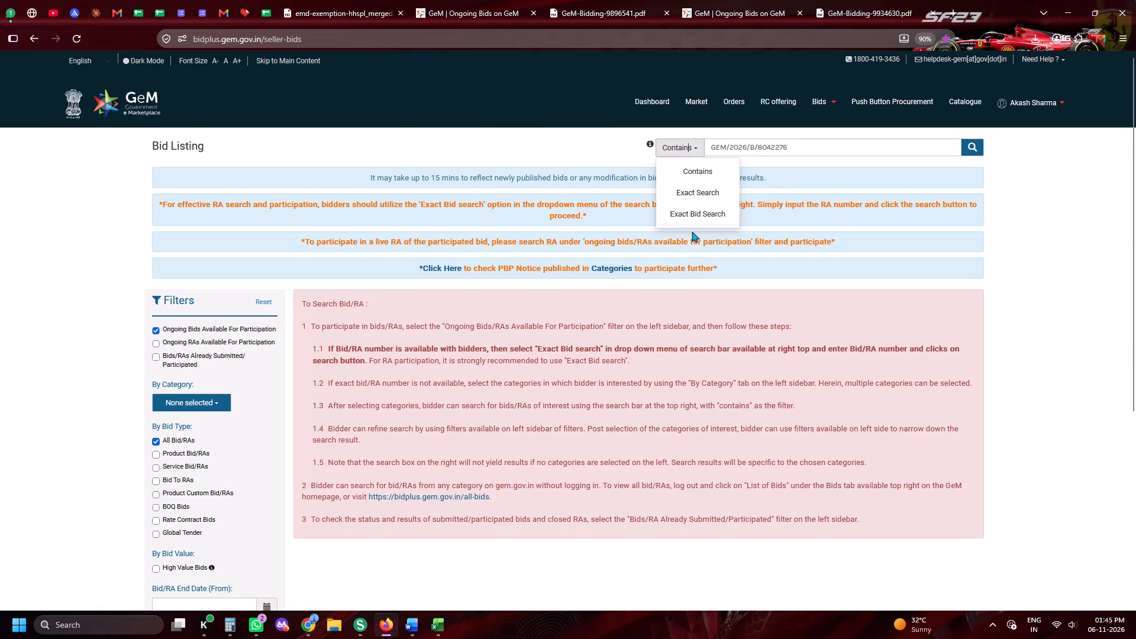
left_click(695, 219)
left_click(966, 148)
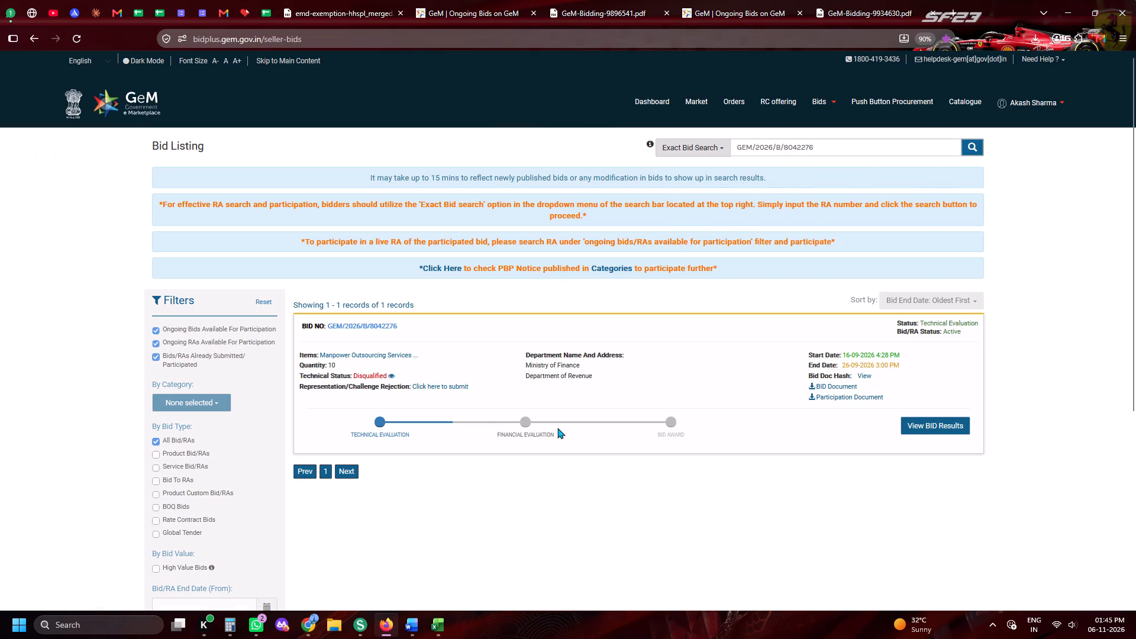
Open bid 8042276's representation form, expand the disqualification comment, and copy "As prescribed in the Preamble of the tender document /ATCS ,".
left_click(442, 387)
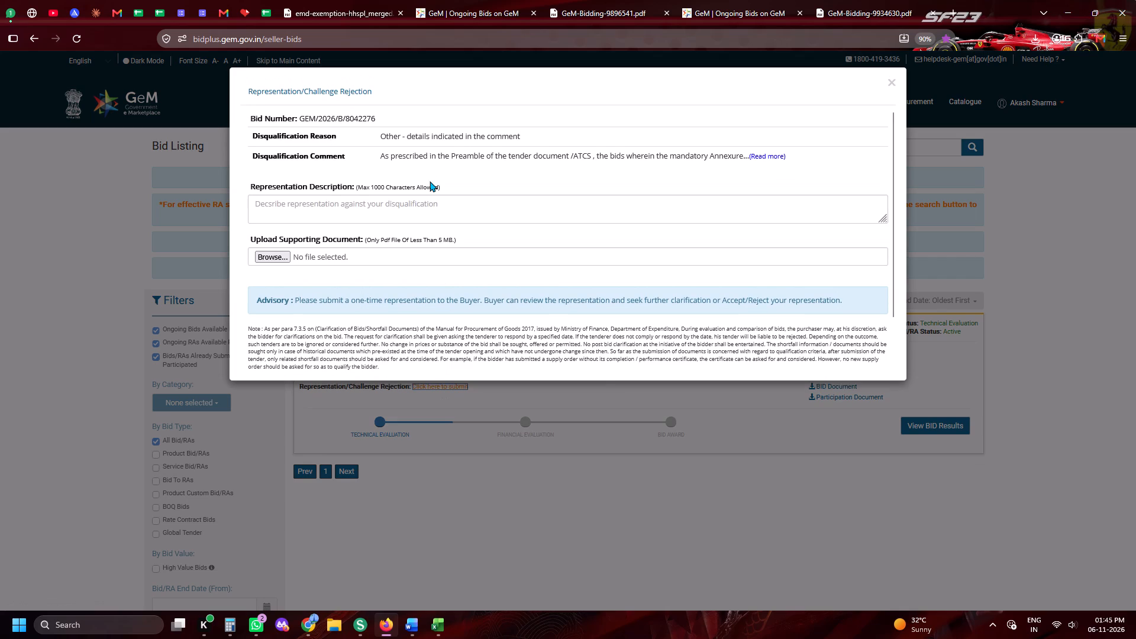
scroll(430, 181, "up", 3)
left_click(759, 159)
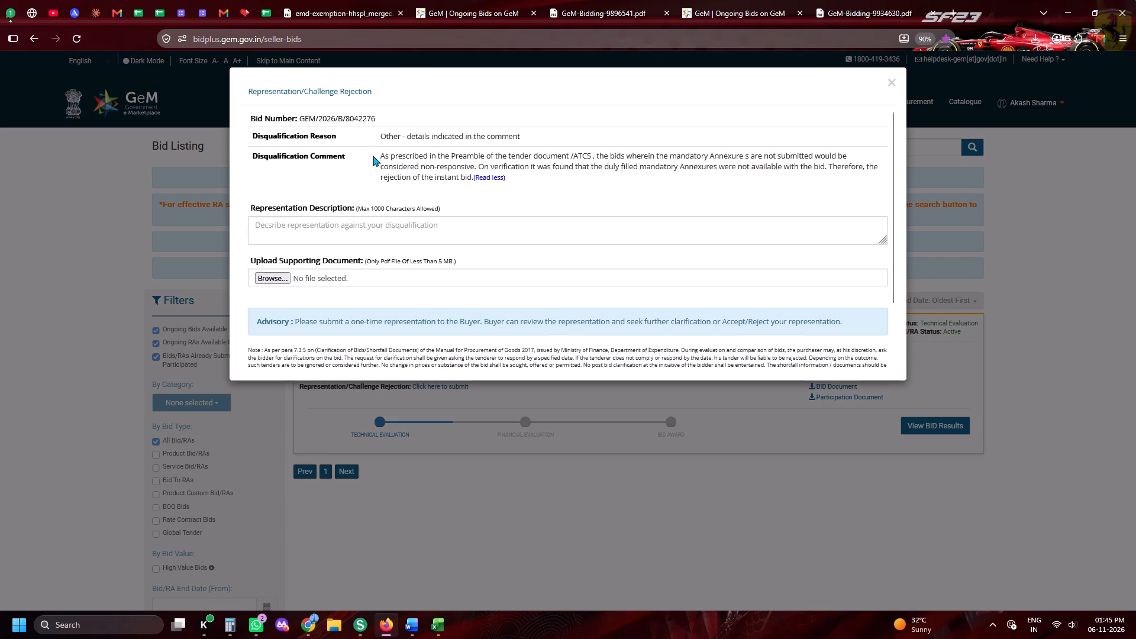
left_click_drag(374, 156, 596, 153)
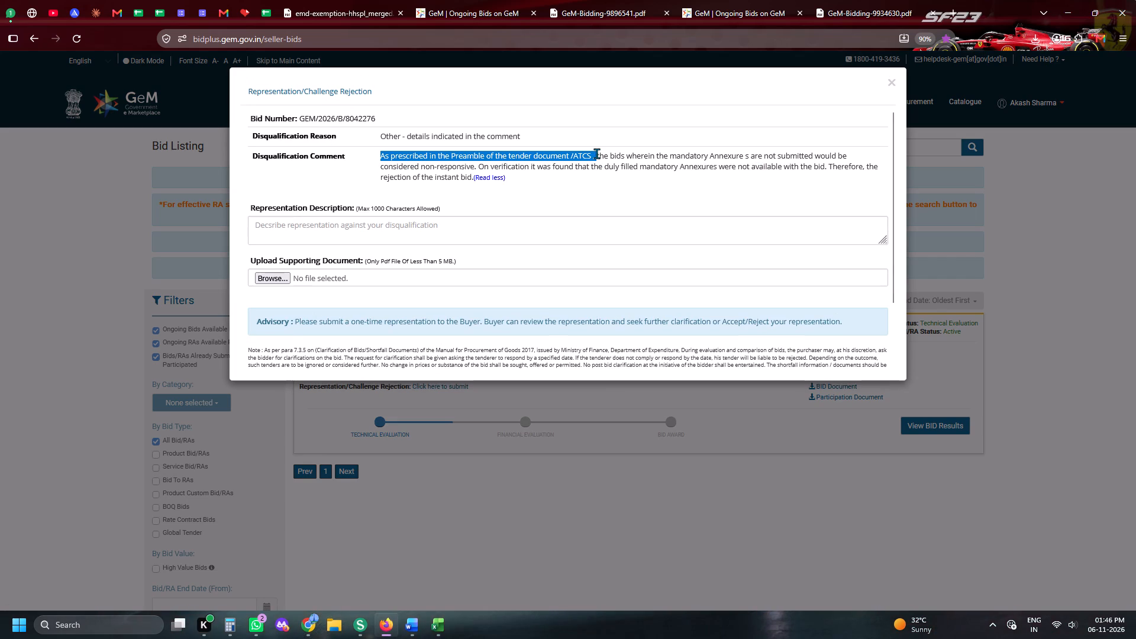
key("ctrl+c")
key("ctrl+c")
key("ctrl+c")
Record "1.As prescribed in the Preamble of the tender document /ATCS ," on one line as bid 8042276's reason in HHSPL PART.
left_click(267, 2)
left_click(334, 382)
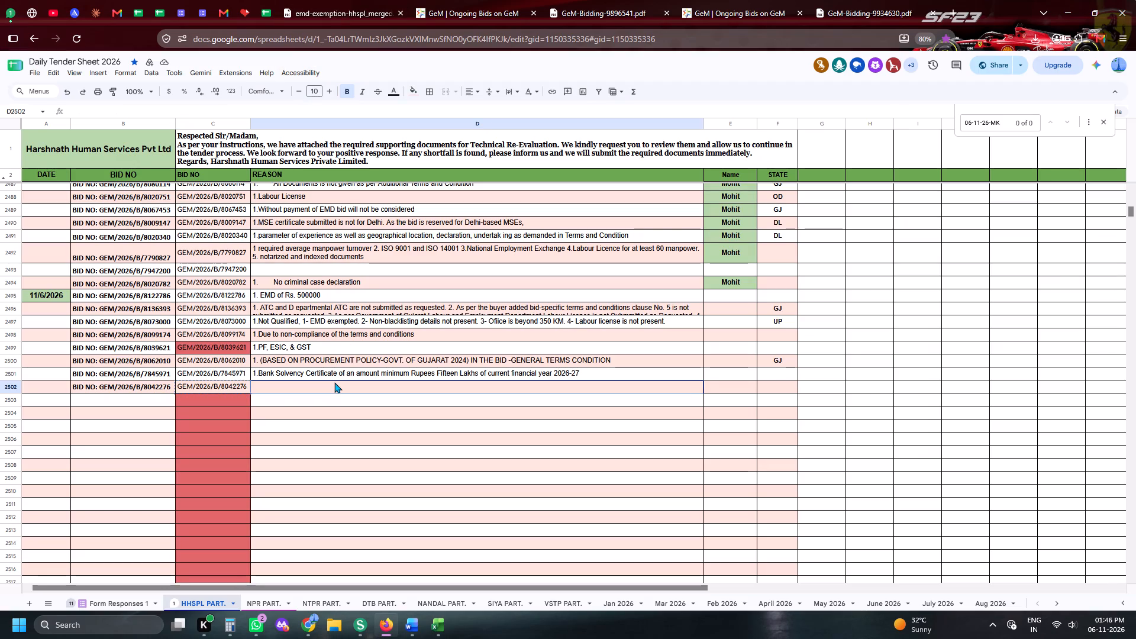
type("1.")
key("ctrl+v")
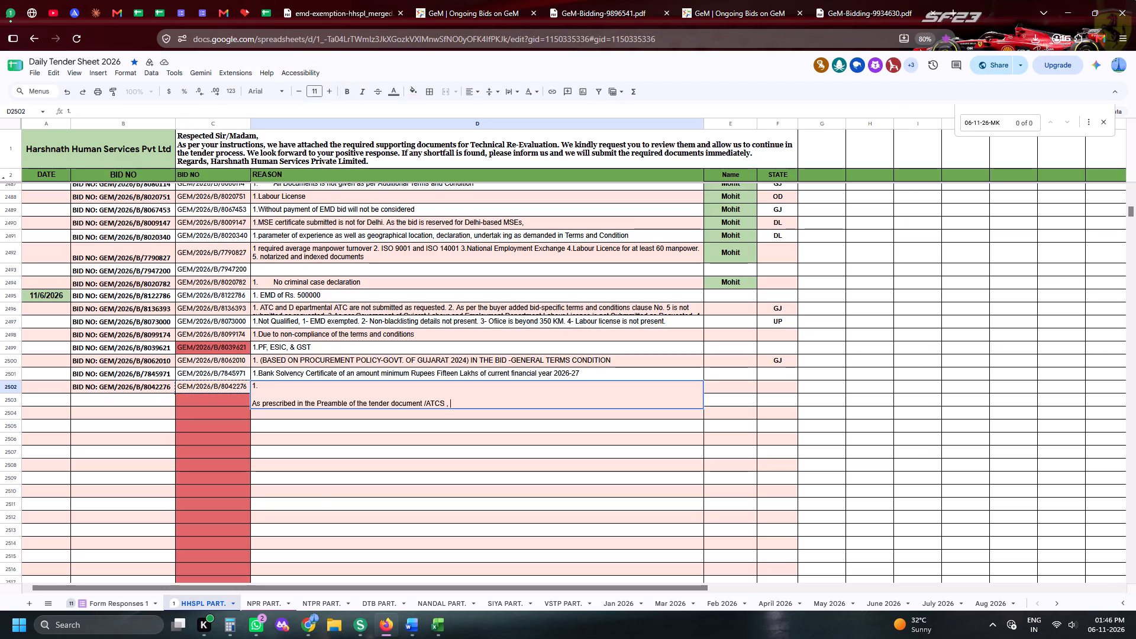
key("Home")
key("BackSpace")
key("BackSpace")
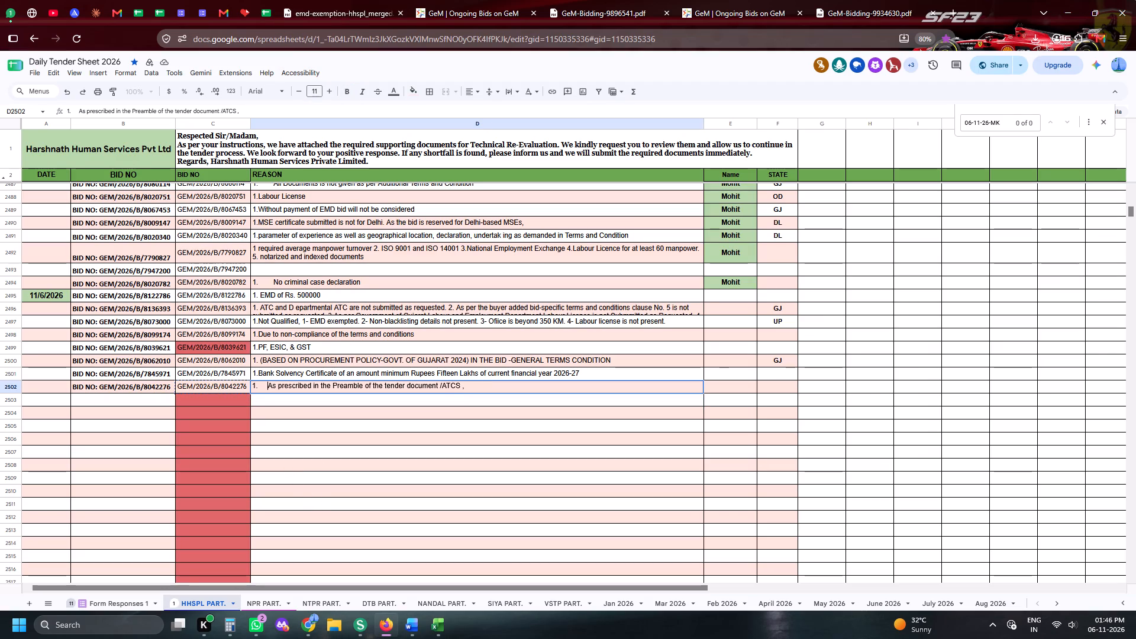
key("BackSpace")
key("Tab")
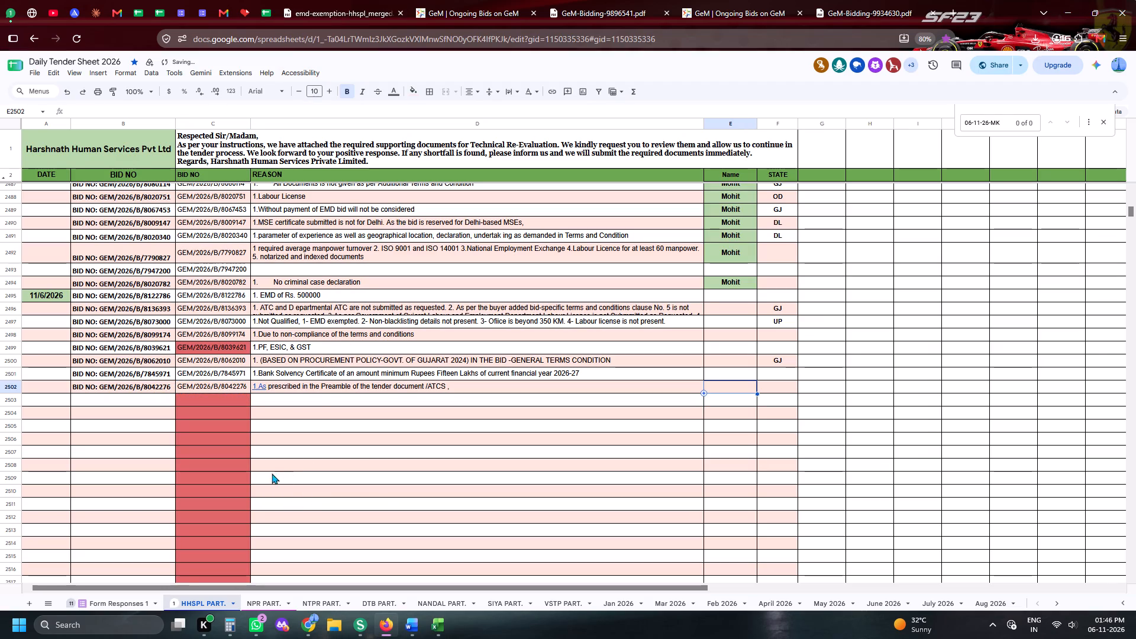
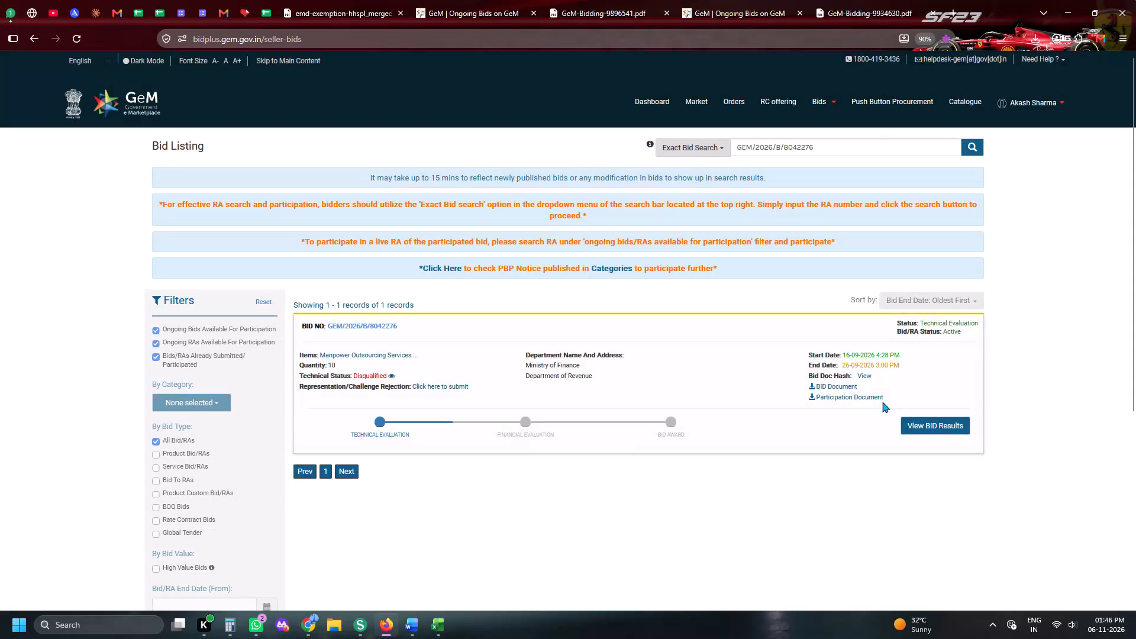
Download bid 8042276's participation document, open its Certificate (Requested in ATC) file, and close the leftover PDF and GeM tabs.
left_click(879, 401)
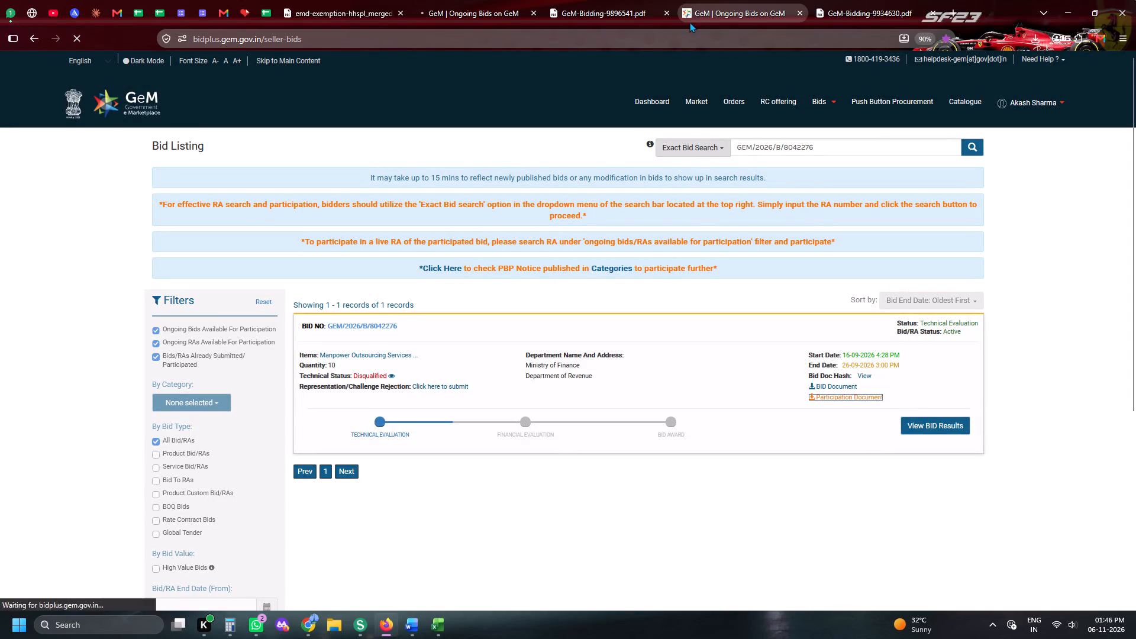
left_click(664, 14)
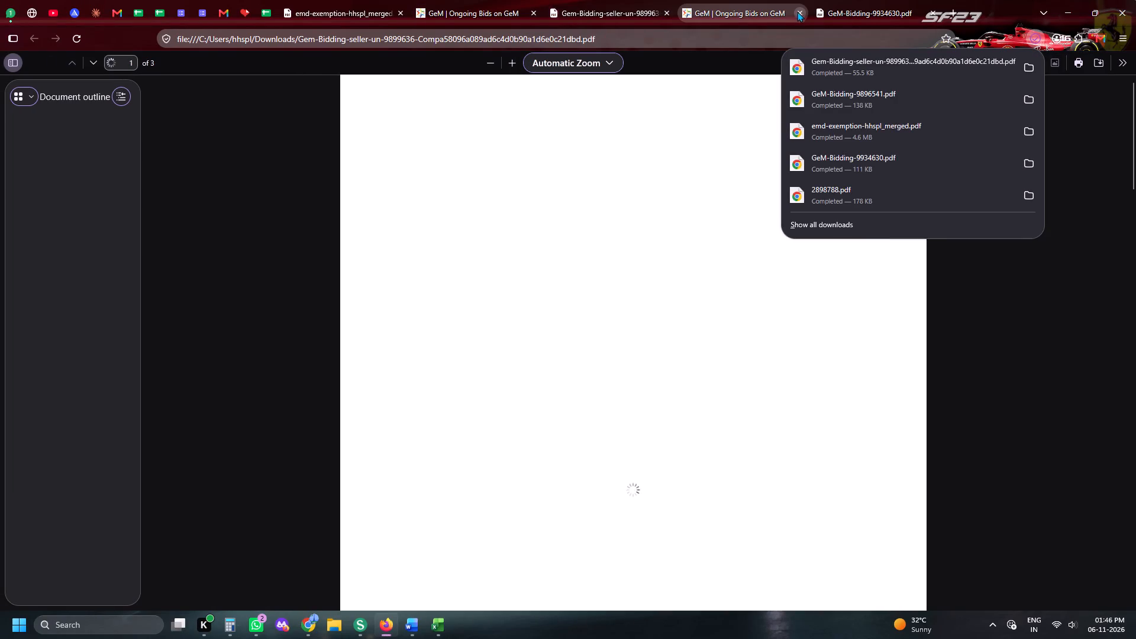
left_click(800, 13)
left_click(800, 13)
scroll(567, 291, "down", 16)
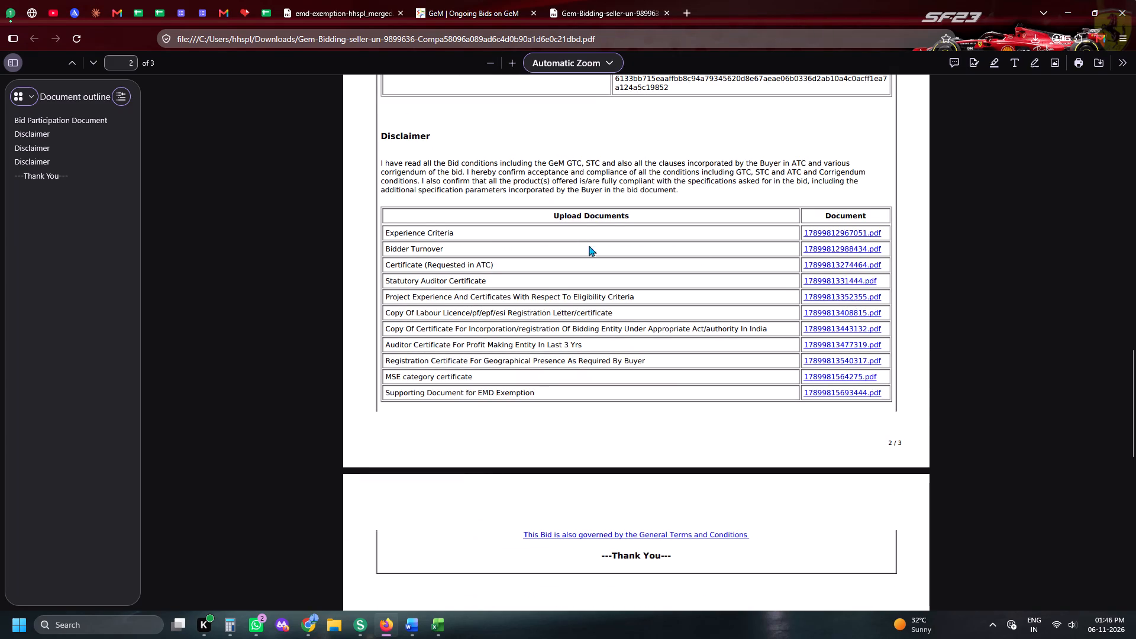
left_click(825, 254)
left_click(376, 2)
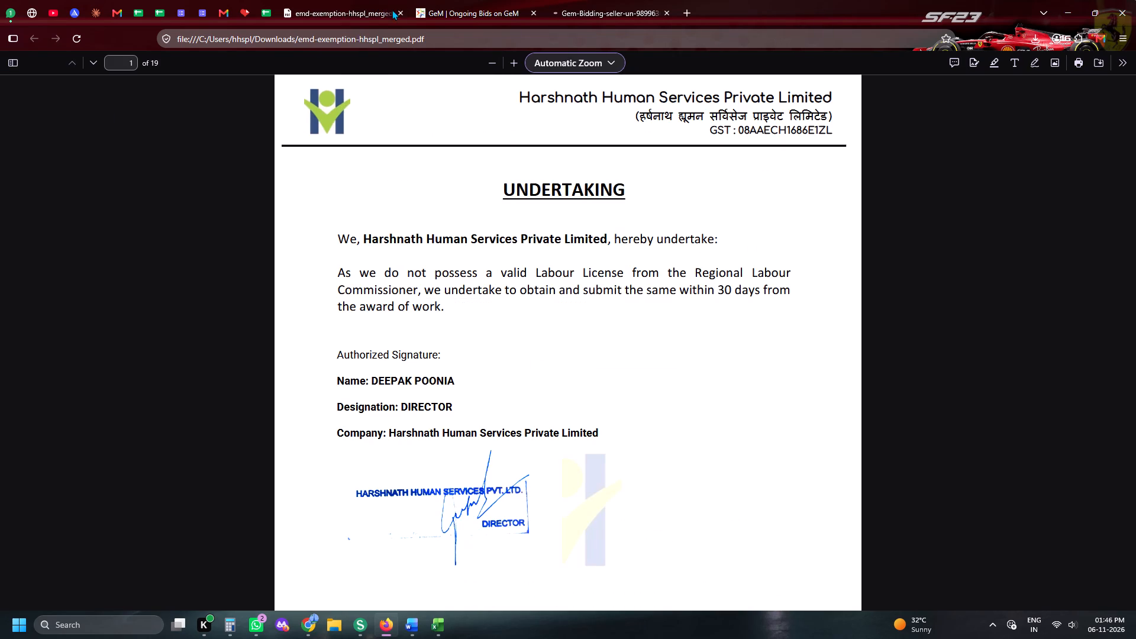
left_click(397, 11)
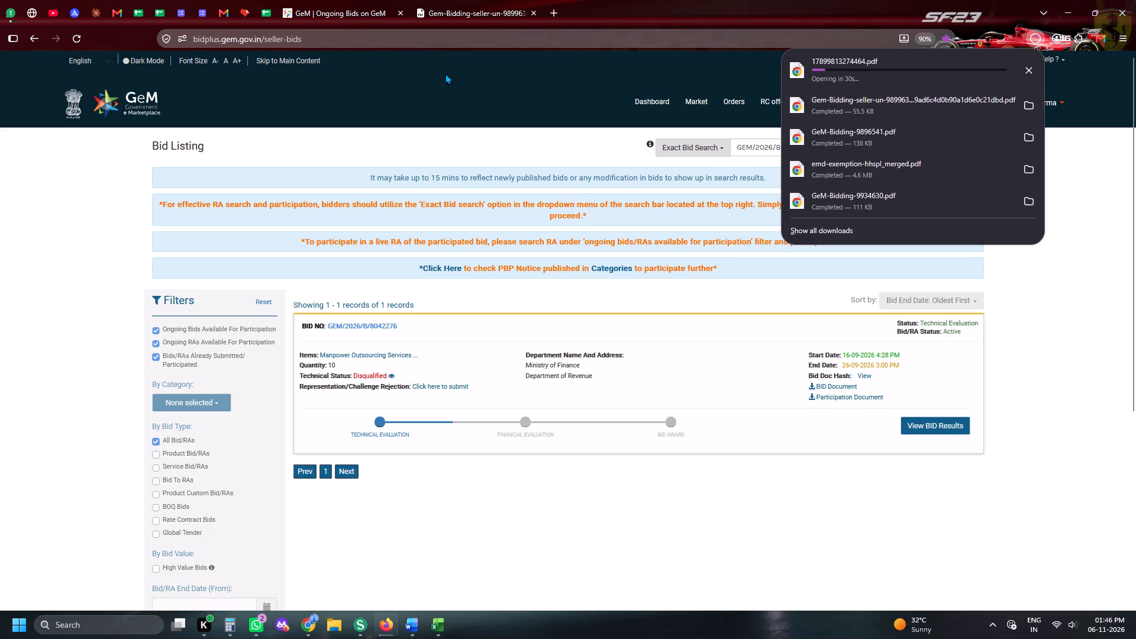
Fill the name Mohit down the HHSPL PART. Name column from bid 8020782 through bid 8042276.
left_click(264, 0)
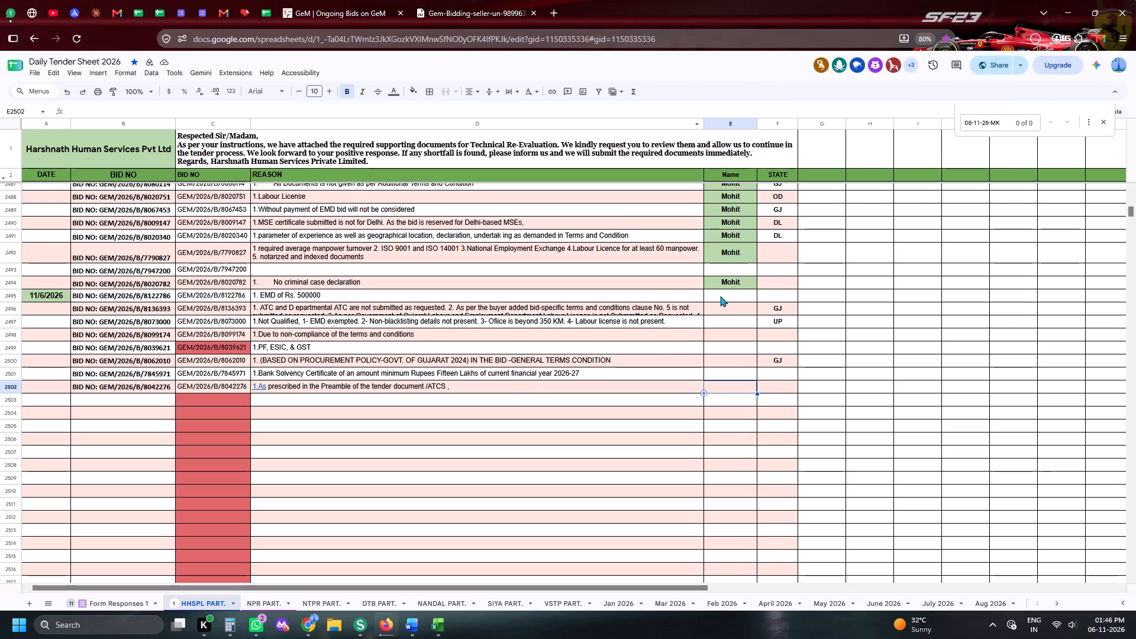
left_click_drag(725, 286, 724, 388)
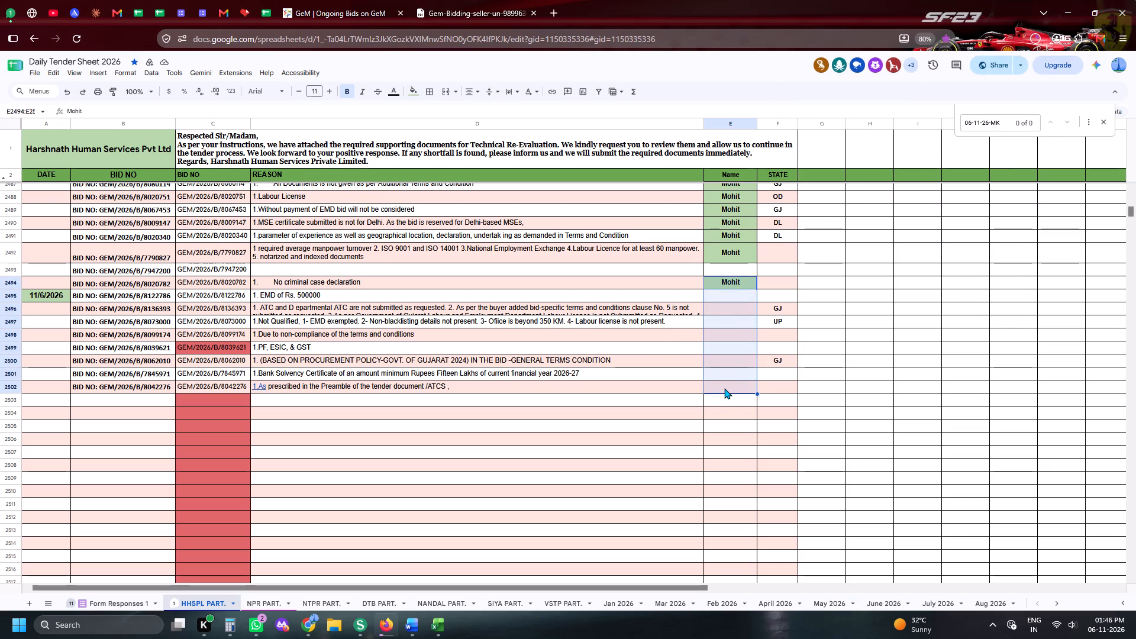
key("ctrl+d")
left_click(715, 443)
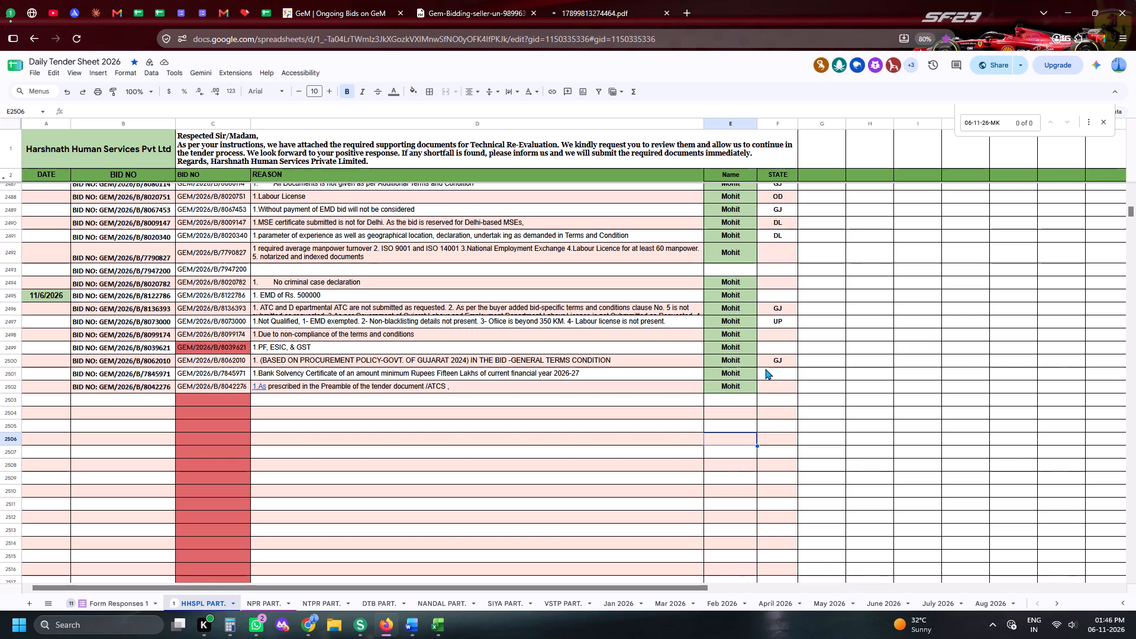
Compress the downloaded ATC file 17899813274464.pdf in iLovePDF using Extreme compression.
left_click(575, 0)
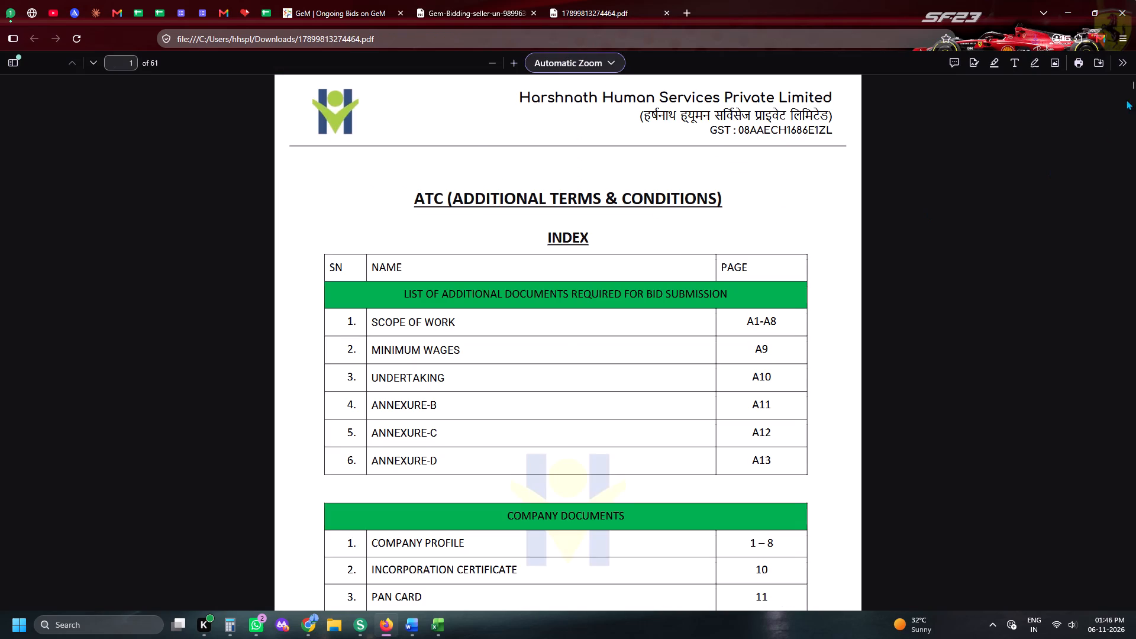
left_click(1031, 41)
left_click(1002, 291)
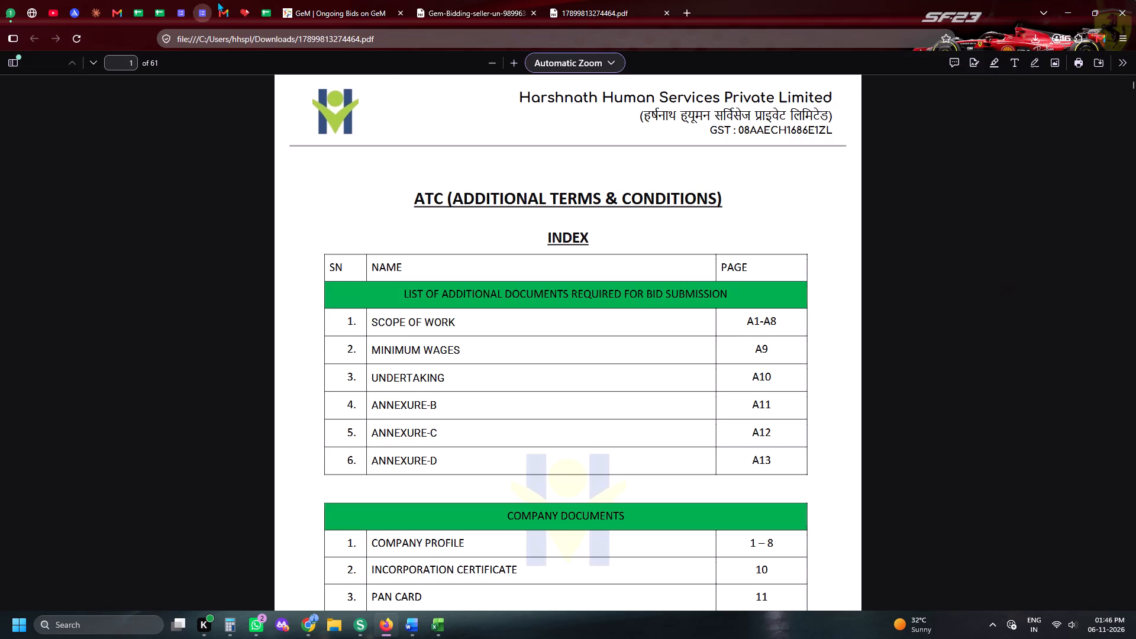
left_click(247, 7)
left_click(314, 62)
left_click(311, 76)
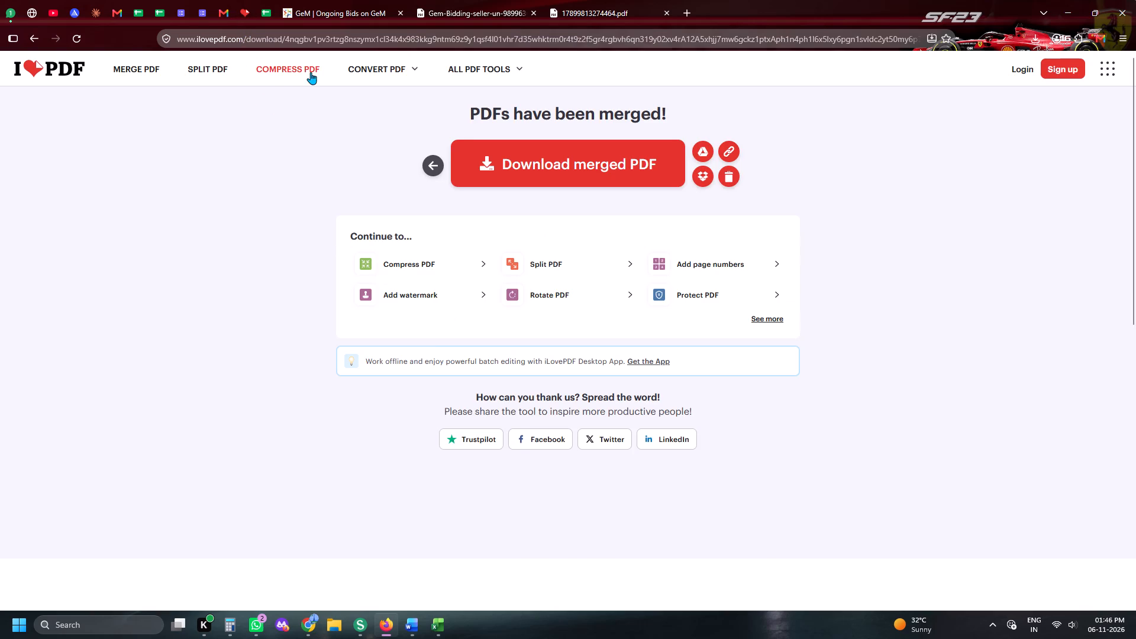
left_click(311, 72)
left_click(542, 202)
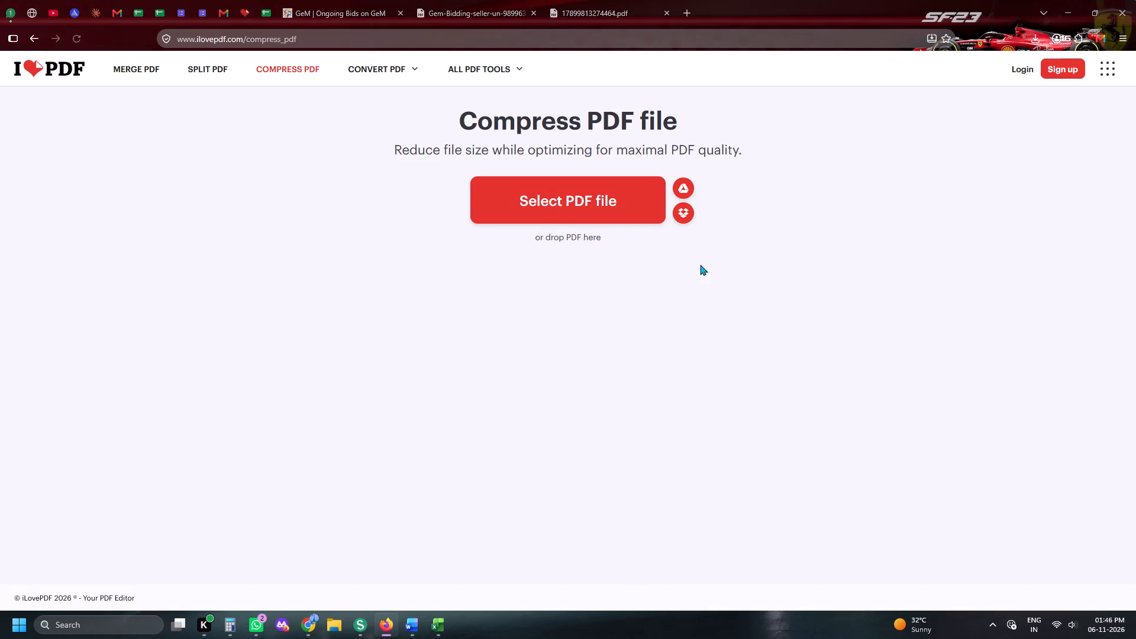
scroll(896, 250, "up", 8)
left_click(838, 218)
left_click(837, 207)
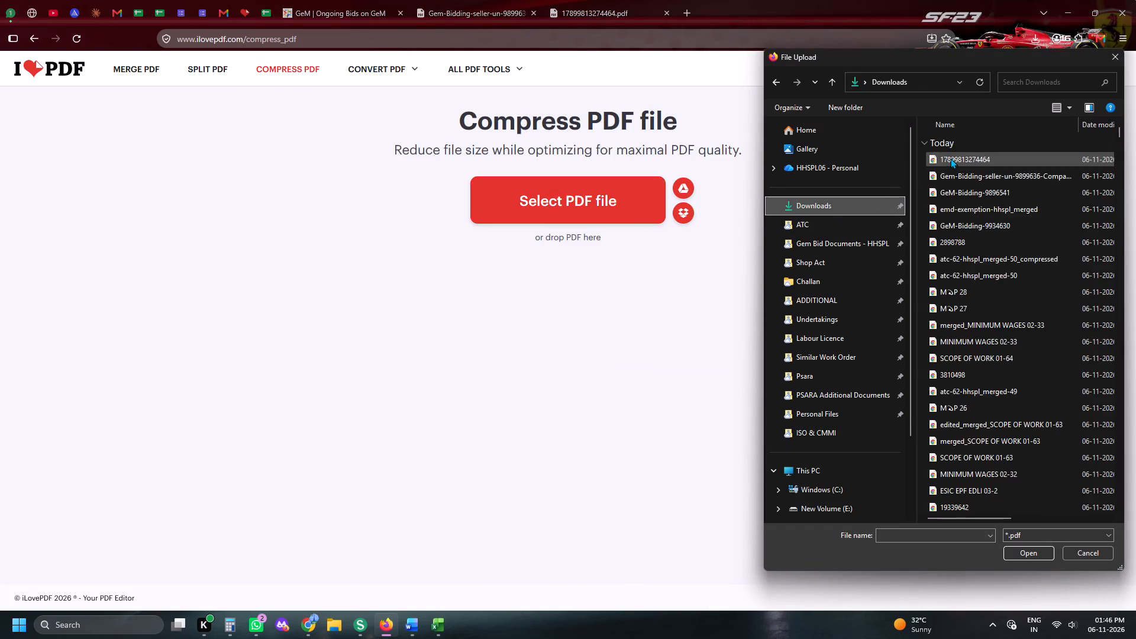
double_click(950, 157)
double_click(1031, 166)
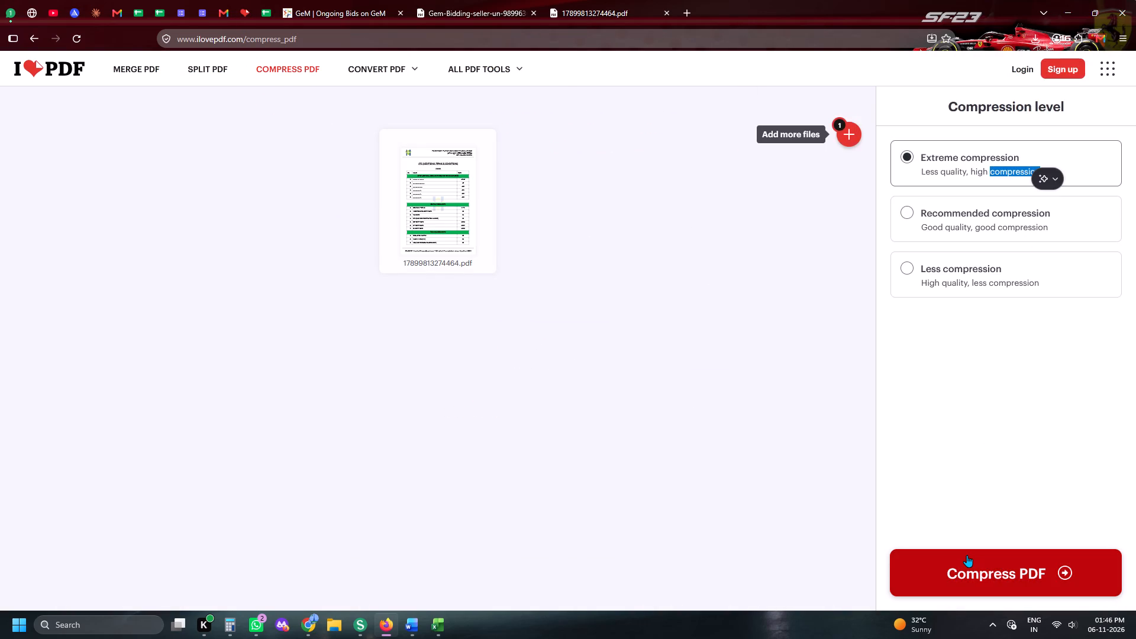
left_click(967, 555)
Duplicate the GeM Ongoing Bids tab for a separate bid search.
right_click(244, 0)
right_click(341, 0)
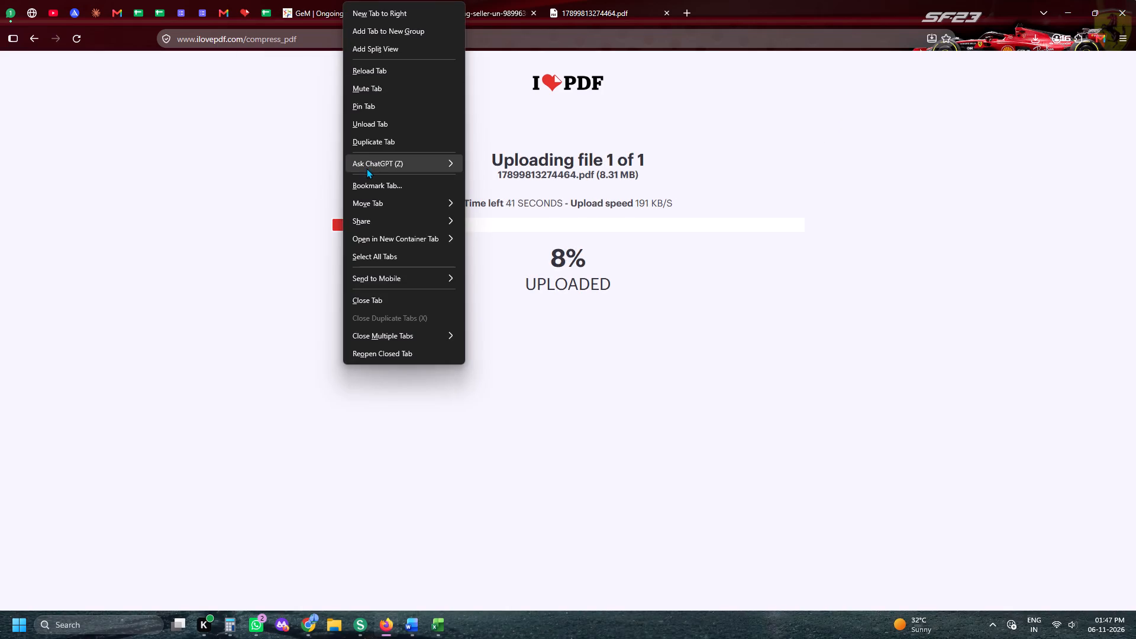
left_click(366, 138)
left_click(263, 4)
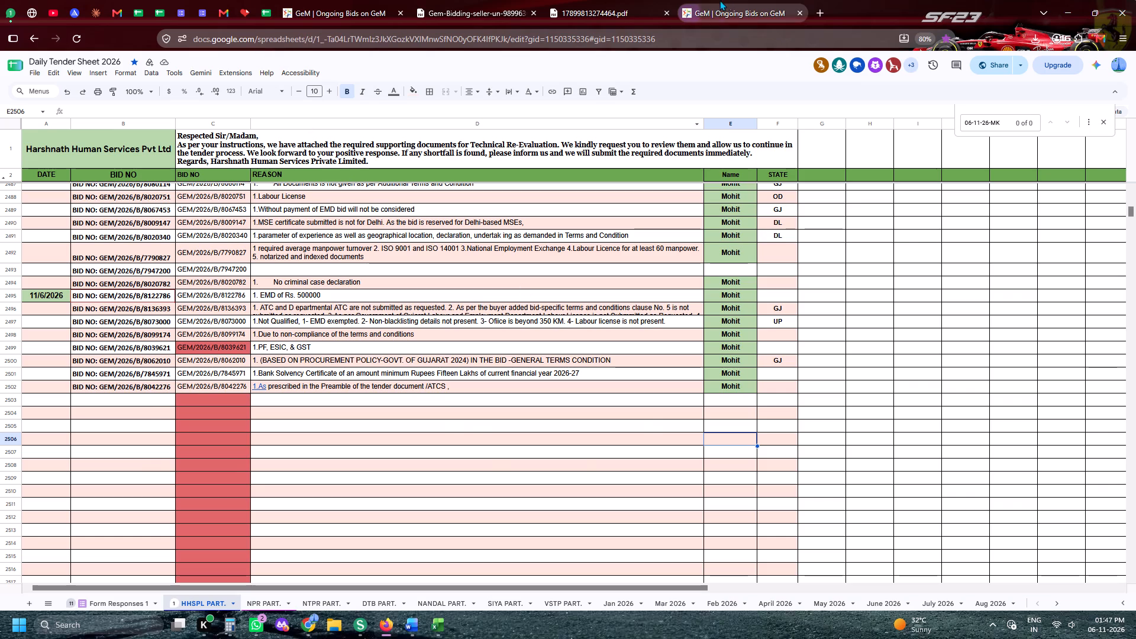
left_click(727, 0)
Copy bid number GEM/2026/B/8241358 from the Form Responses 1 sheet and find it on GeM using Exact Bid Search.
left_click(265, 0)
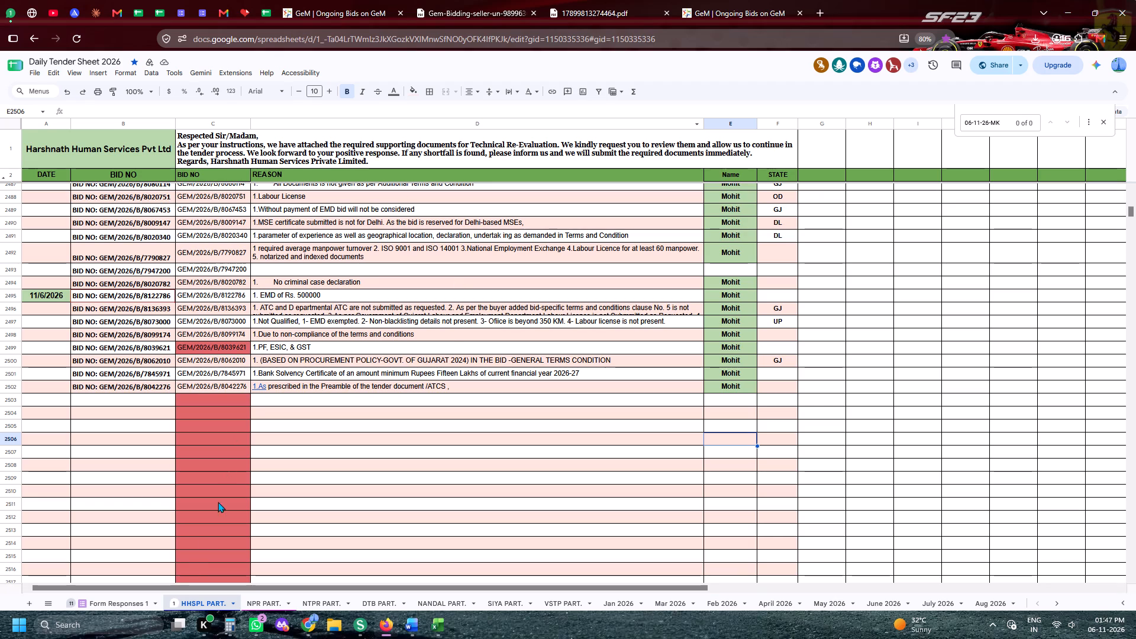
left_click(97, 599)
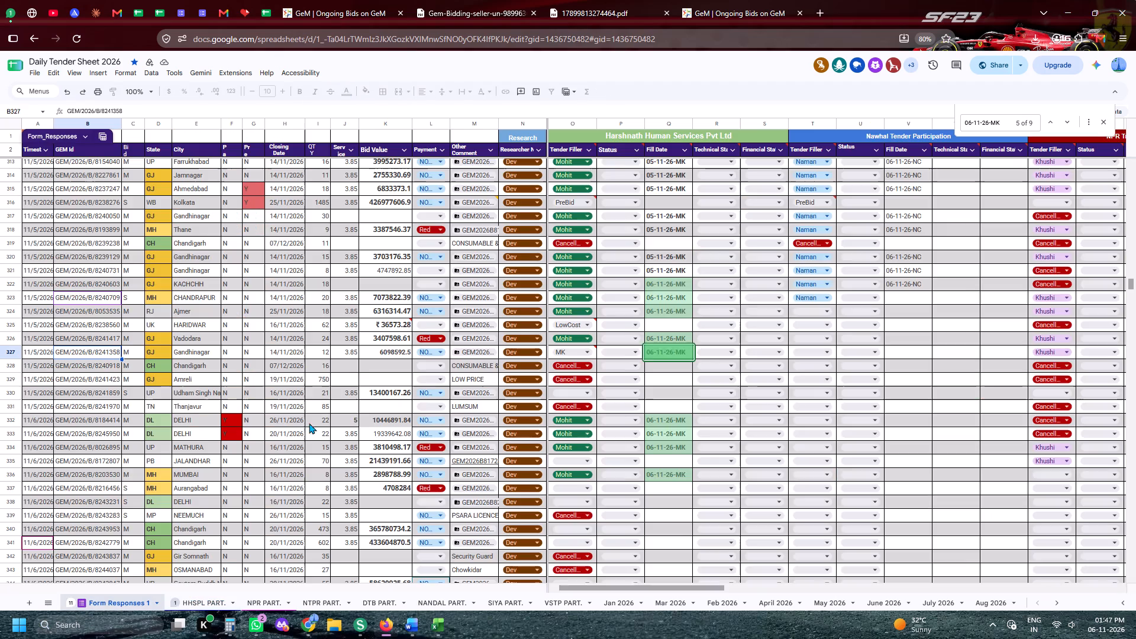
left_click(0, 352)
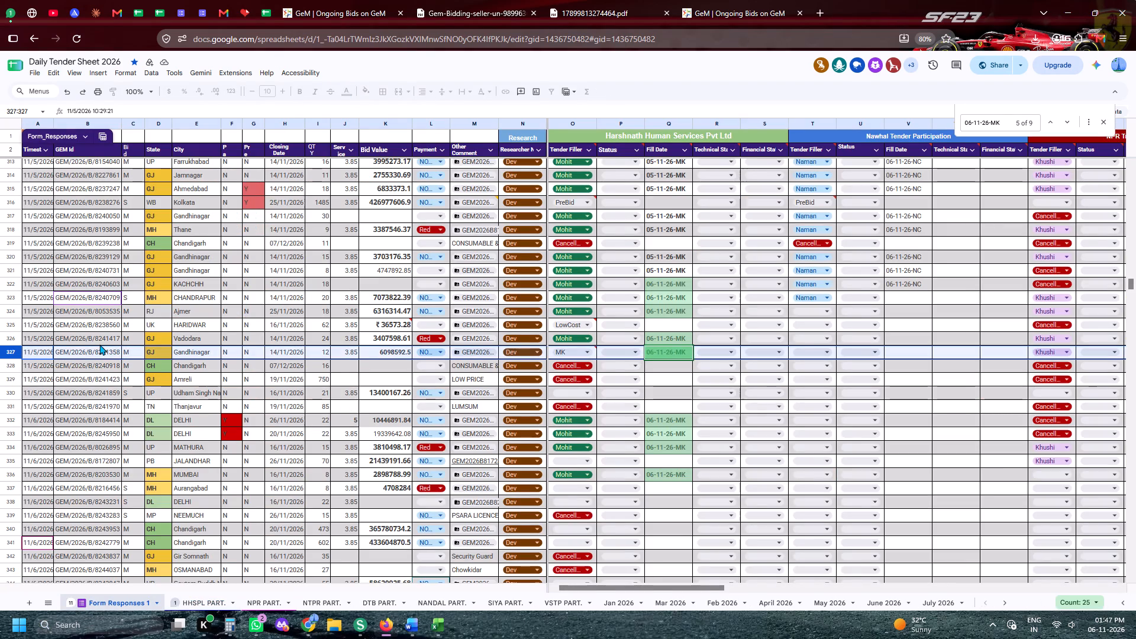
left_click(104, 354)
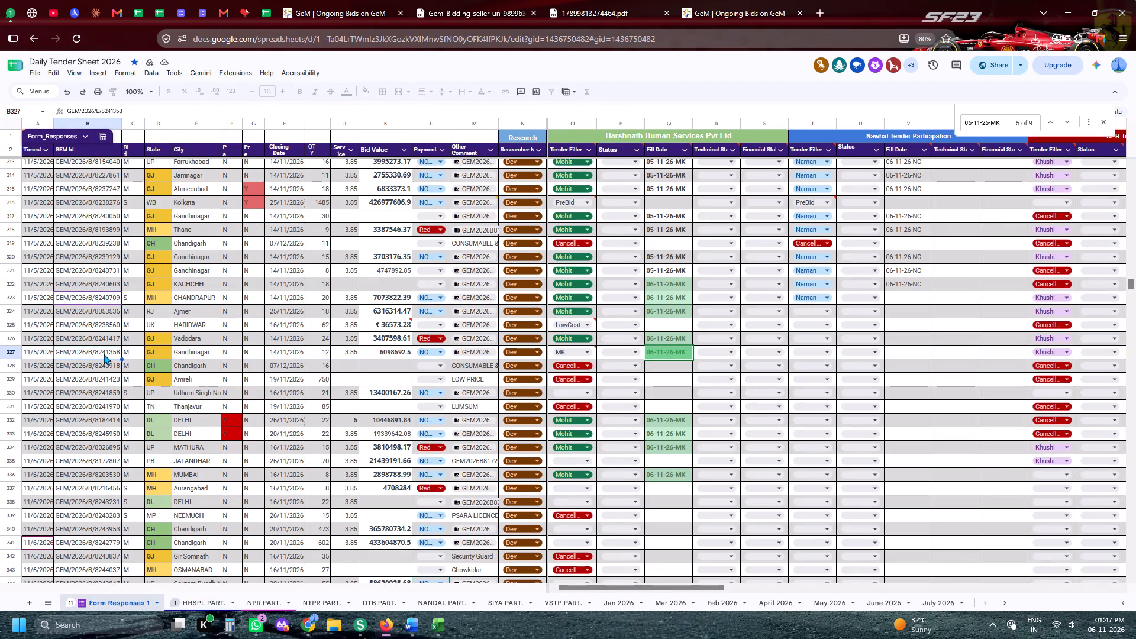
key("ctrl+c")
key("ctrl+c")
key("ctrl+c")
left_click(773, 0)
left_click(786, 150)
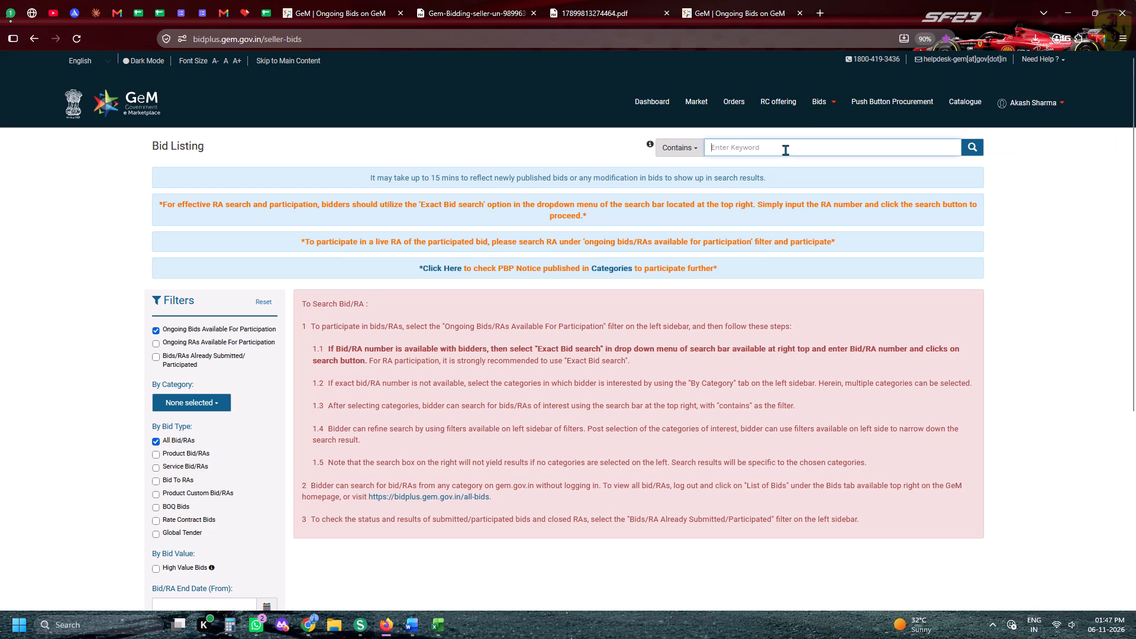
key("ctrl+v")
left_click(684, 149)
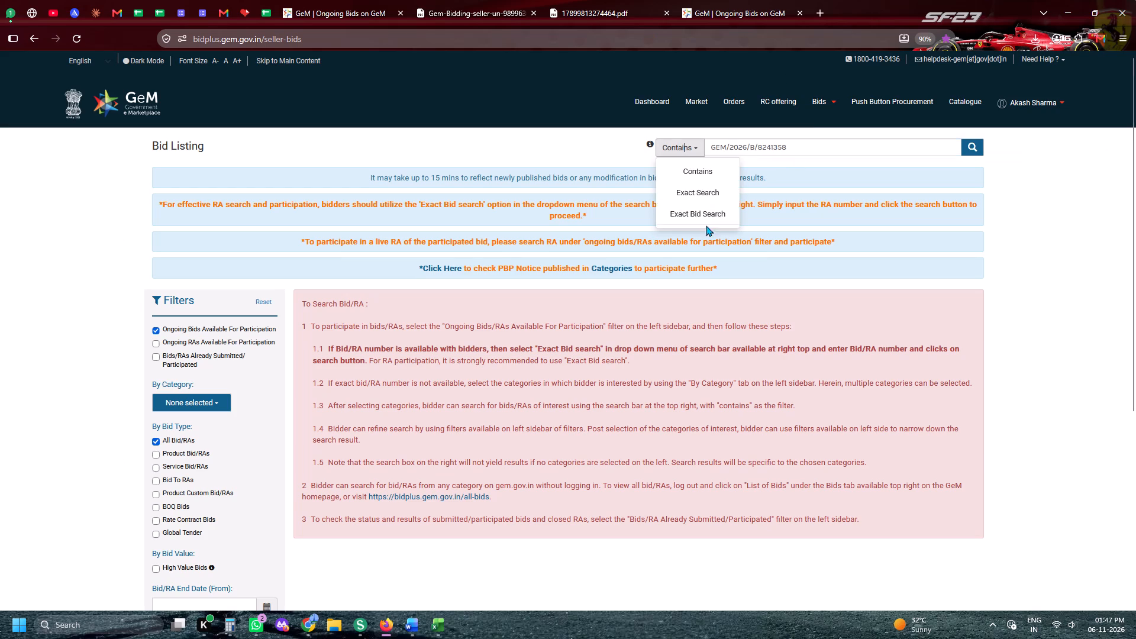
left_click(703, 217)
left_click(974, 149)
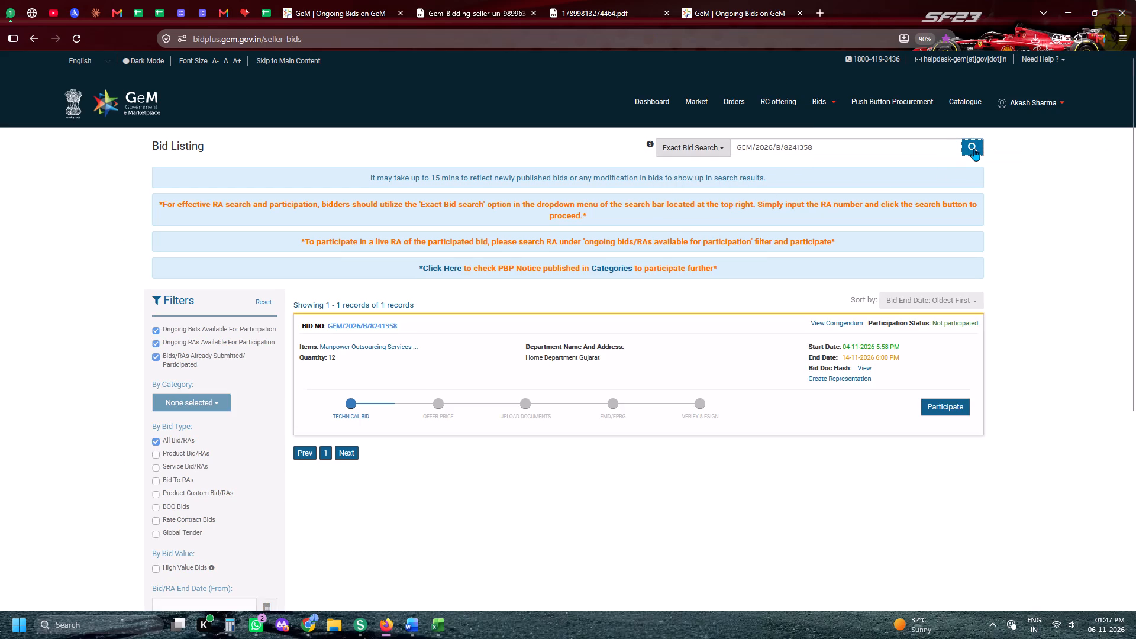
Start participation in bid 8241358 and save the beneficial ownership compliance answers as No, No and Yes.
left_click(945, 405)
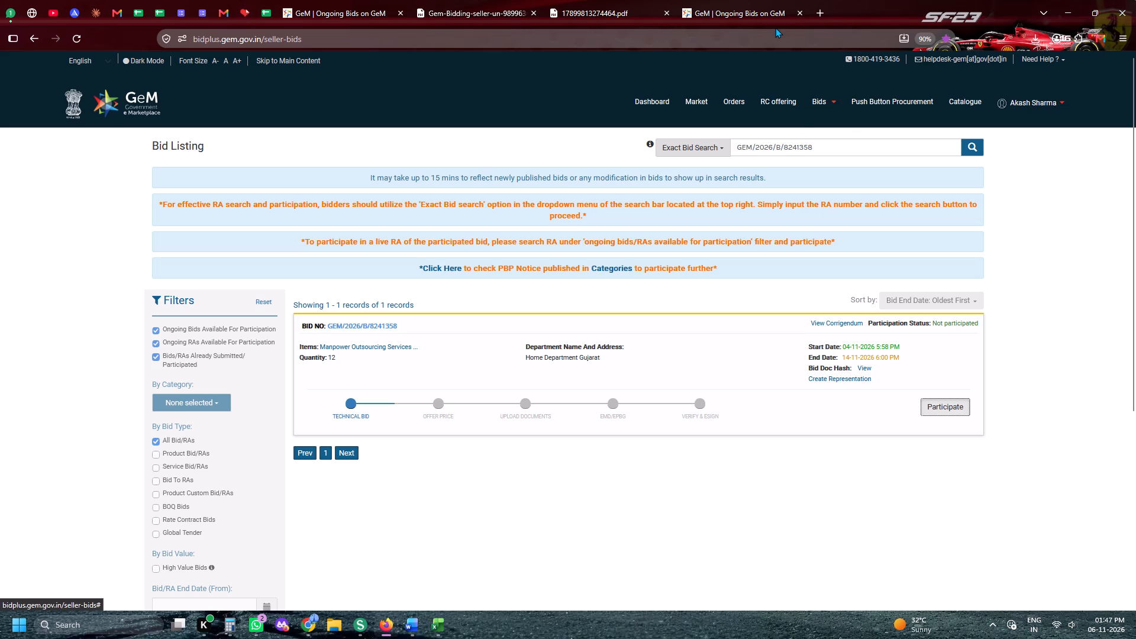
scroll(860, 290, "down", 2)
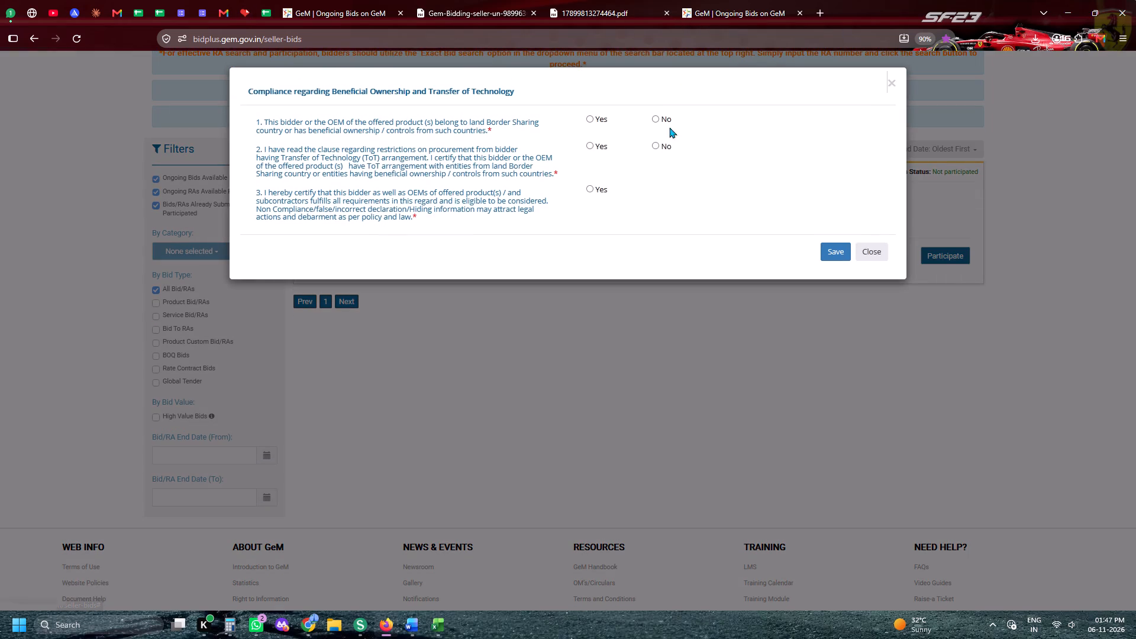
left_click(664, 142)
left_click(664, 123)
left_click(601, 189)
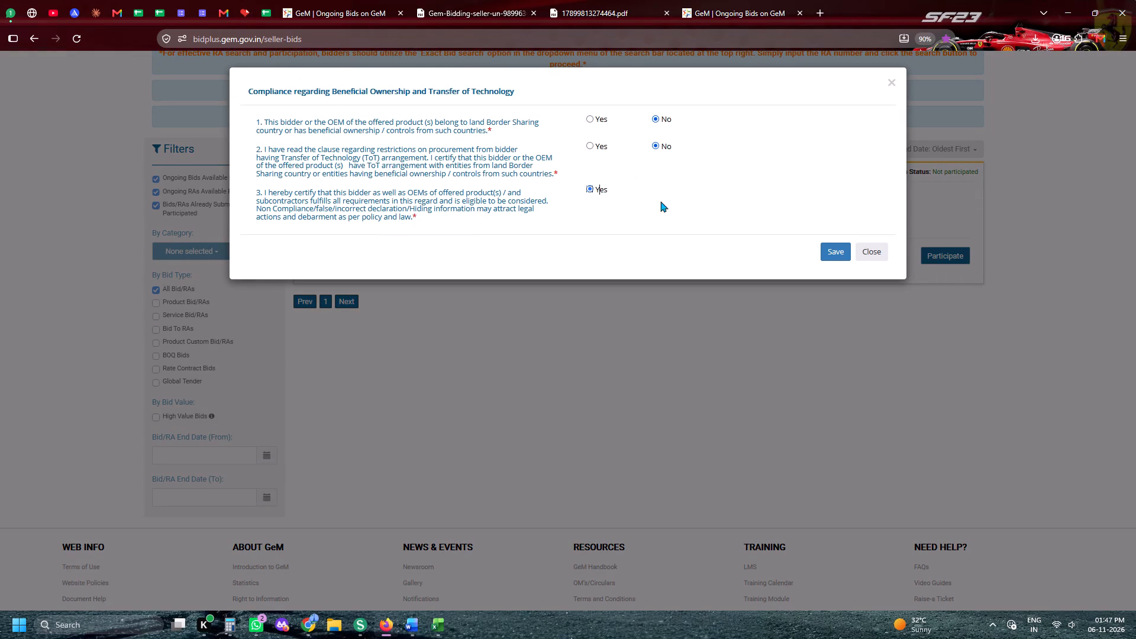
left_click(826, 254)
left_click(585, 0)
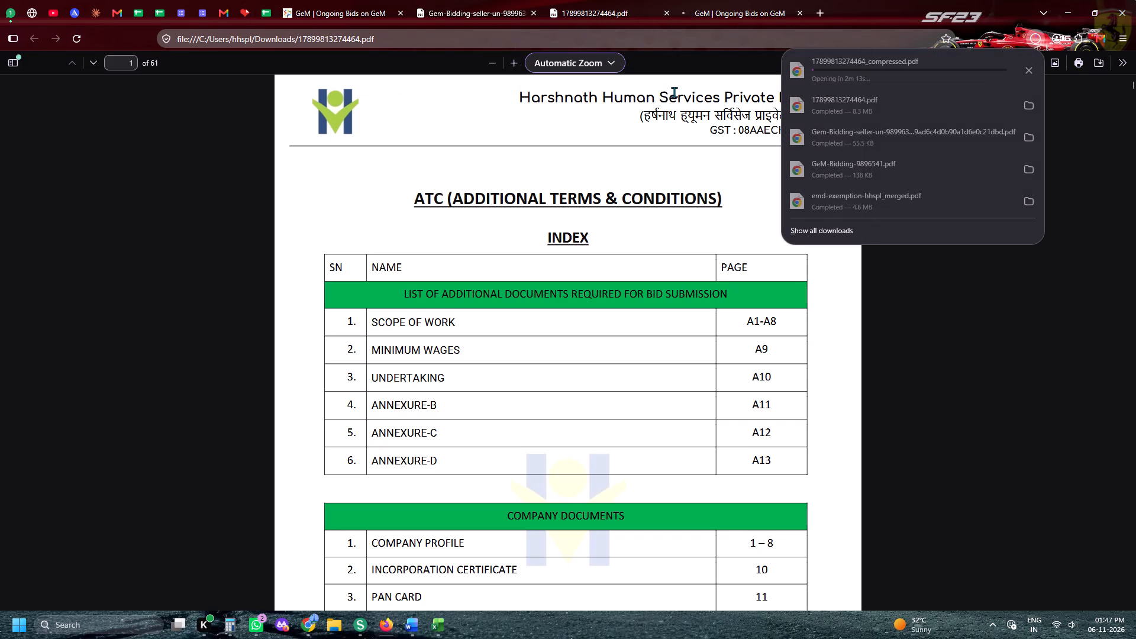
left_click(718, 0)
Select the catalogue for item 1, set Post Graduation to Required and the geographical presence state to Gujarat, then encrypt and save.
left_click(880, 312)
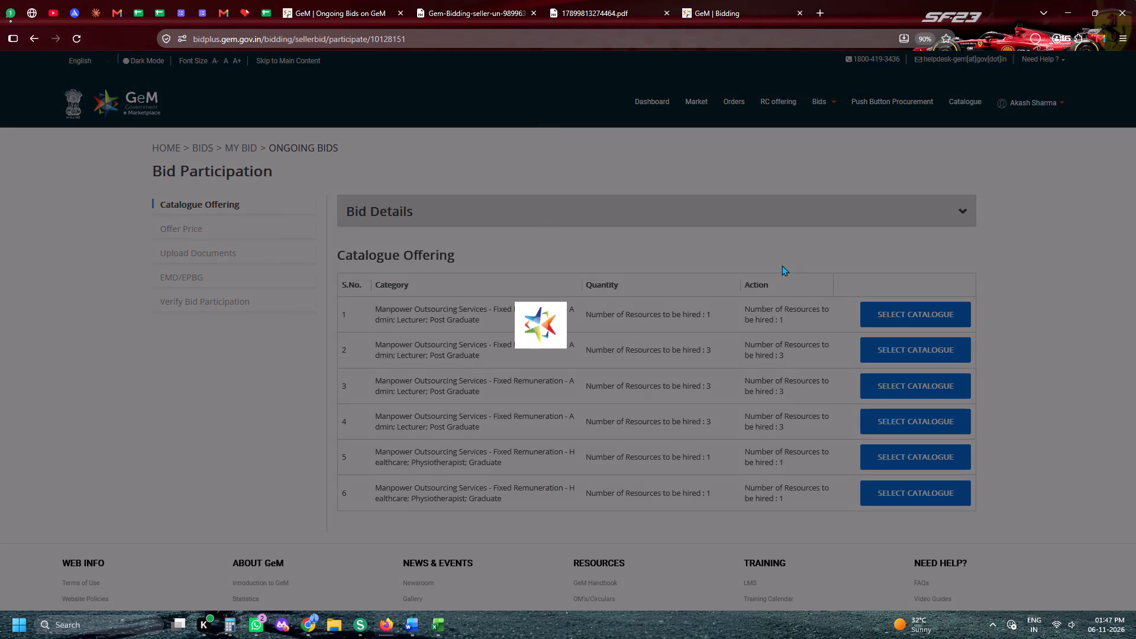
scroll(816, 281, "down", 6)
left_click(827, 120)
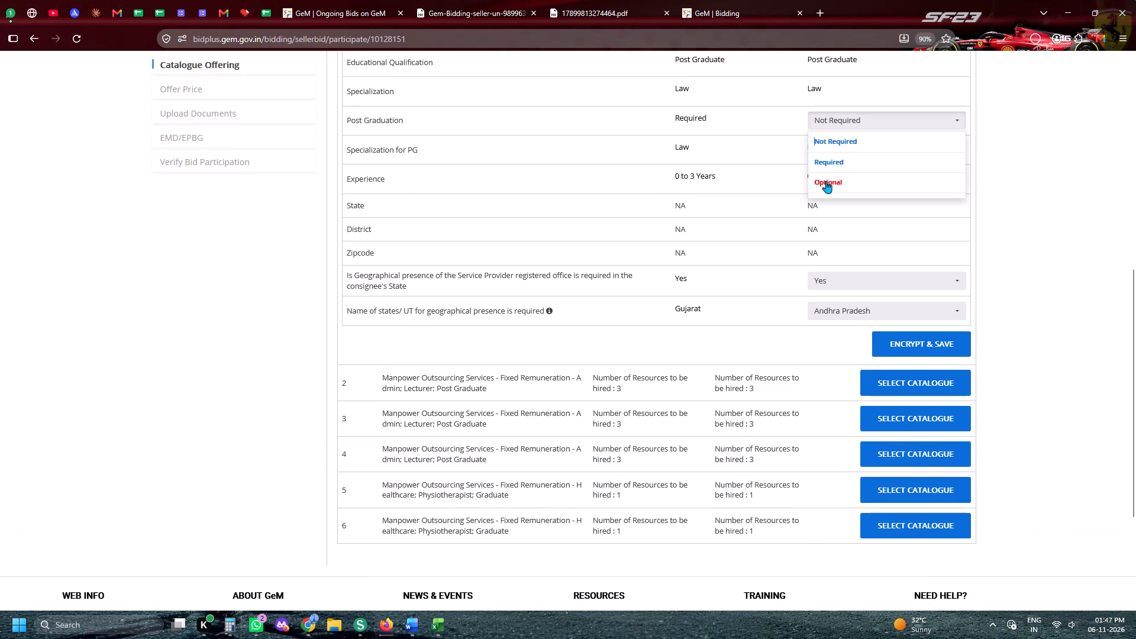
left_click(825, 159)
scroll(824, 220, "down", 2)
left_click(830, 163)
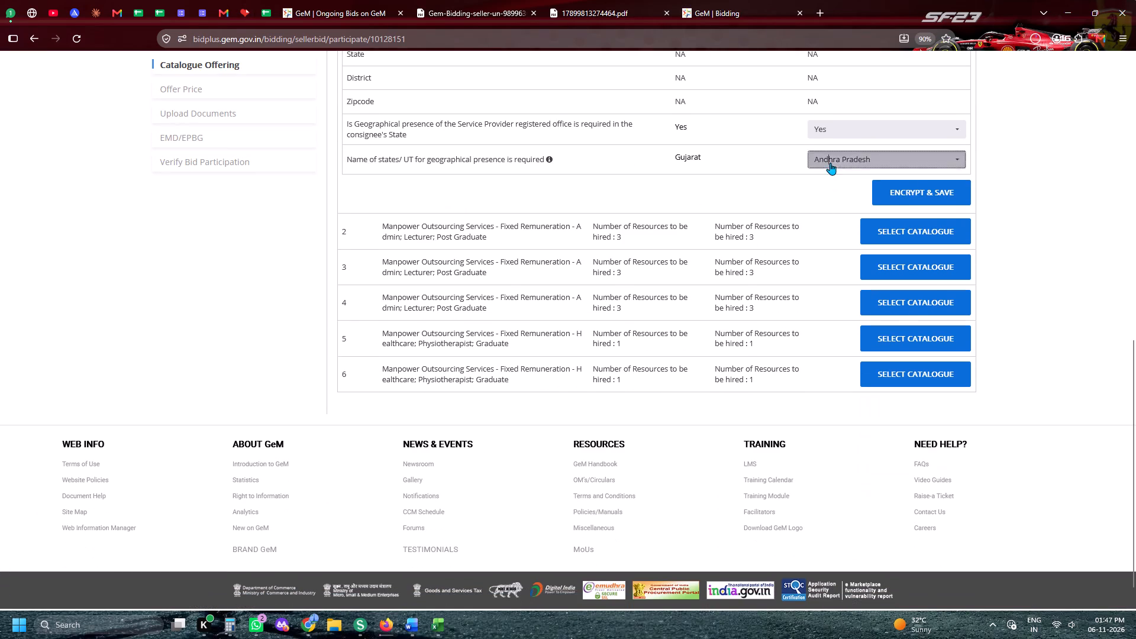
left_click(835, 183)
left_click(763, 180)
left_click(827, 164)
type("GG")
left_click(824, 227)
left_click(745, 206)
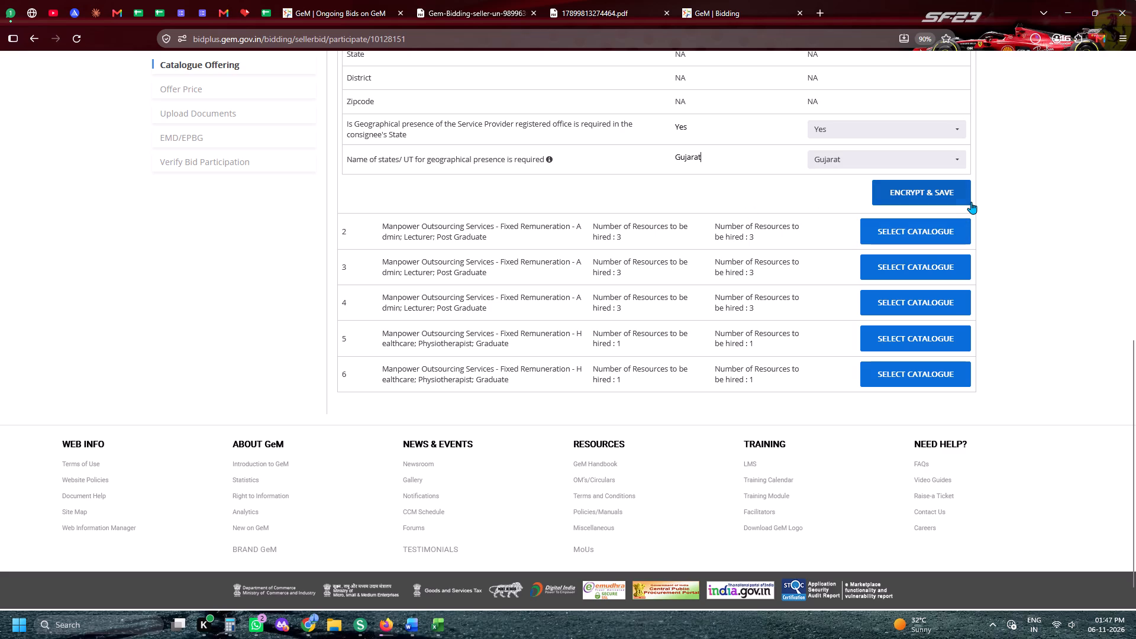
left_click(970, 203)
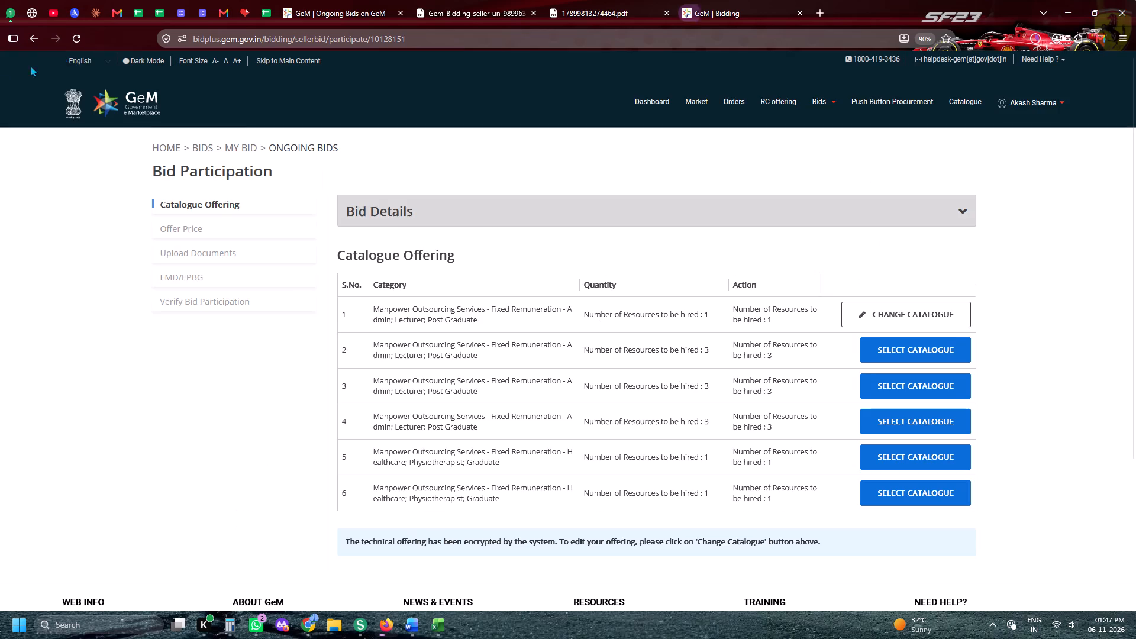
Select the catalogue for item 2, set Post Graduation to Required and the geographical presence state to Gujarat, then encrypt and save.
left_click(885, 356)
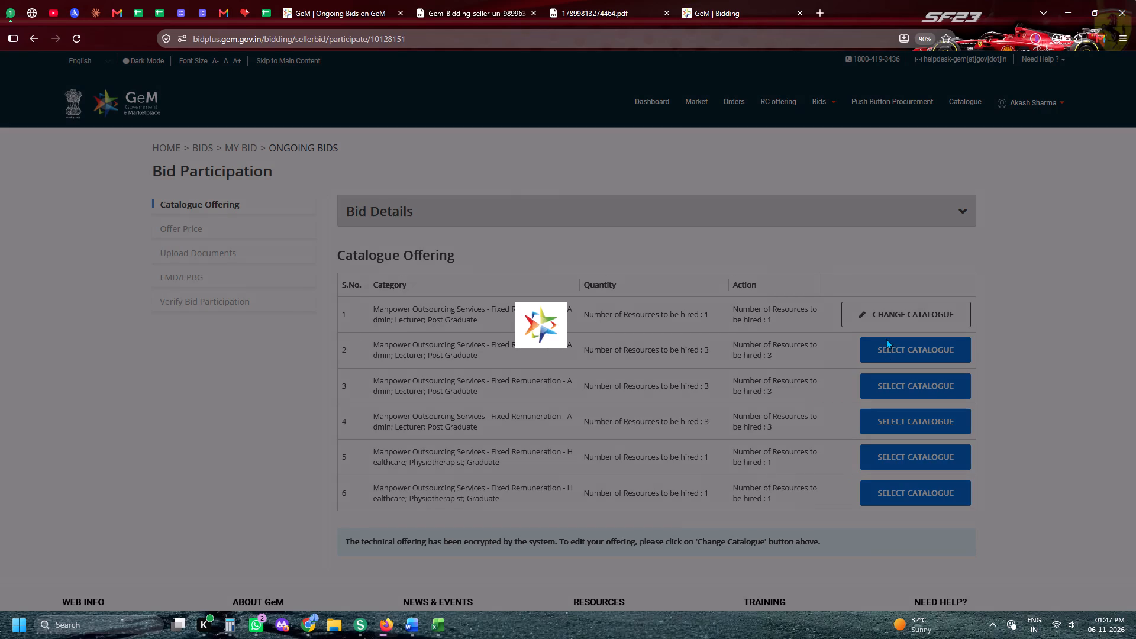
scroll(886, 338, "down", 6)
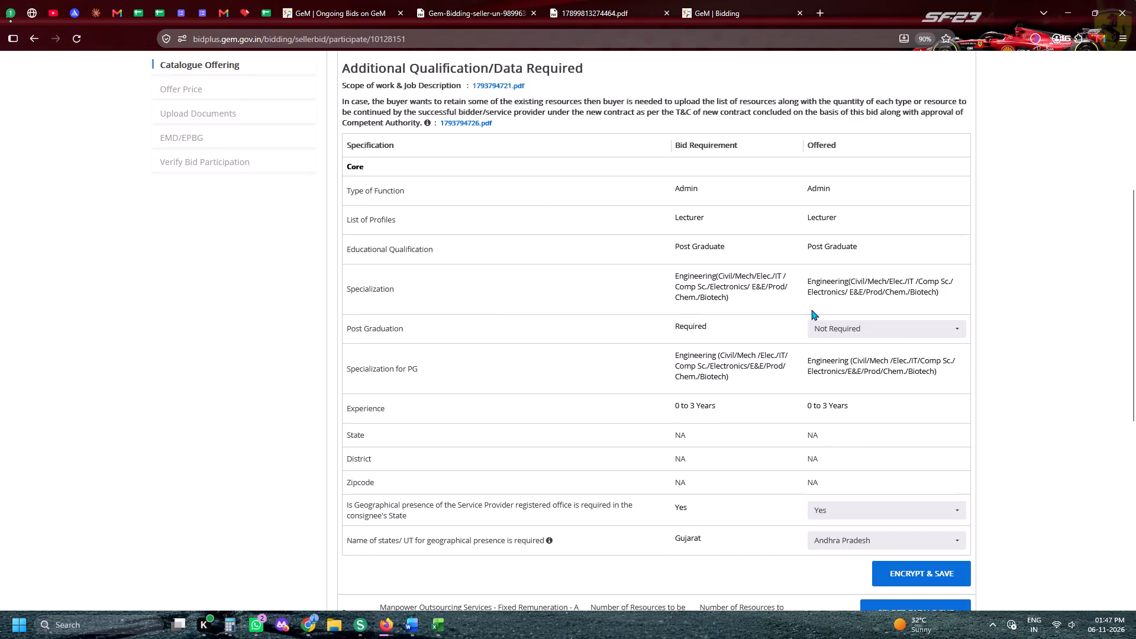
scroll(834, 286, "down", 3)
left_click(819, 105)
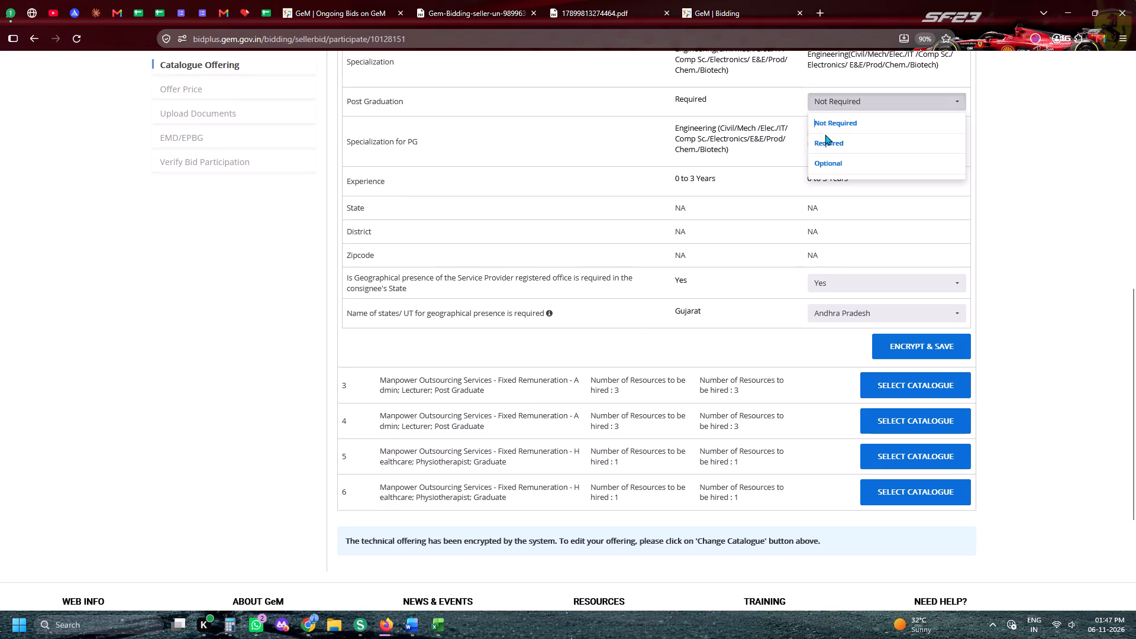
left_click(828, 147)
scroll(962, 166, "down", 1)
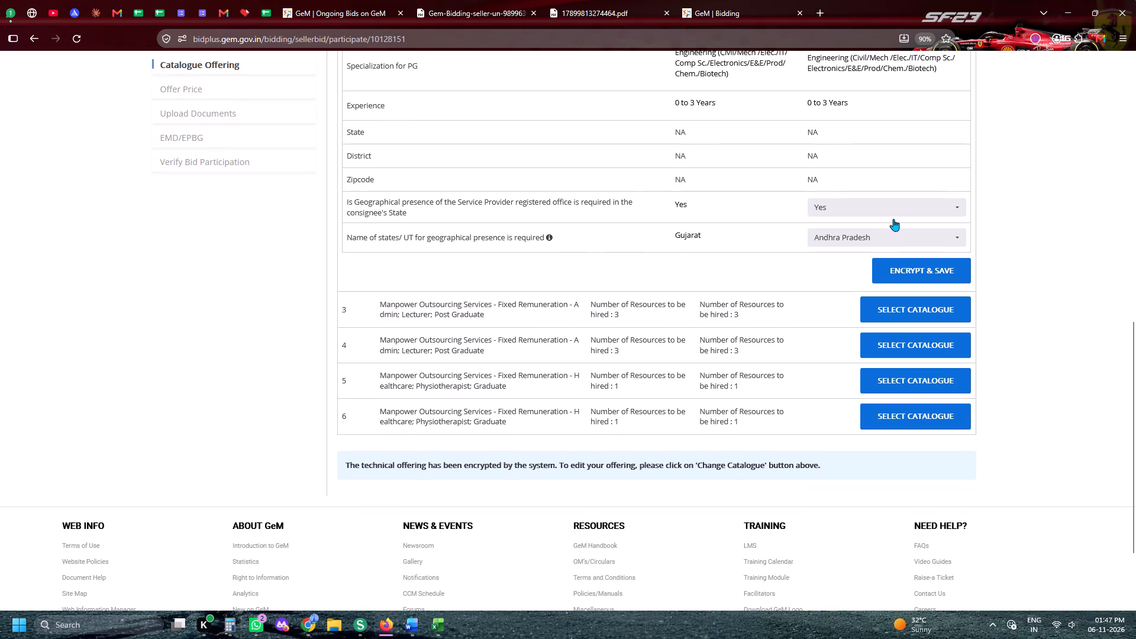
left_click(880, 241)
left_click(828, 260)
left_click(737, 269)
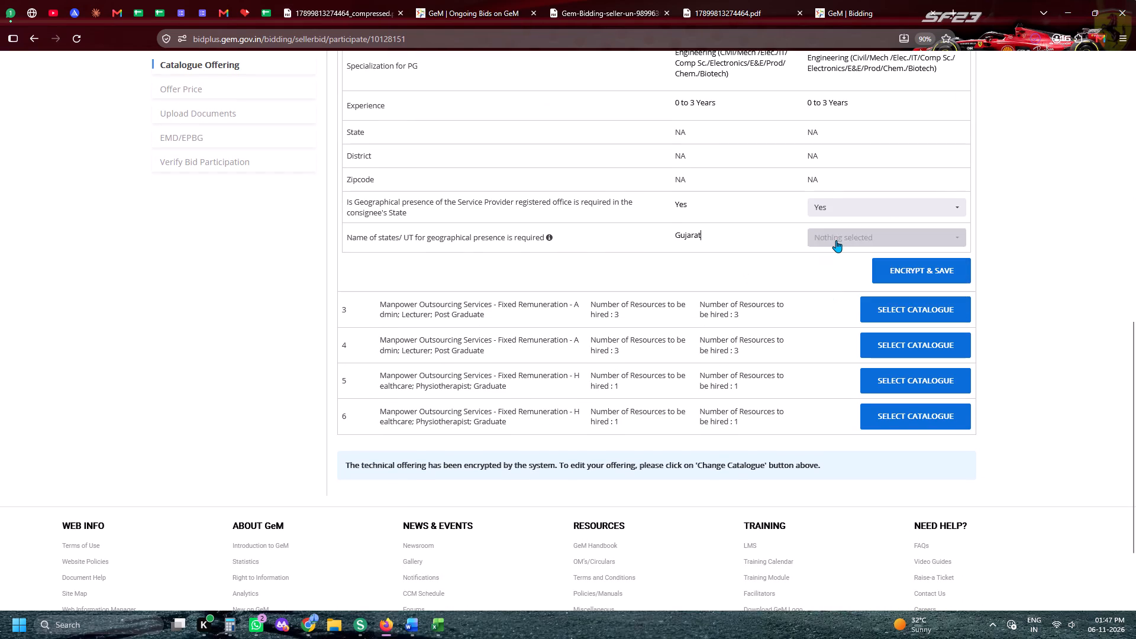
left_click(836, 240)
key("g")
key("g")
left_click(830, 302)
left_click(720, 276)
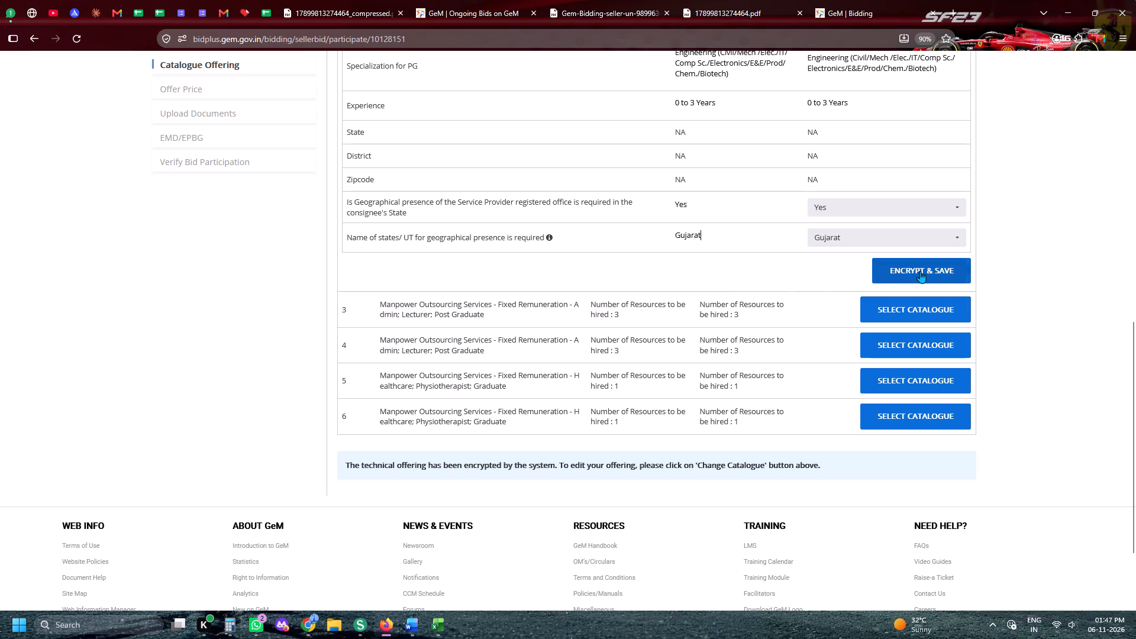
left_click(920, 271)
left_click(308, 0)
left_click(850, 0)
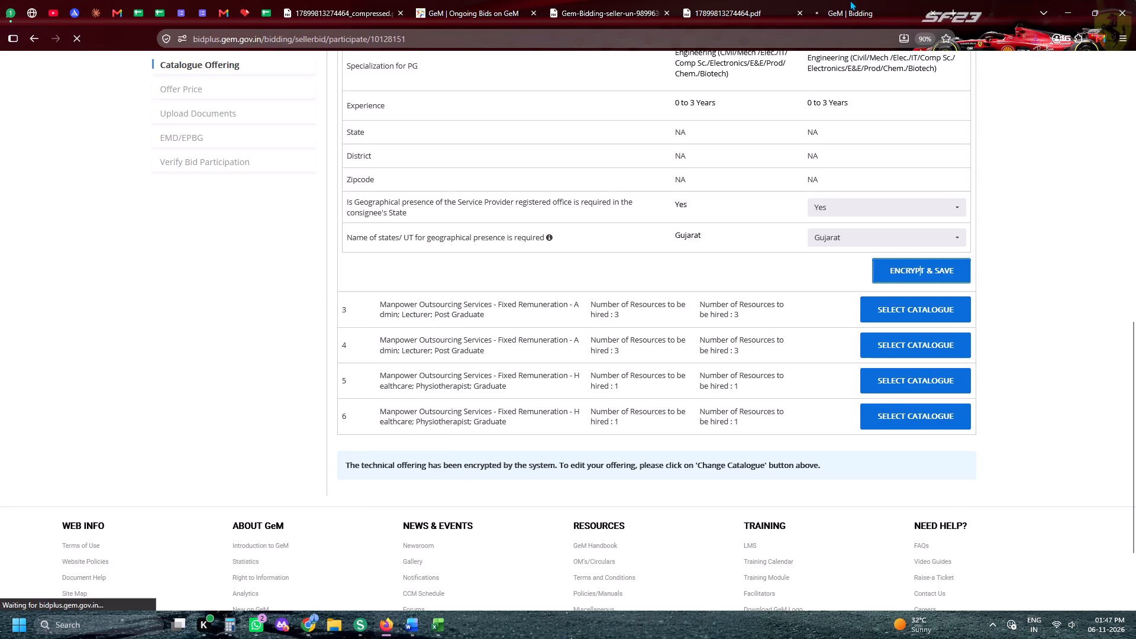
left_click(1031, 44)
left_click(1083, 335)
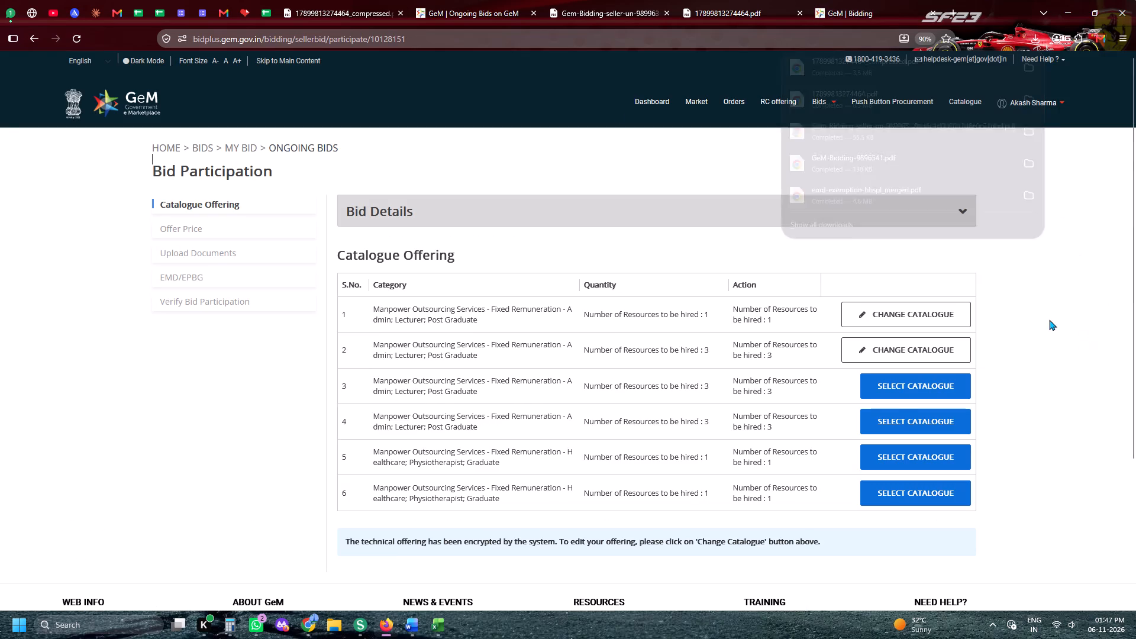
left_click(472, 0)
left_click(447, 388)
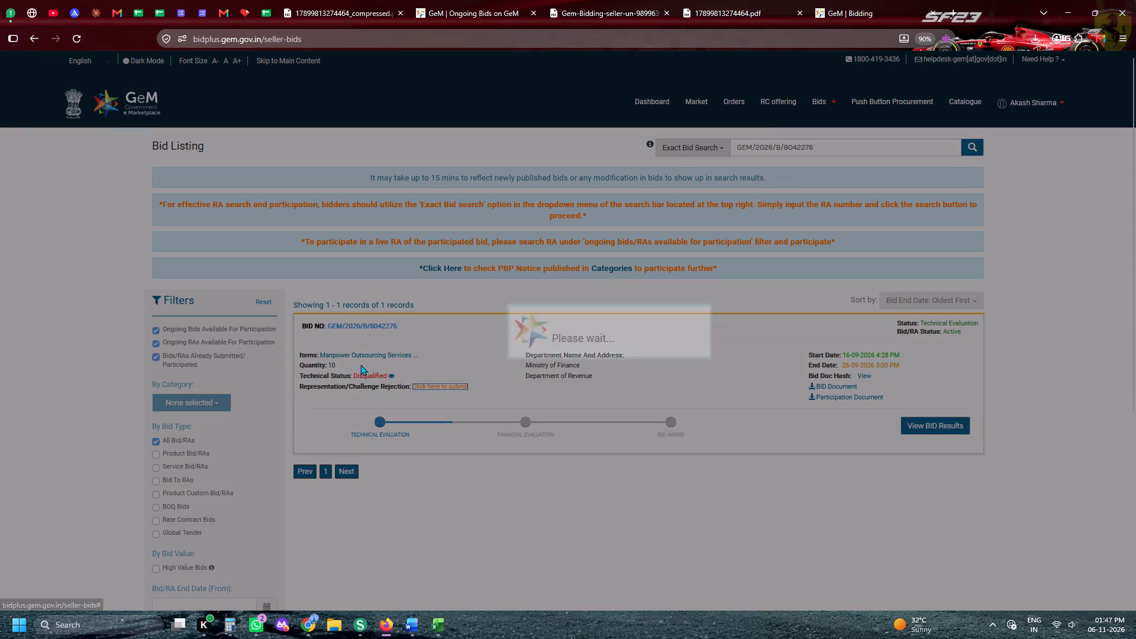
left_click(275, 260)
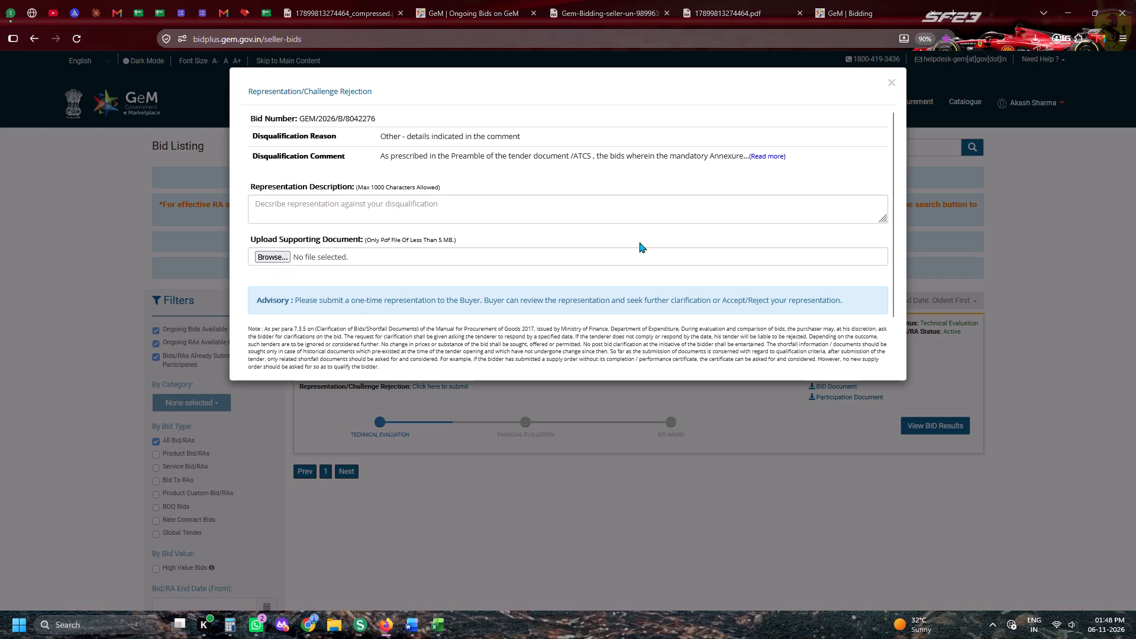
scroll(790, 219, "up", 11)
left_click(808, 201)
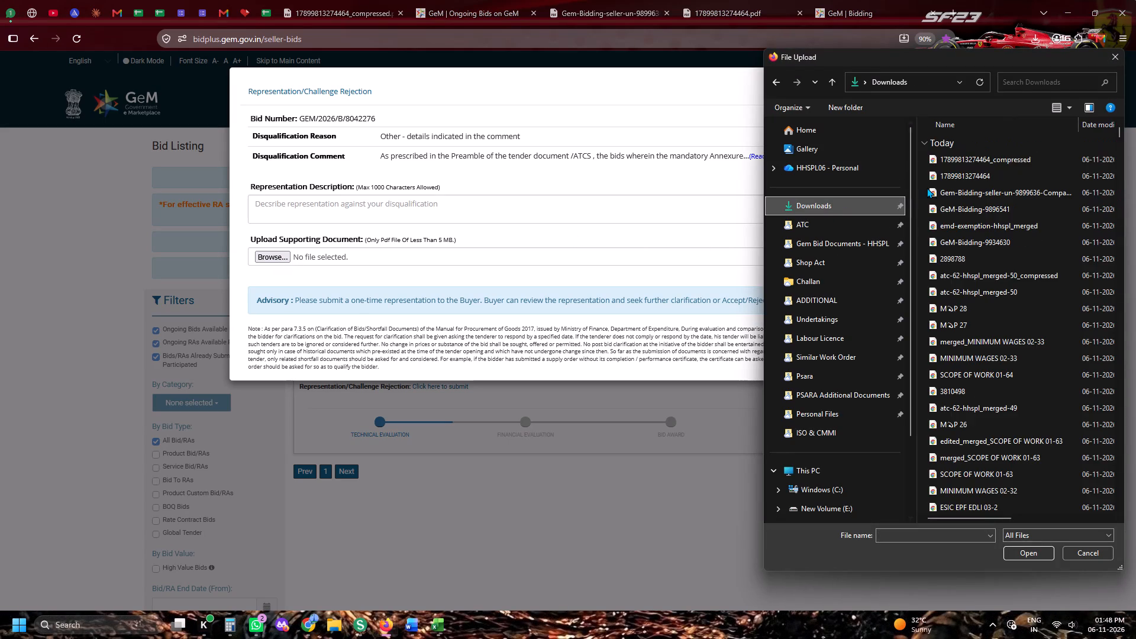
double_click(944, 163)
Clear the unpinned clipboard history, paste the saved representation text signed Harshnath Human Services Private Limited into the description, and submit it.
left_click(325, 206)
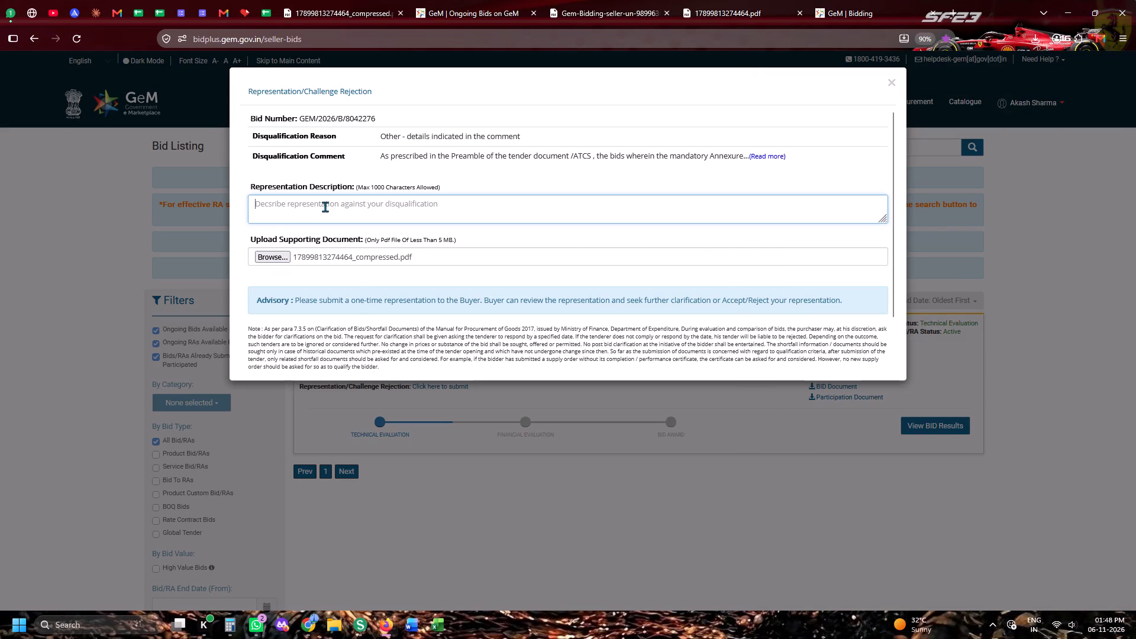
key("super+v")
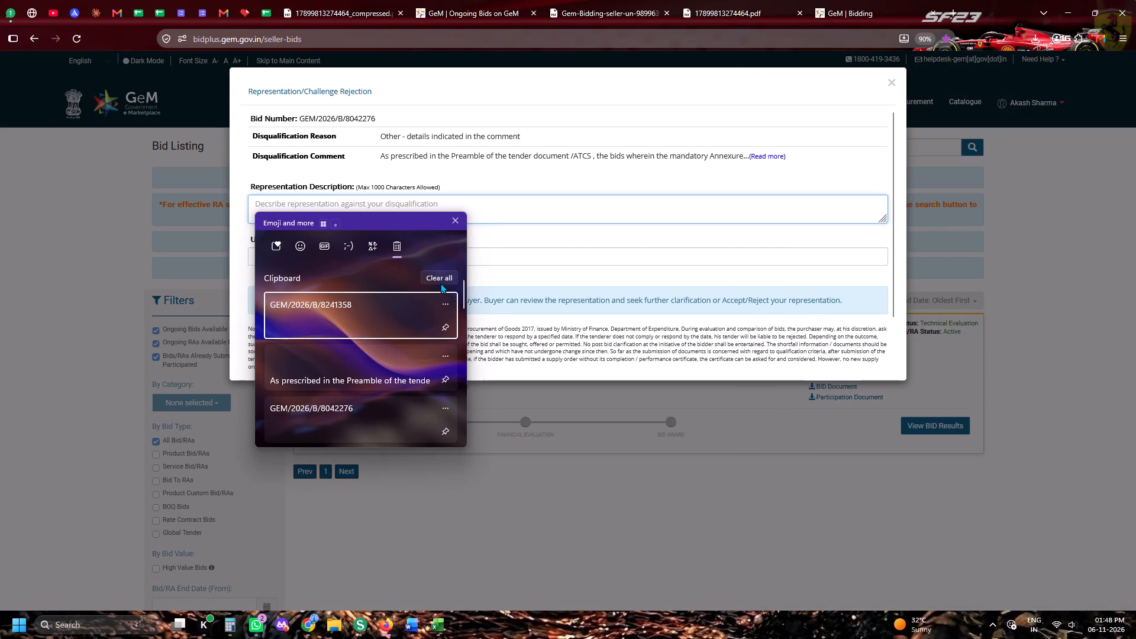
left_click(438, 281)
left_click(328, 428)
key("ctrl+v")
scroll(266, 309, "down", 3)
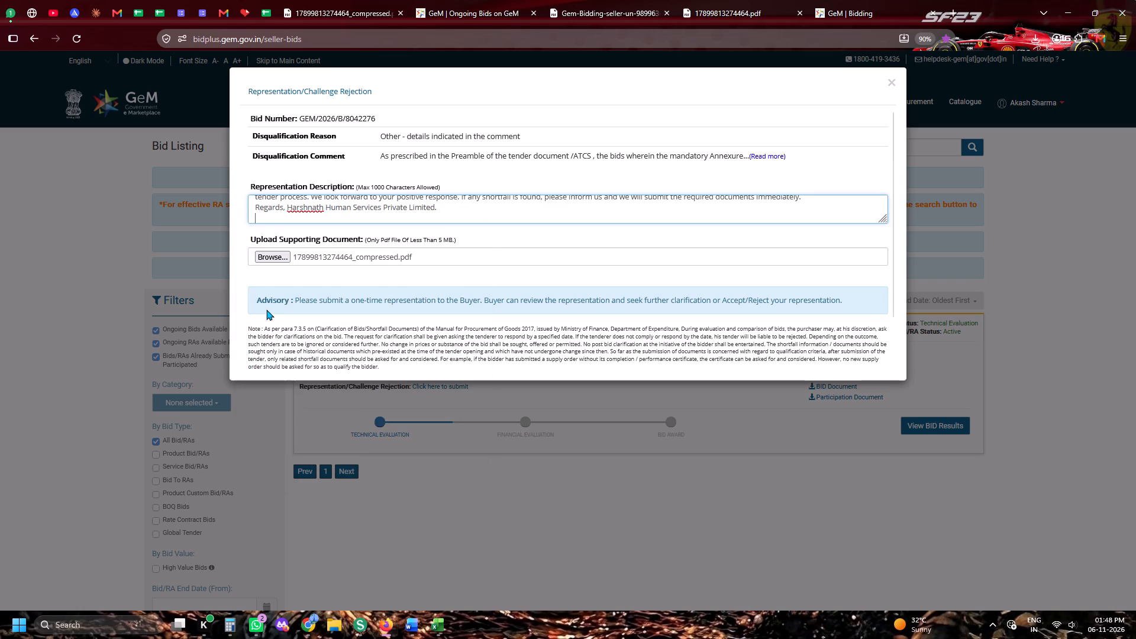
scroll(266, 309, "down", 3)
left_click(272, 335)
left_click(724, 0)
Return to the bid participation page and open the catalogue selection for item 3.
left_click(862, 0)
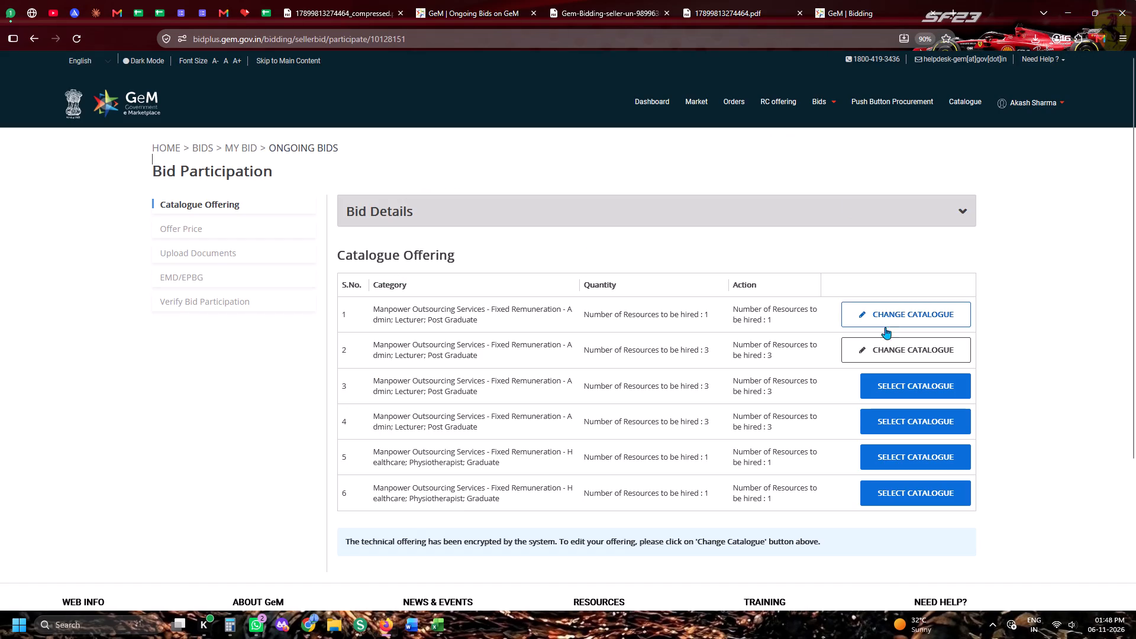
left_click(903, 383)
Close the three open PDF tabs, keeping the Ongoing Bids and Bidding tabs.
left_click(402, 14)
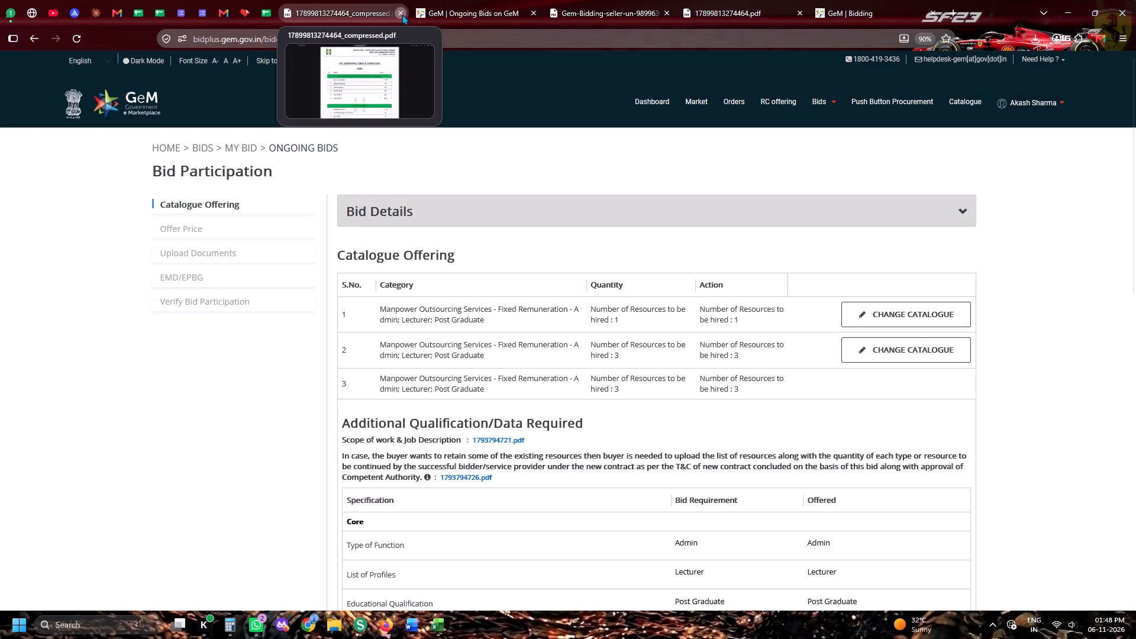
double_click(537, 13)
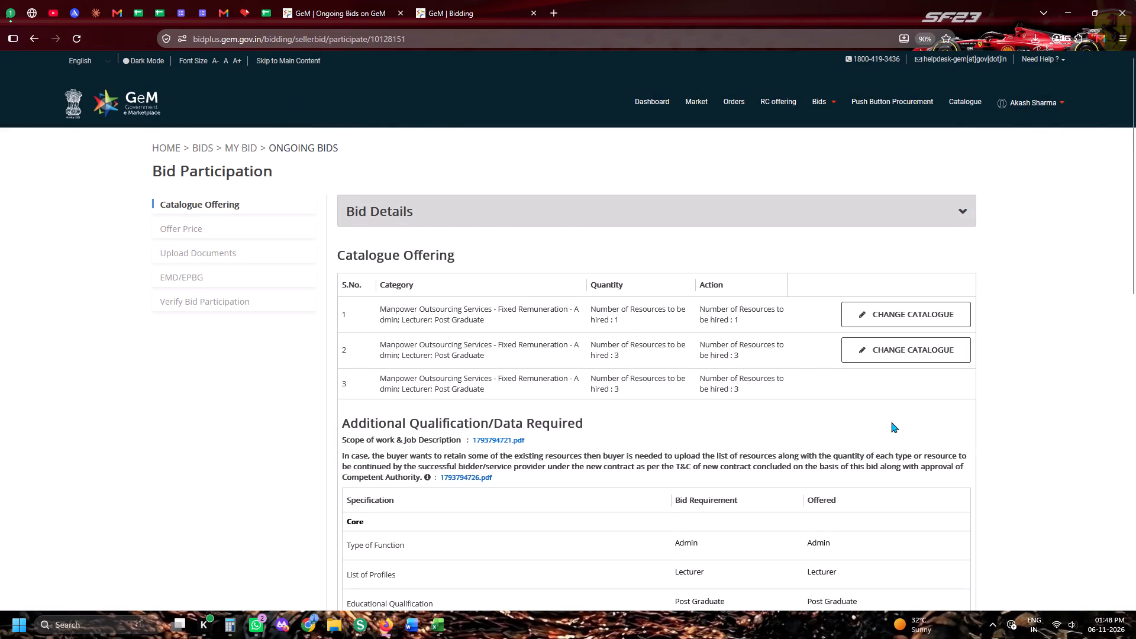
For item 3, set Post Graduation to Required and the geographical presence state to Gujarat, then encrypt and save.
scroll(891, 422, "down", 7)
scroll(812, 159, "up", 3)
scroll(863, 226, "down", 2)
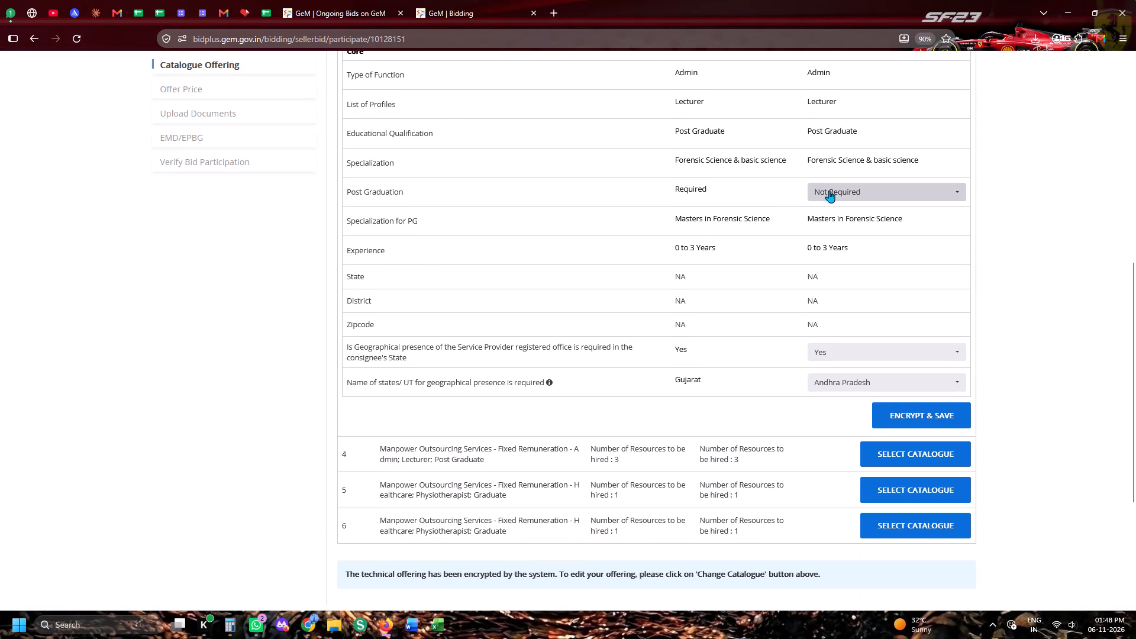
left_click(829, 193)
left_click(825, 232)
scroll(905, 225, "down", 2)
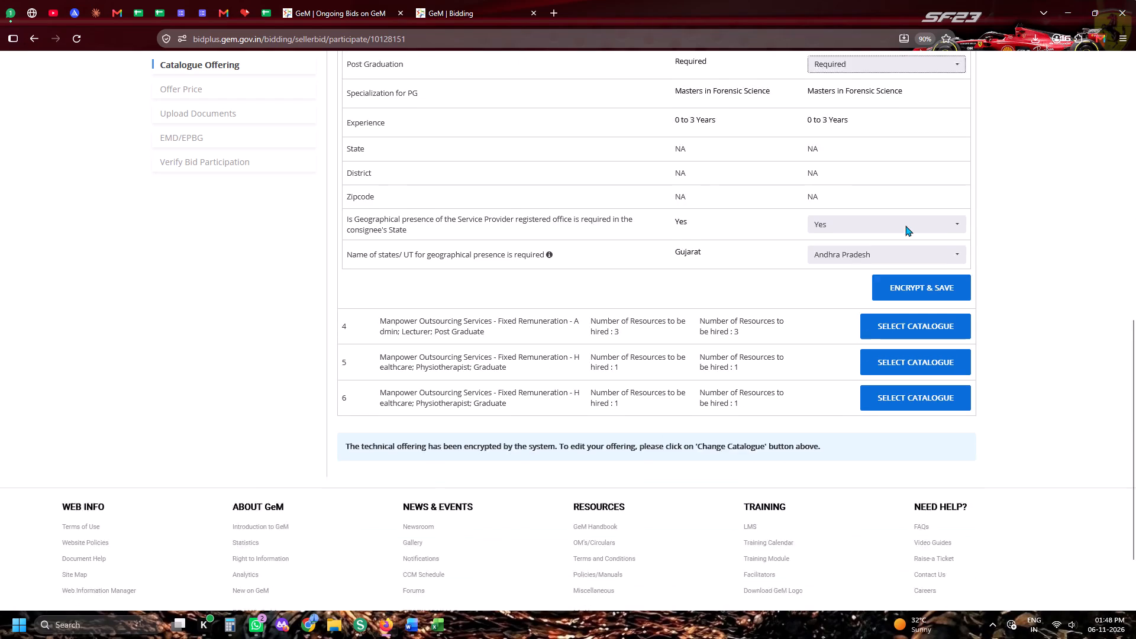
left_click(851, 228)
left_click(849, 247)
left_click(777, 251)
left_click(879, 220)
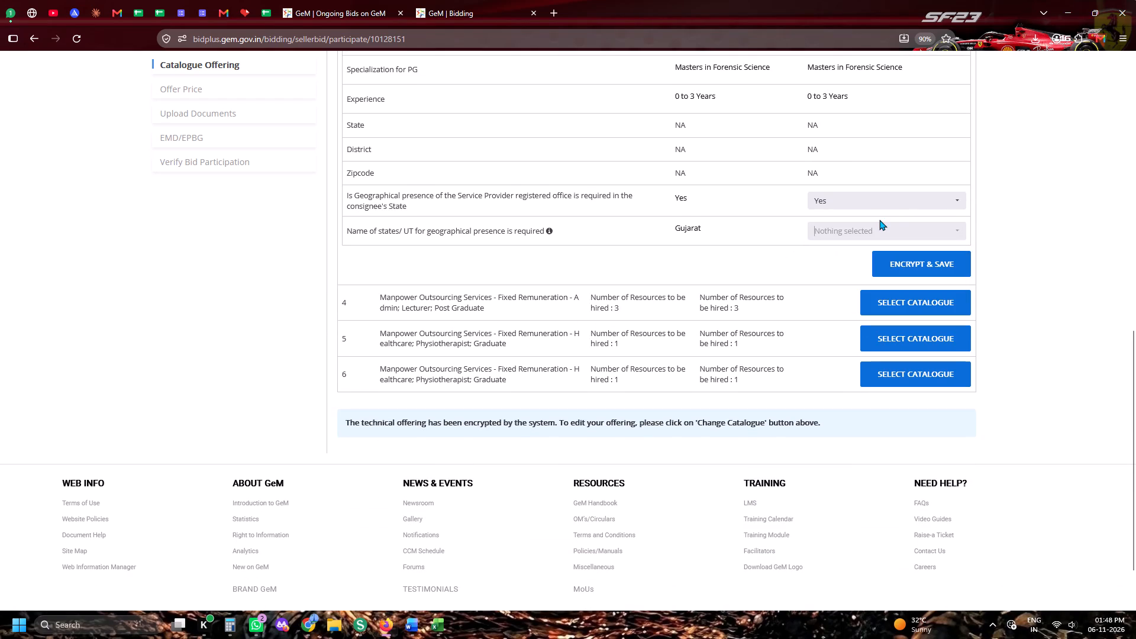
left_click(880, 227)
key("g")
key("g")
left_click(841, 298)
left_click(713, 264)
left_click(945, 272)
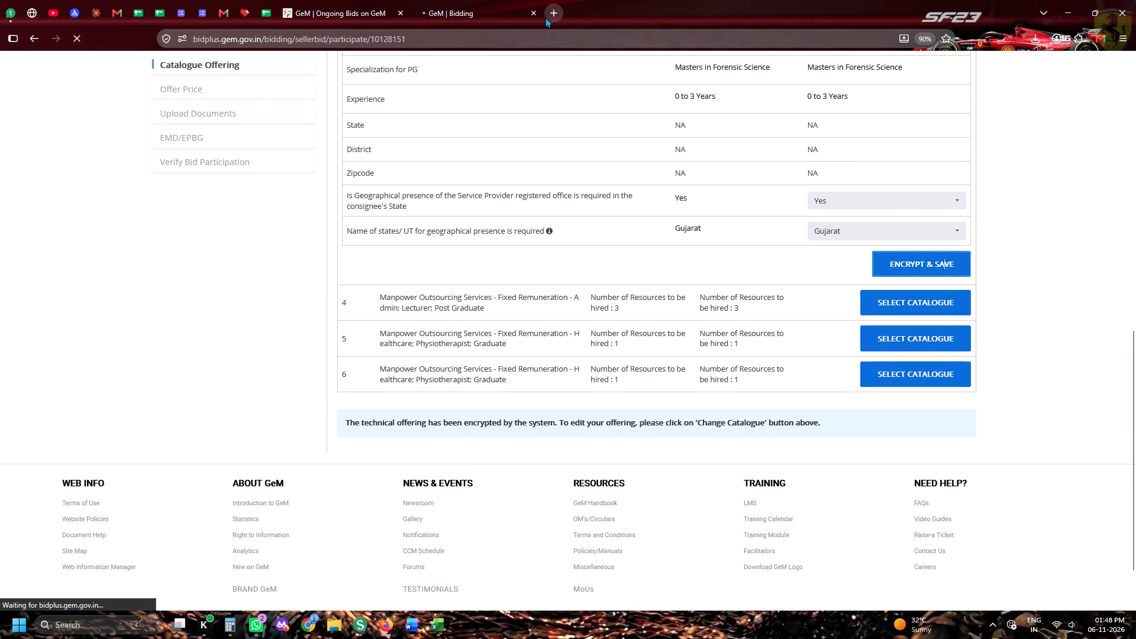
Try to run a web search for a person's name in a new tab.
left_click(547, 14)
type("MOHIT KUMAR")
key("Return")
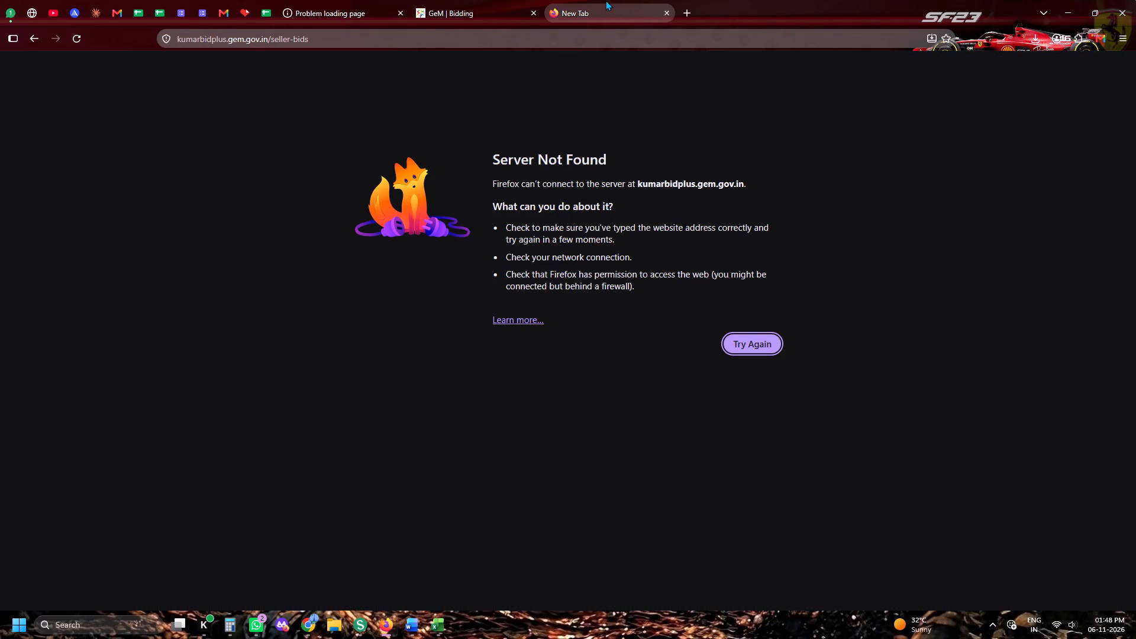
Search Google for the television actor by name, browse the results and open the actor's IMDb page.
left_click(470, 0)
left_click(625, 4)
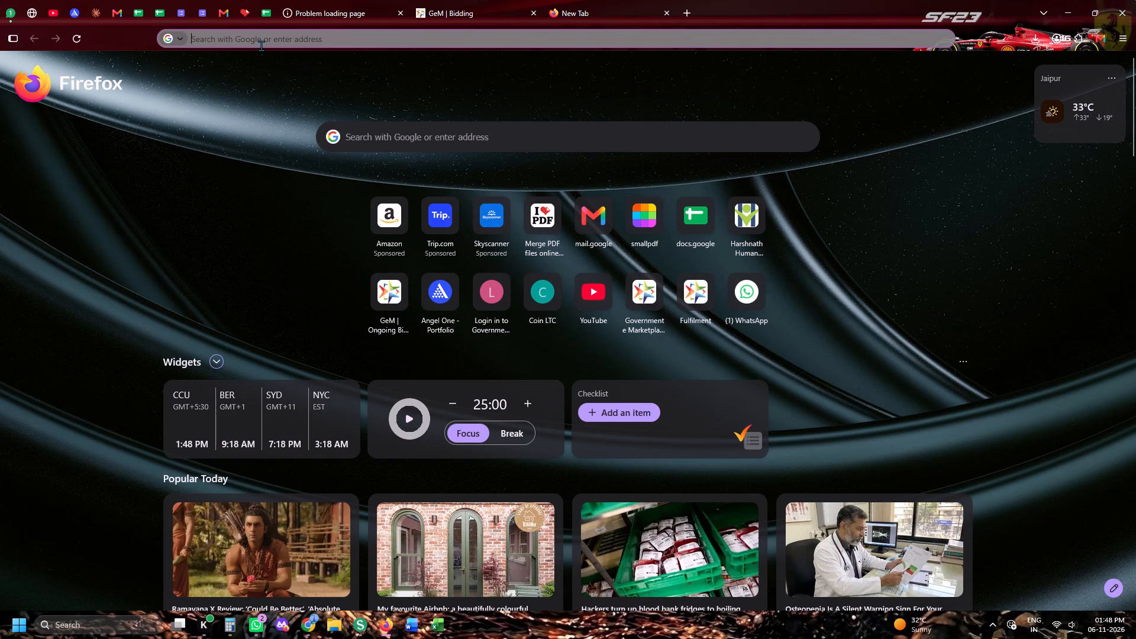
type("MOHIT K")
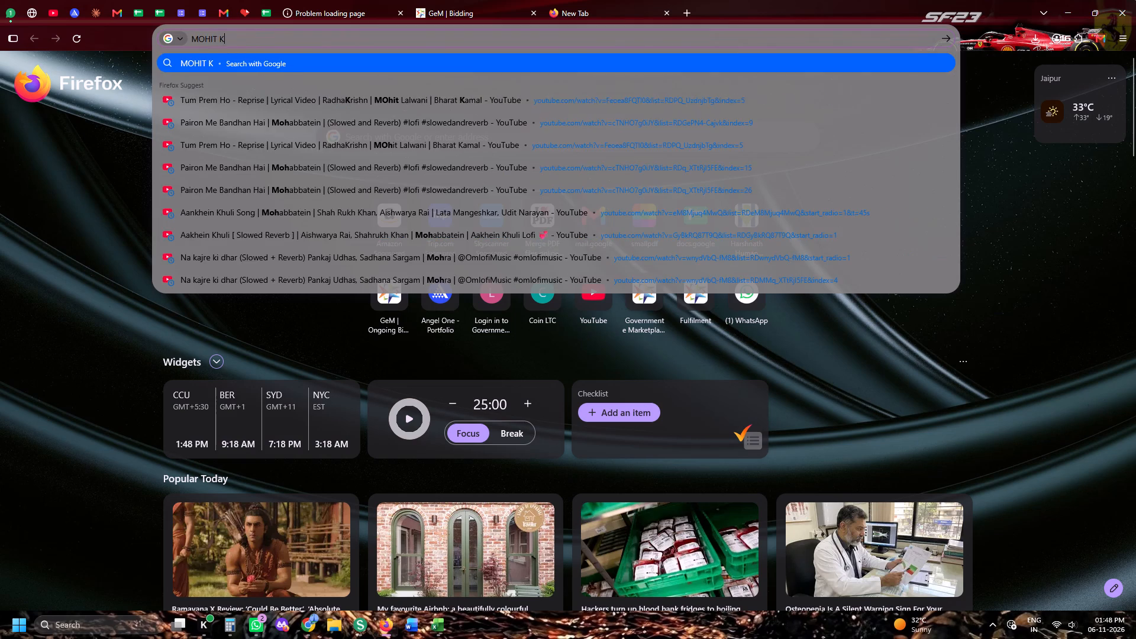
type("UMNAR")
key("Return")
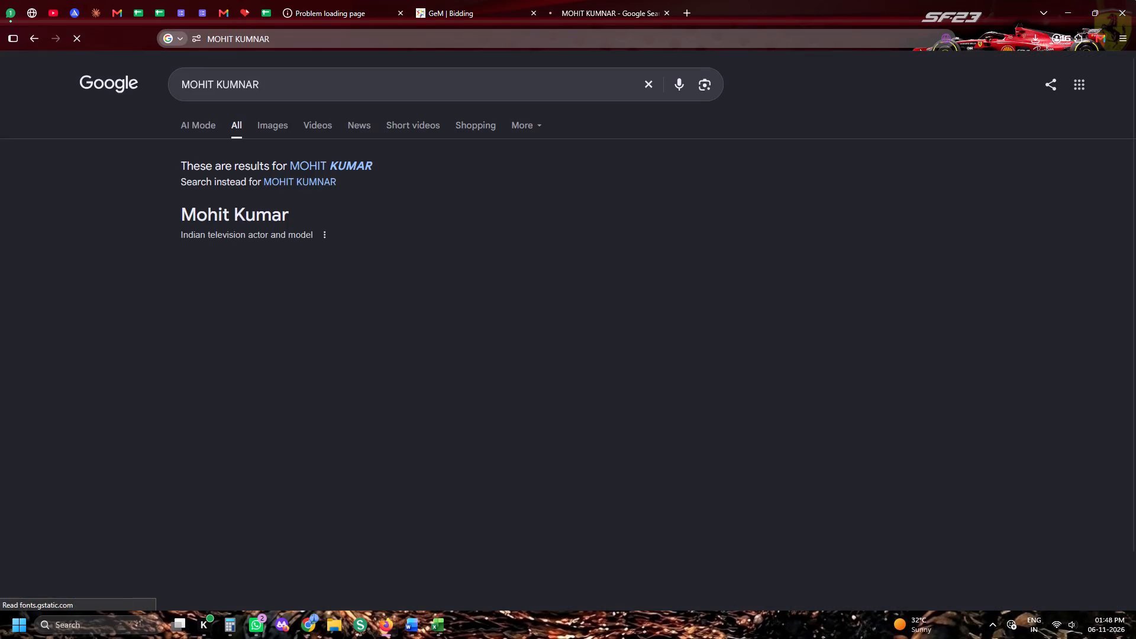
left_click(342, 166)
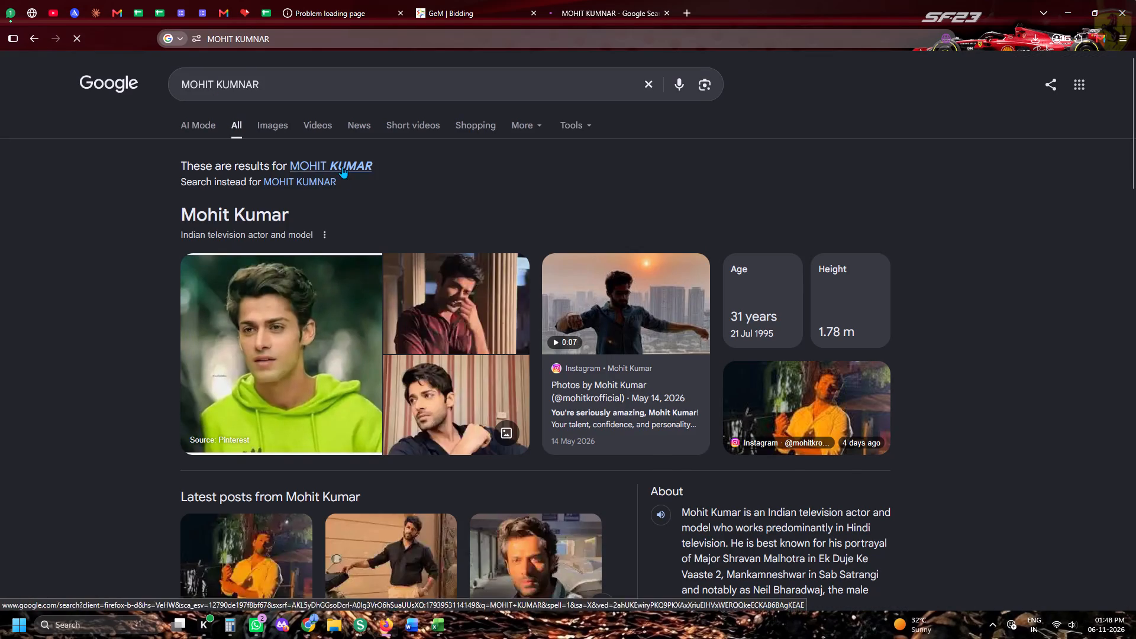
scroll(355, 210, "down", 9)
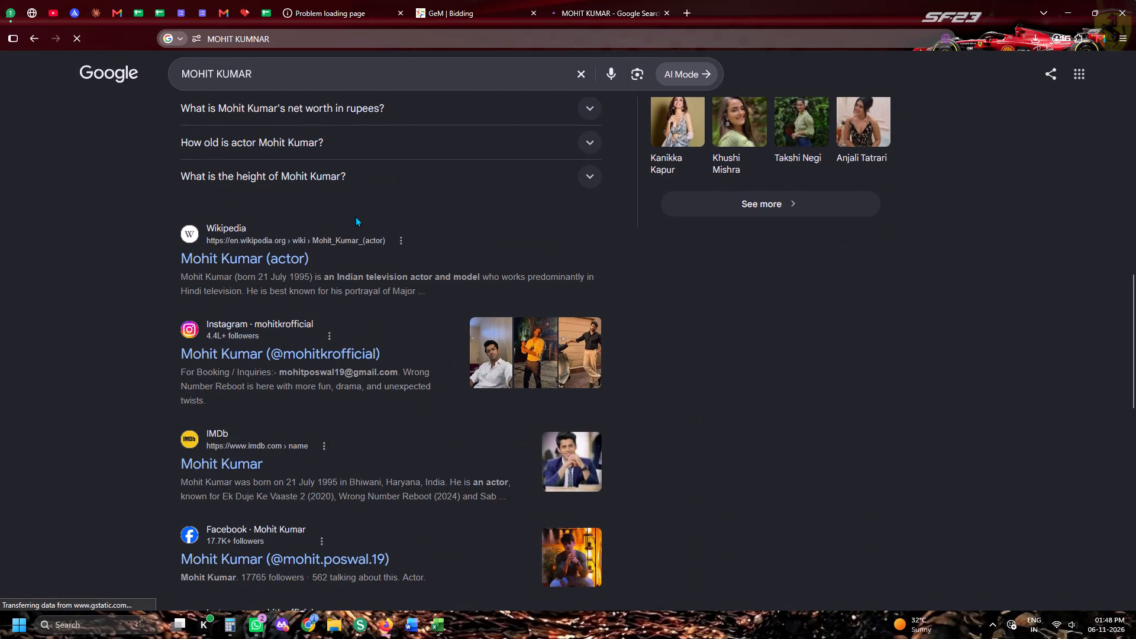
scroll(355, 216, "down", 1)
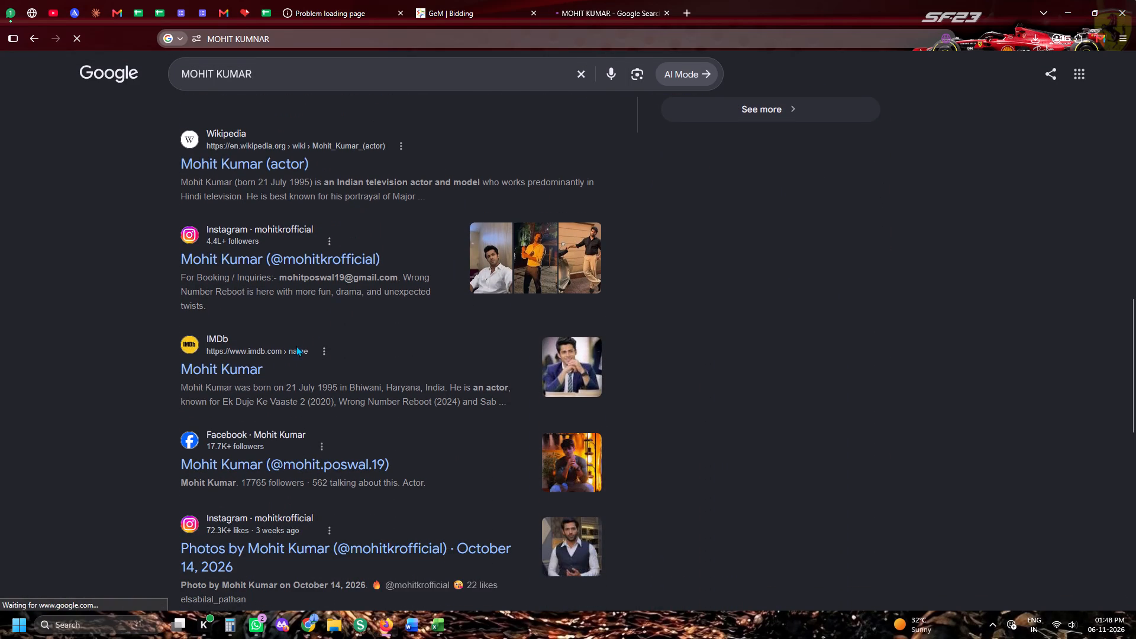
left_click(253, 371)
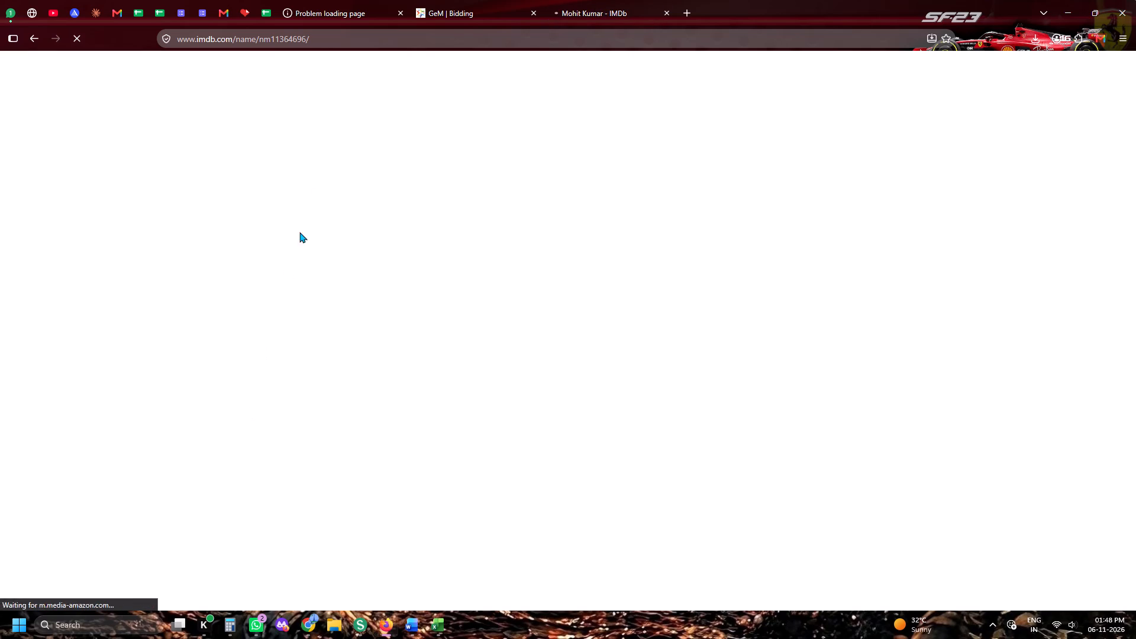
Return to the bid participation page and select the catalogue for item 4.
left_click(444, 0)
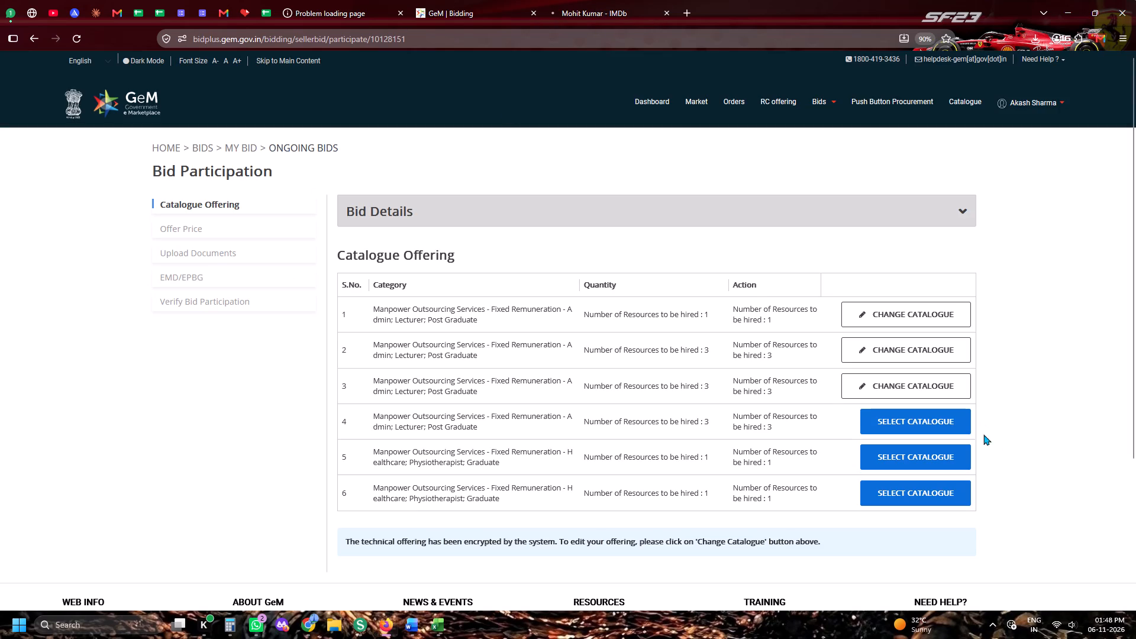
left_click(955, 421)
Look through the actor's IMDb page and the Google search results, and close that tab.
left_click(632, 0)
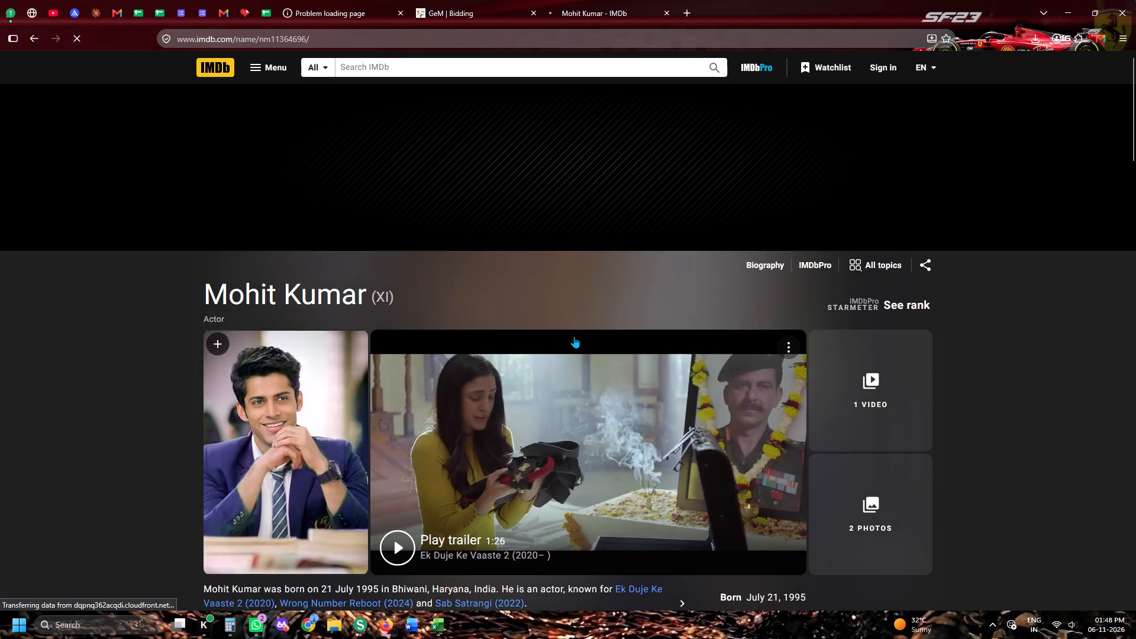
scroll(579, 337, "down", 5)
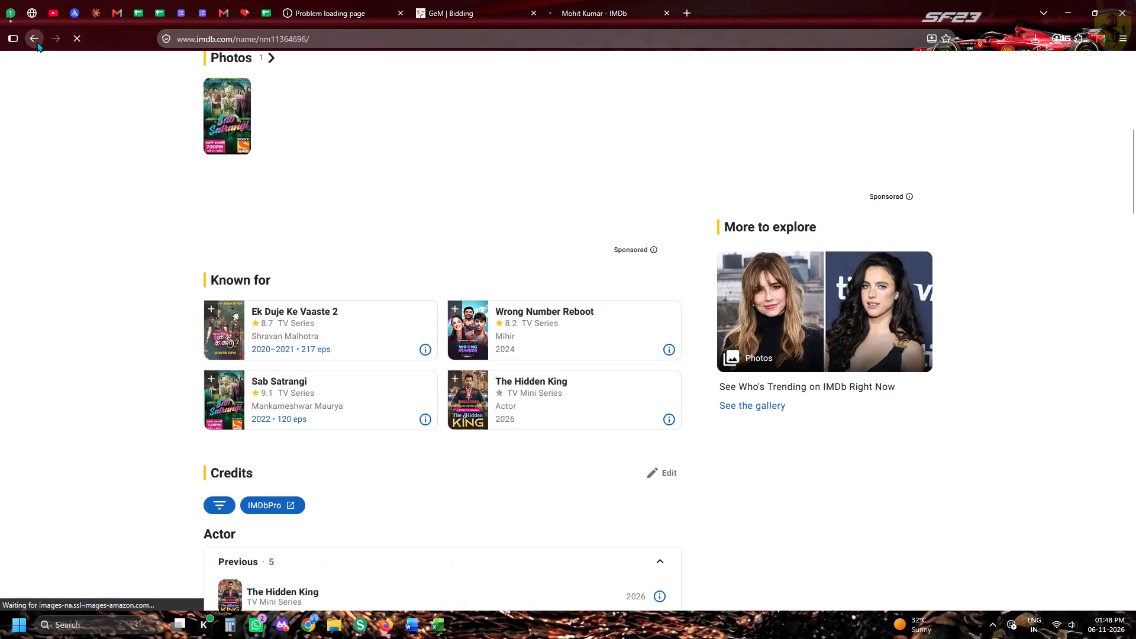
left_click(37, 41)
scroll(298, 380, "down", 4)
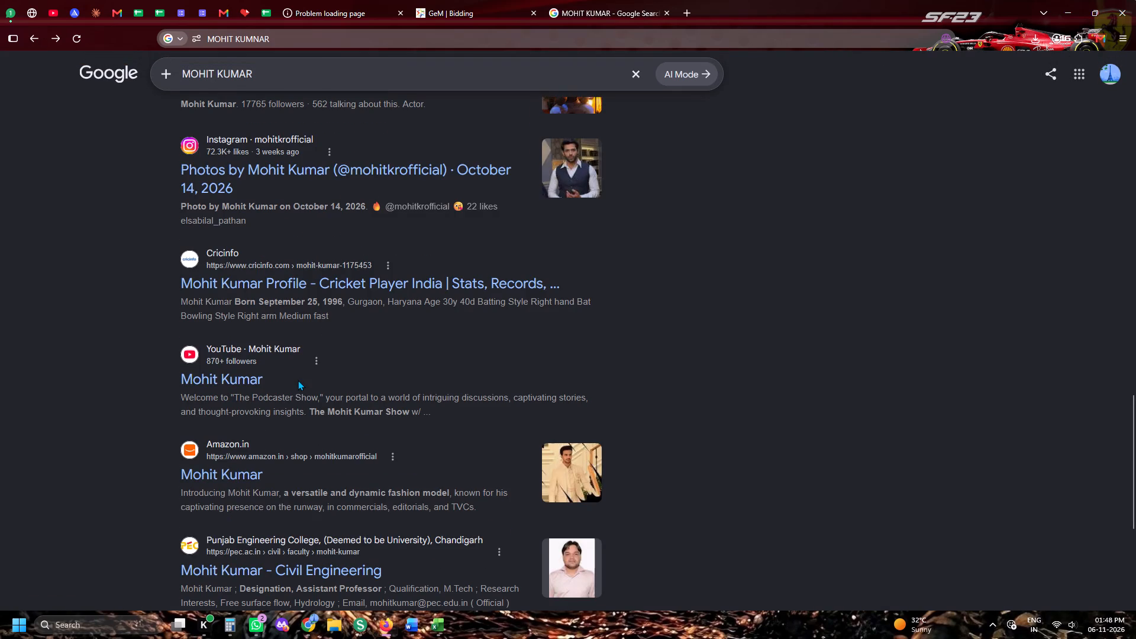
scroll(298, 380, "up", 2)
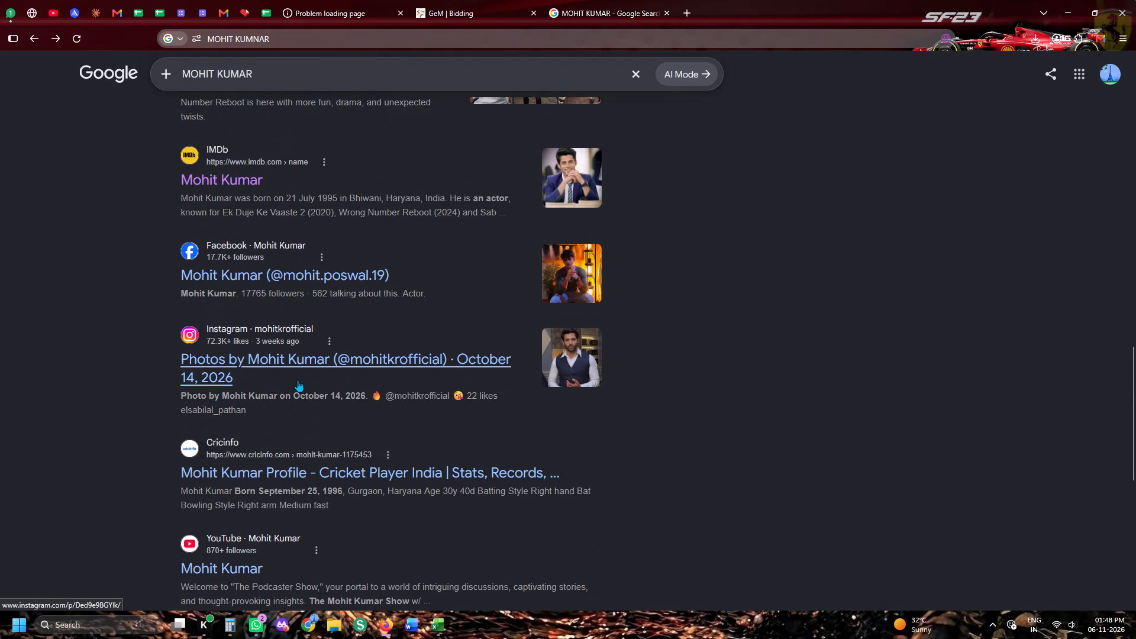
scroll(298, 380, "up", 7)
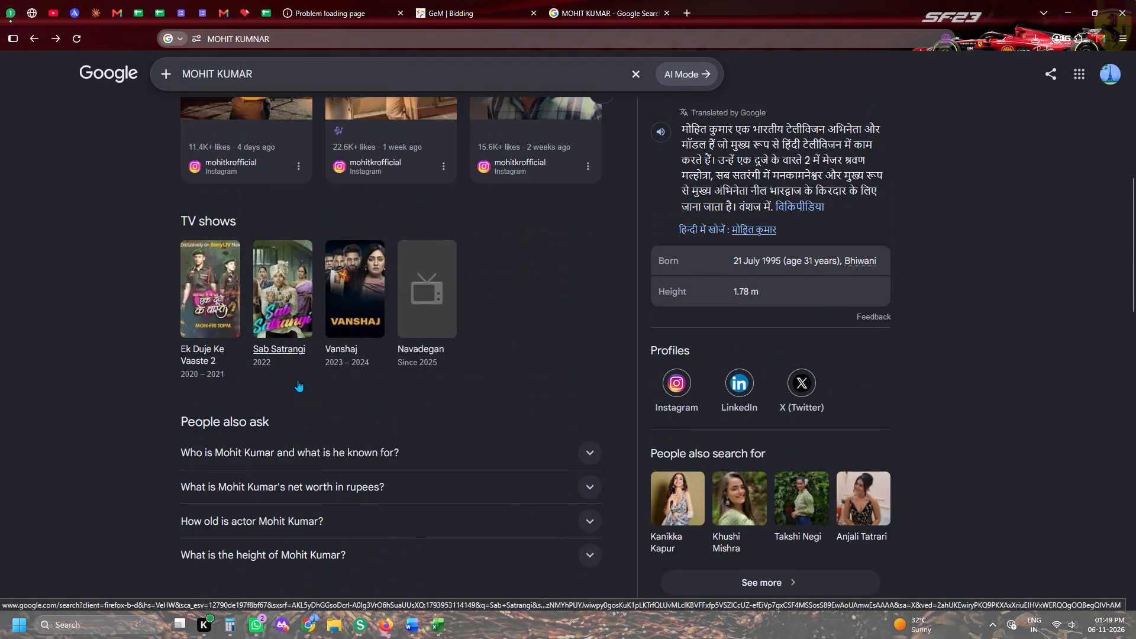
scroll(298, 380, "up", 14)
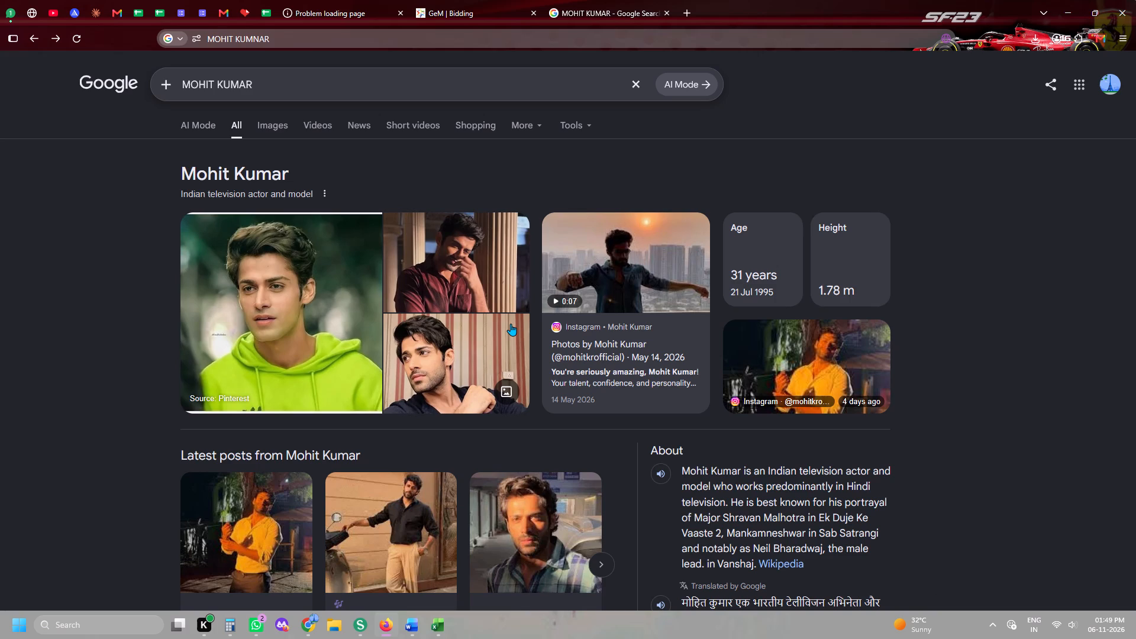
left_click(667, 15)
Retry loading the failed seller-bids page and close its tab.
left_click(495, 0)
left_click(368, 0)
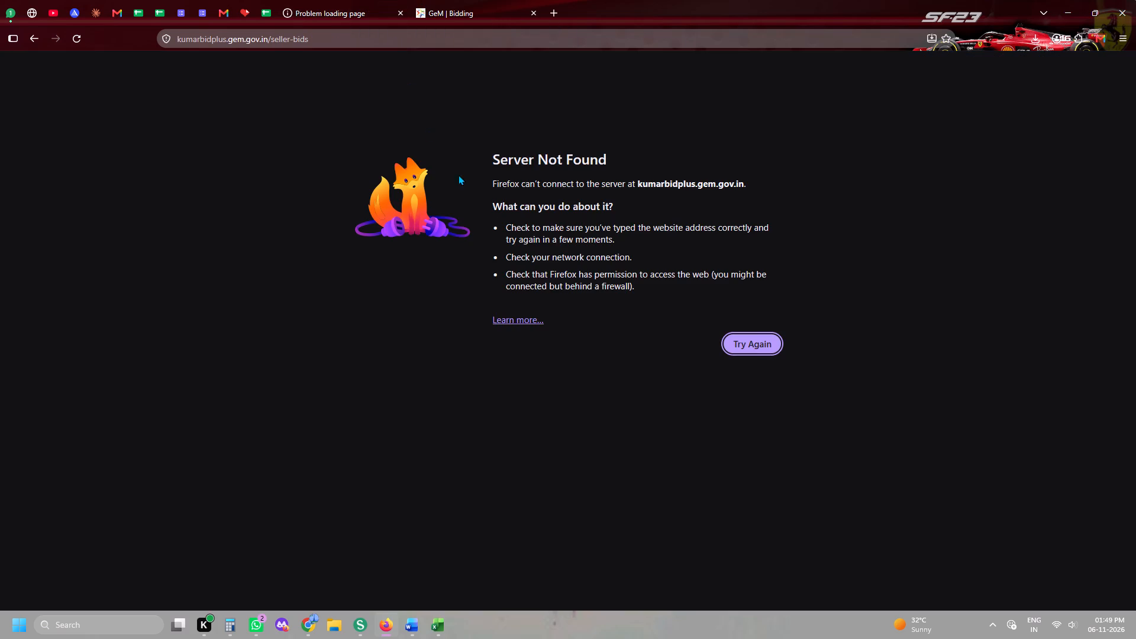
left_click(756, 346)
left_click(395, 0)
left_click(443, 0)
left_click(288, 0)
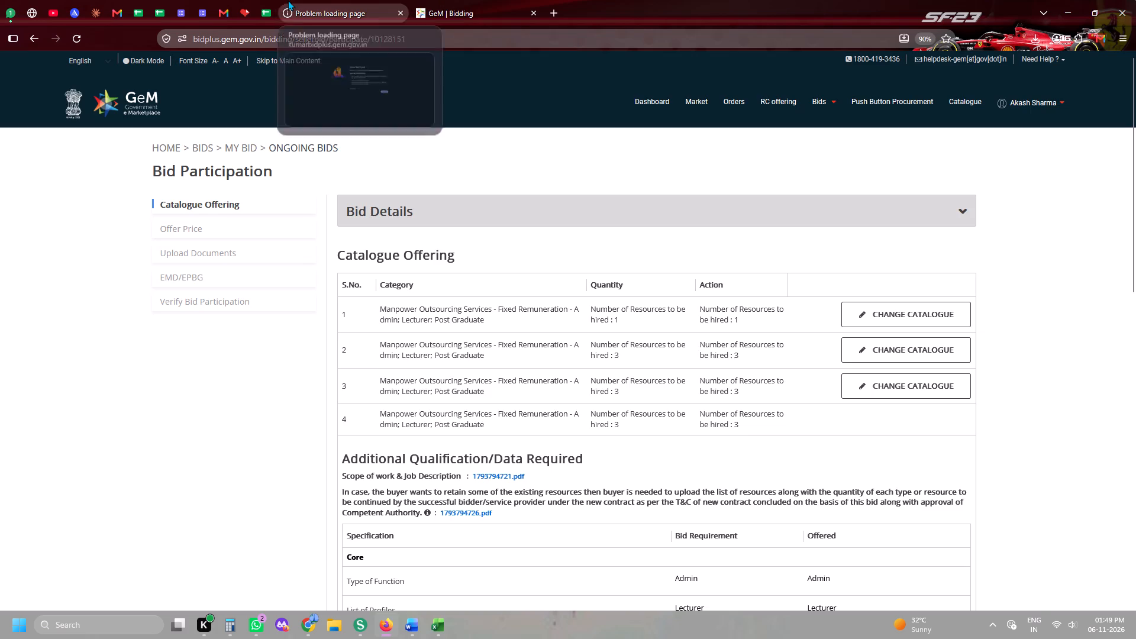
left_click(762, 348)
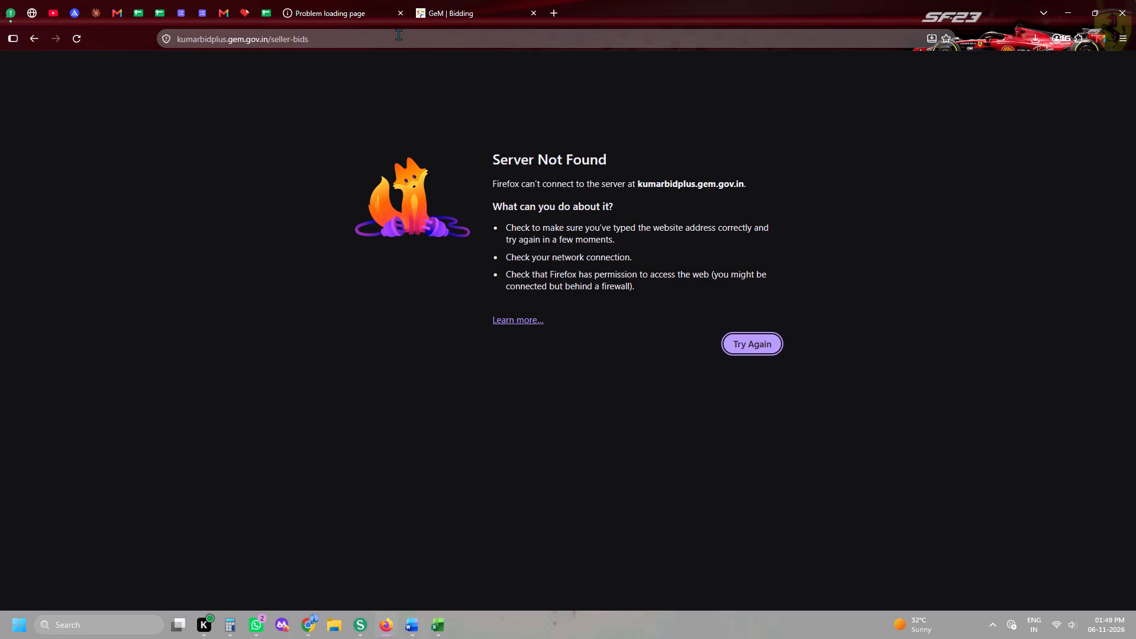
left_click(400, 17)
For item 4, set the geographical presence state to Gujarat only, and encrypt and save the offering.
scroll(835, 459, "down", 6)
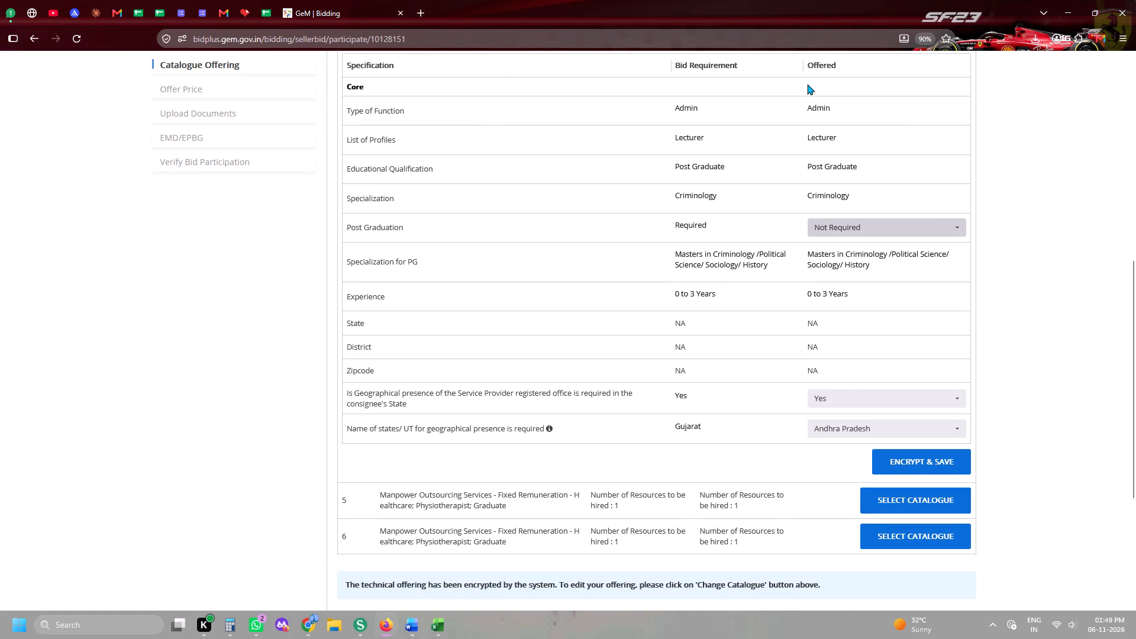
scroll(797, 201, "down", 4)
left_click(854, 194)
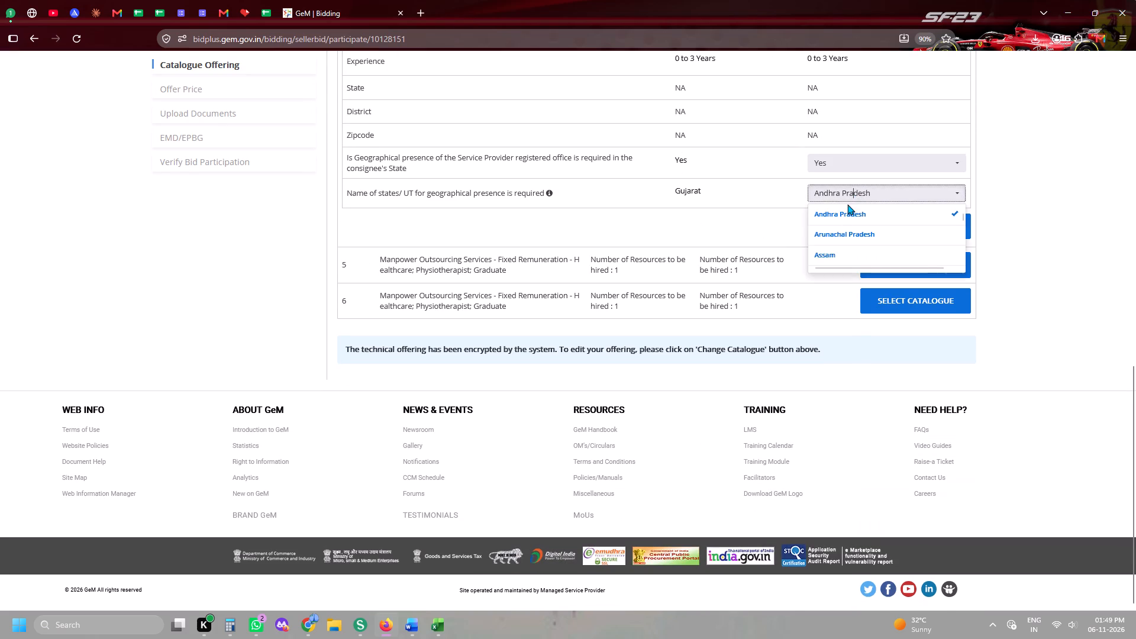
left_click(847, 206)
left_click(841, 205)
left_click(848, 191)
left_click(848, 213)
left_click(715, 212)
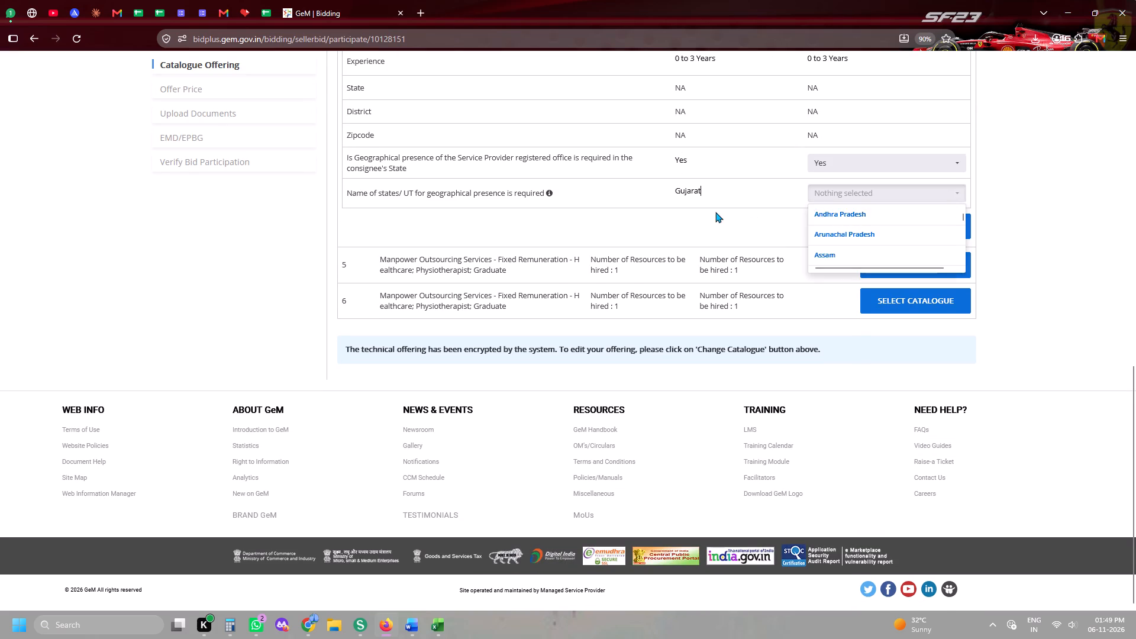
left_click(820, 199)
key("g")
key("g")
left_click(829, 257)
left_click(680, 221)
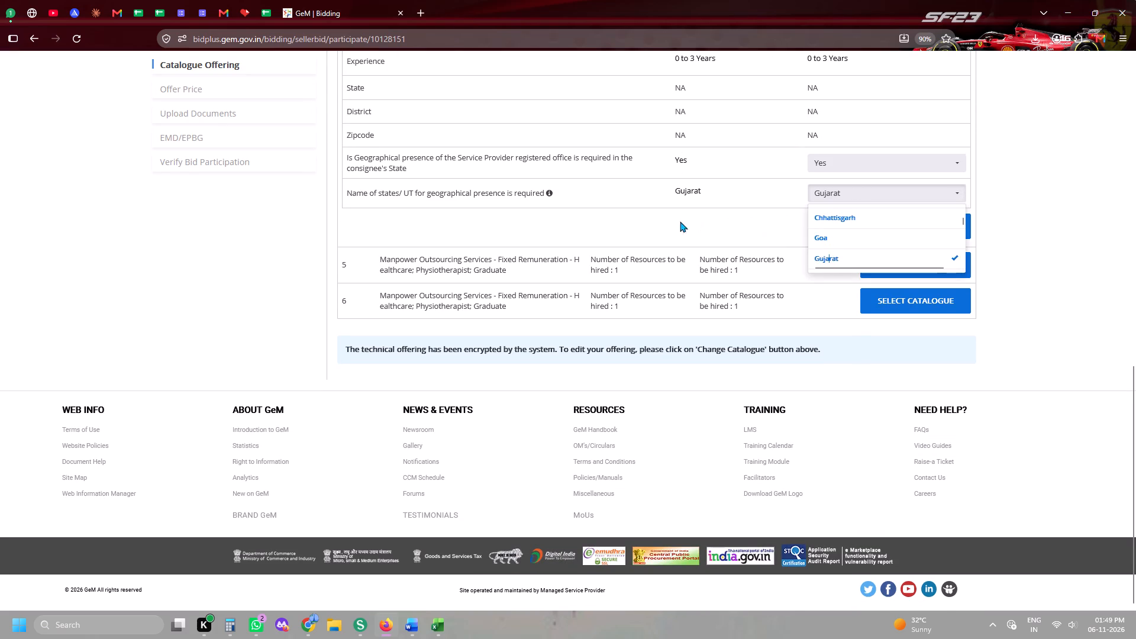
left_click(919, 222)
In the Daily Tender Sheet, set the Harshnath tender filler for the Banaskantha security bid in row 345 to Cancelled.
left_click(275, 0)
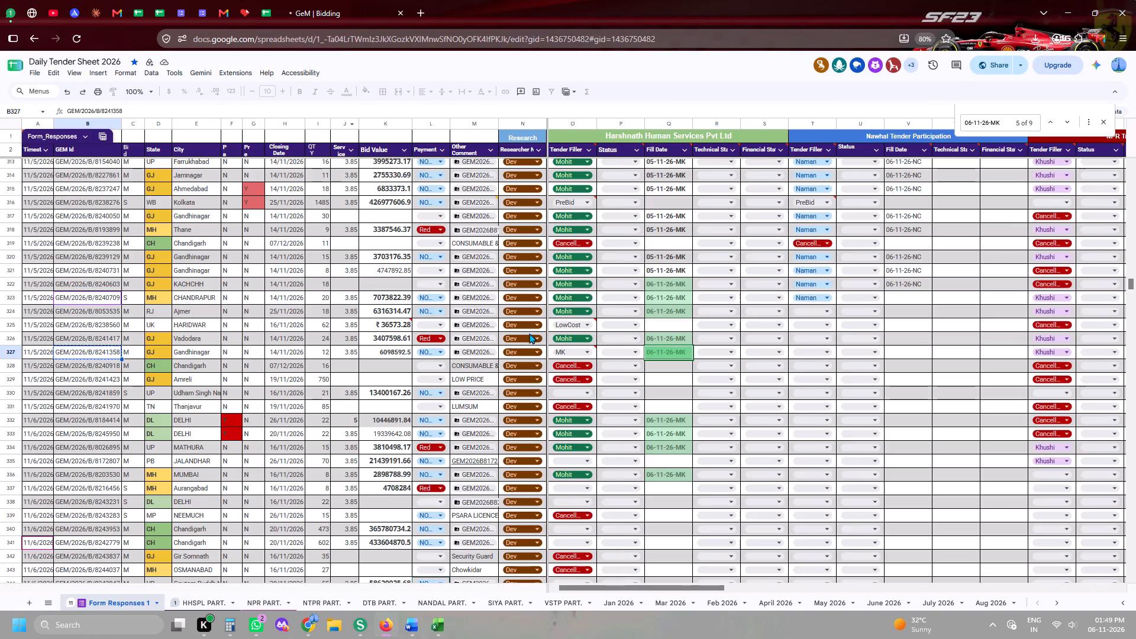
scroll(658, 365, "down", 2)
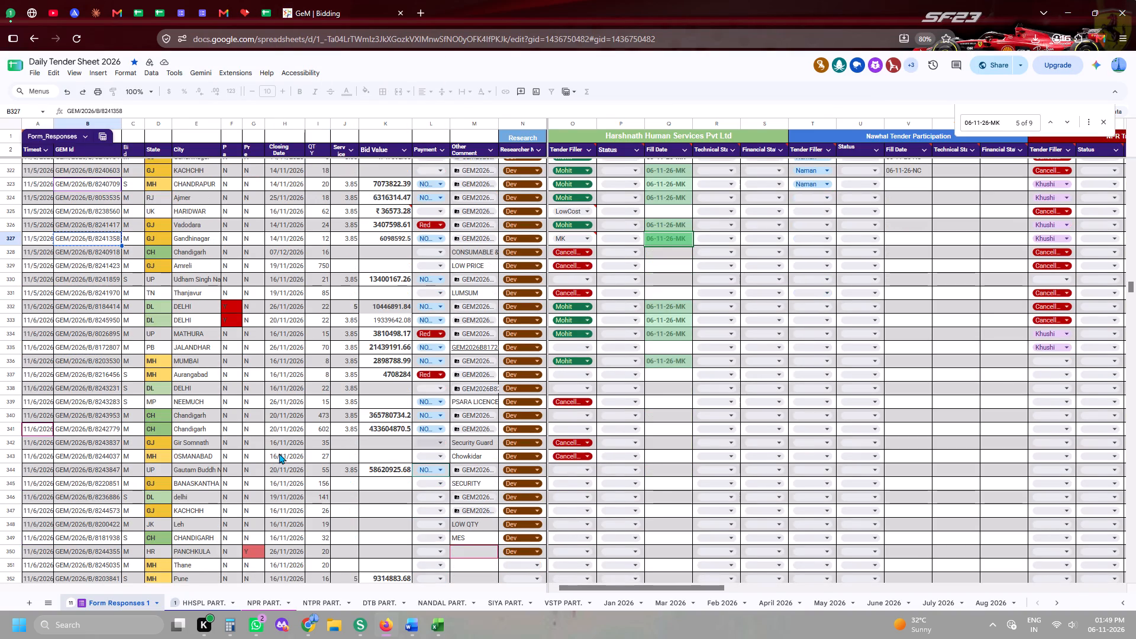
left_click(473, 446)
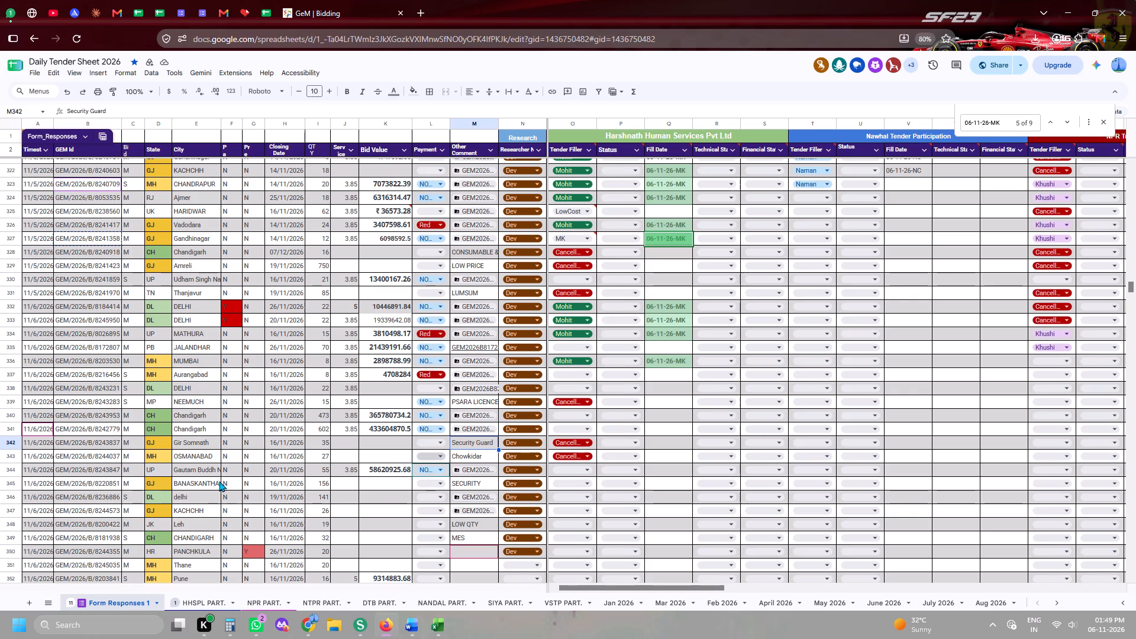
left_click(566, 486)
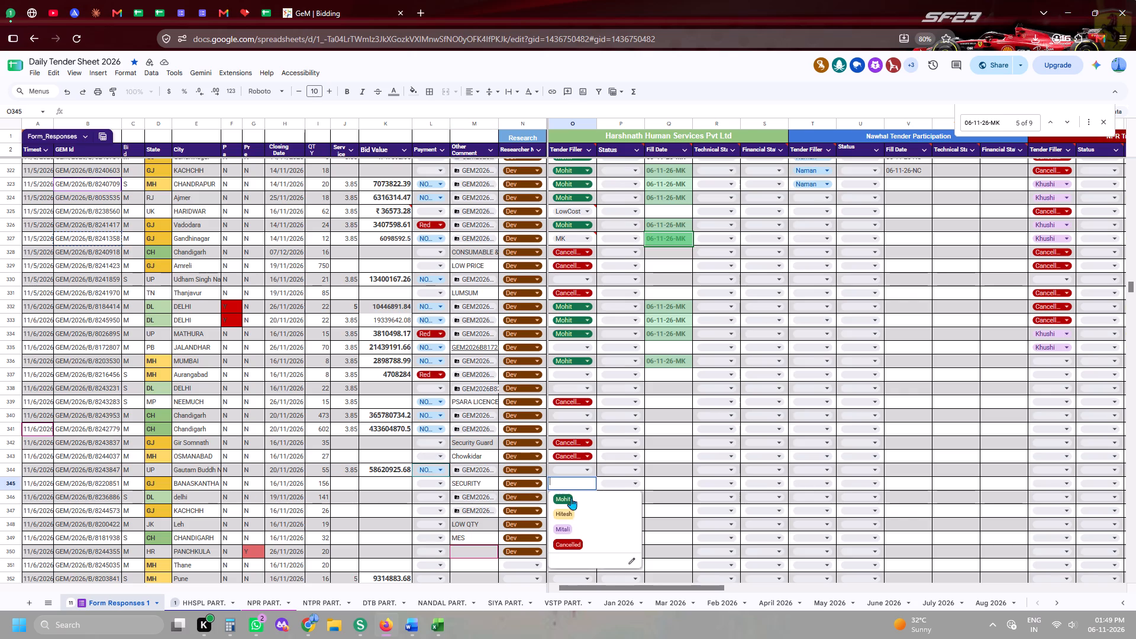
left_click(576, 538)
left_click(663, 491)
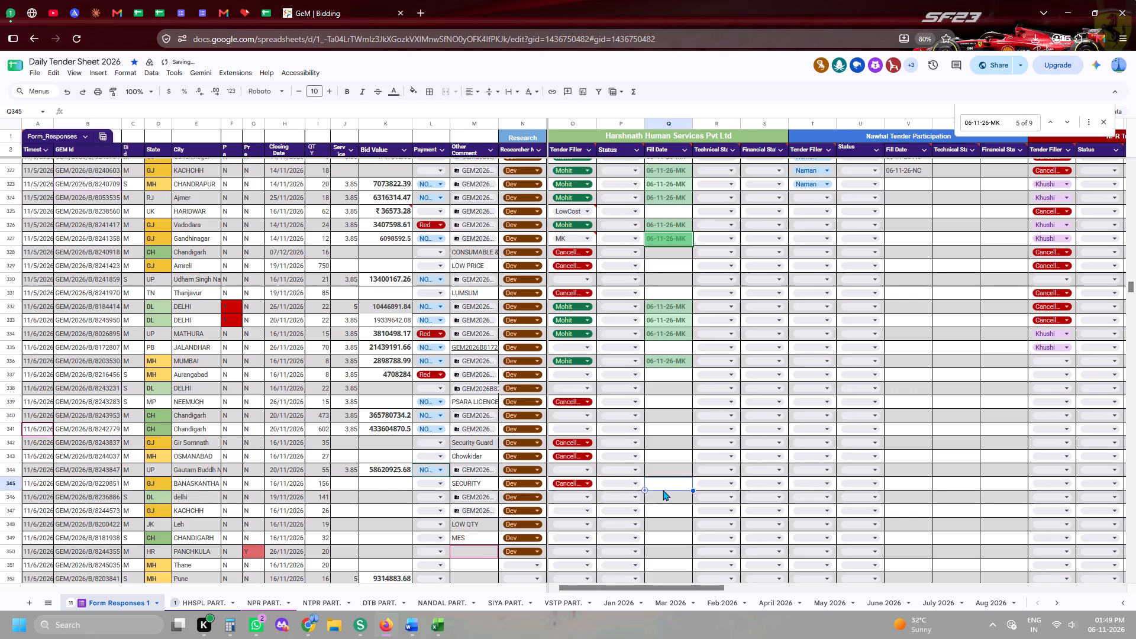
Back in the bid participation, select the catalogue for item 5, set the geographical presence state to Gujarat only, and encrypt and save.
left_click(347, 0)
left_click(916, 471)
left_click(911, 454)
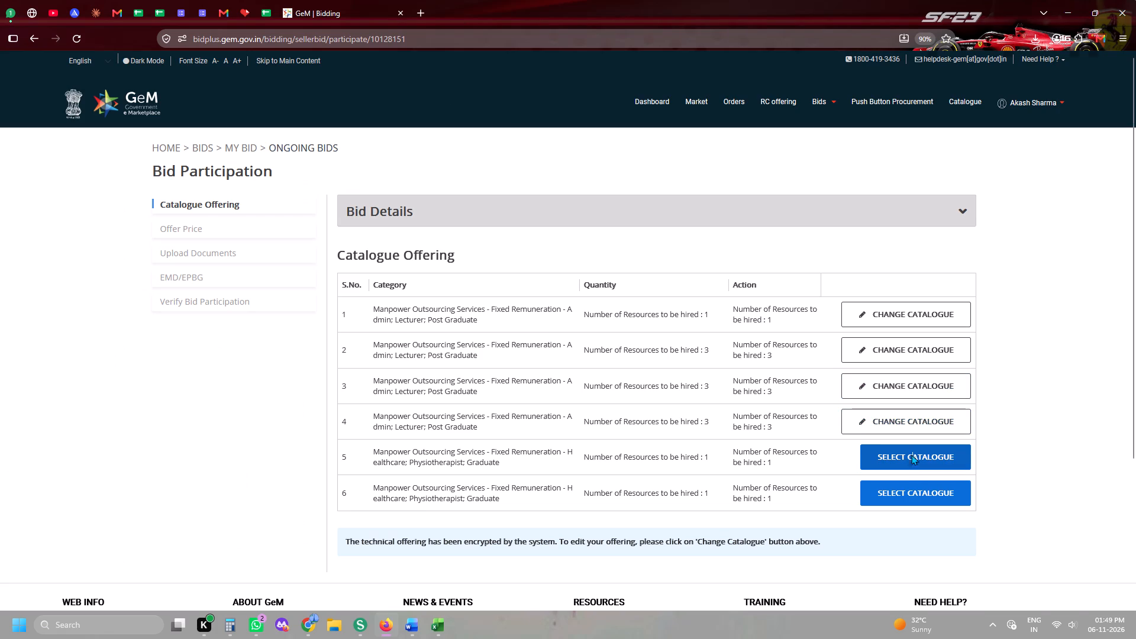
scroll(831, 303, "down", 4)
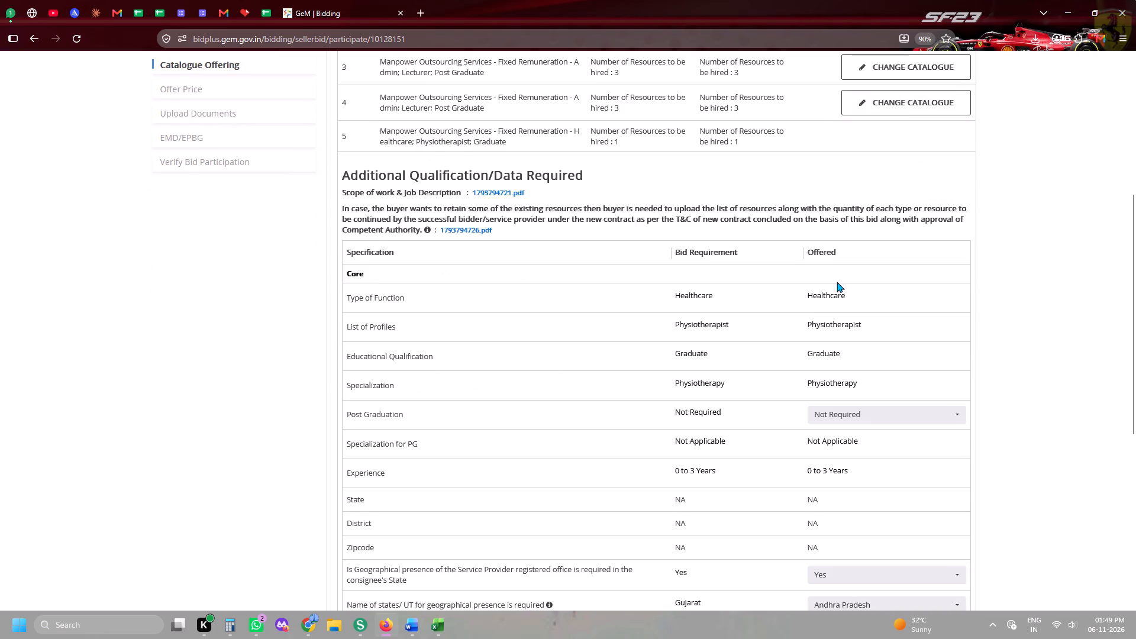
scroll(837, 282, "down", 5)
left_click(827, 226)
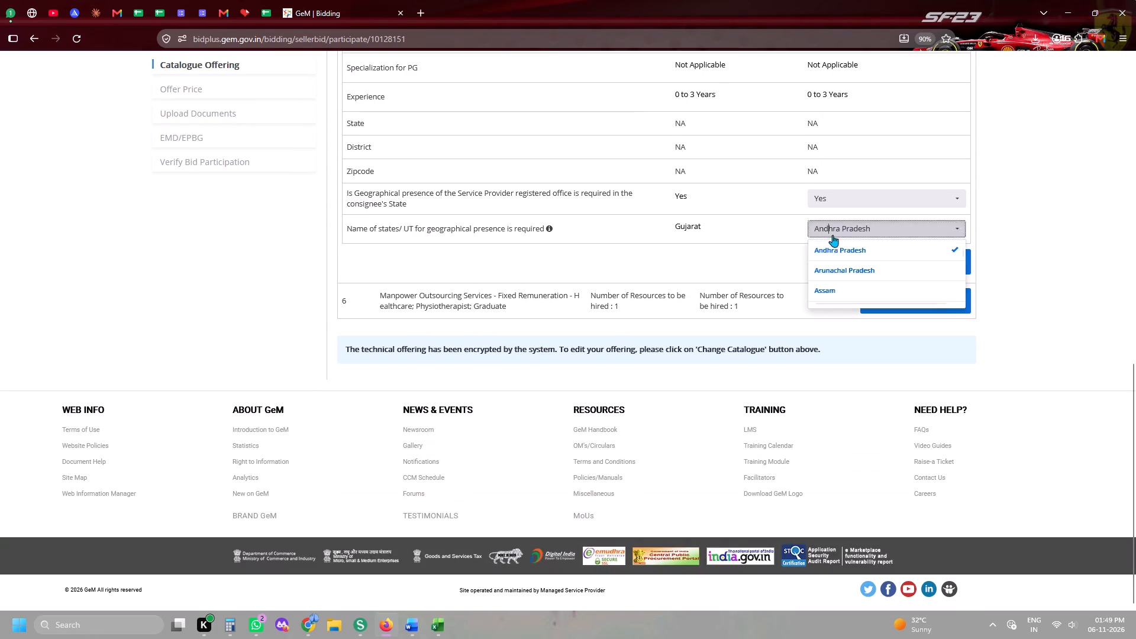
left_click(835, 256)
left_click(788, 247)
left_click(921, 216)
left_click(902, 222)
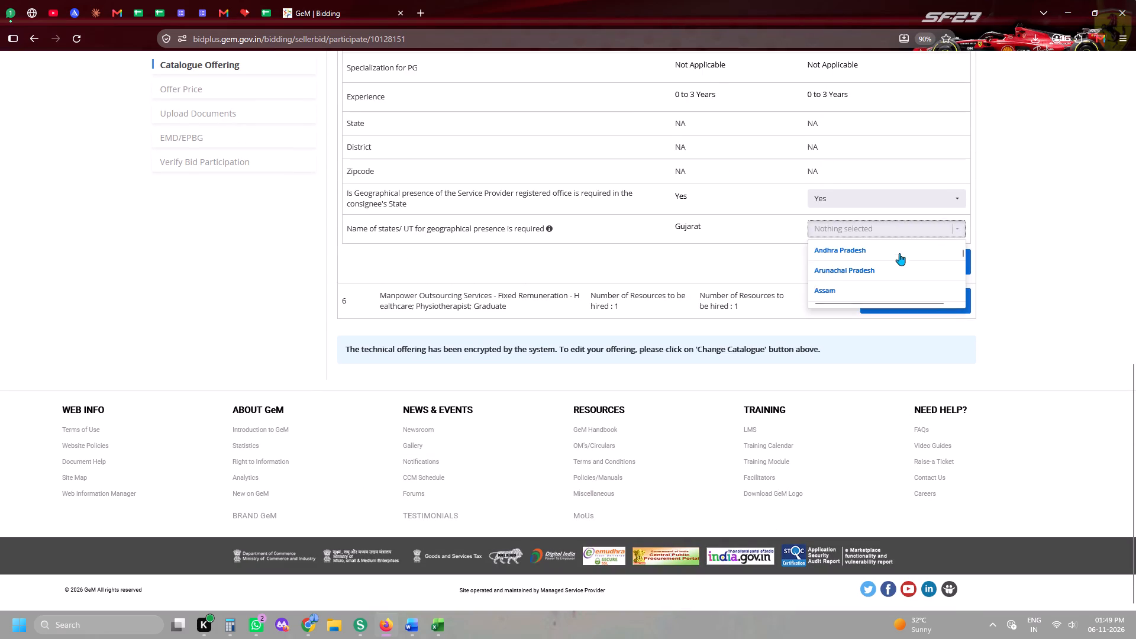
key("g")
key("g")
left_click(830, 296)
left_click(725, 288)
left_click(918, 246)
left_click(921, 263)
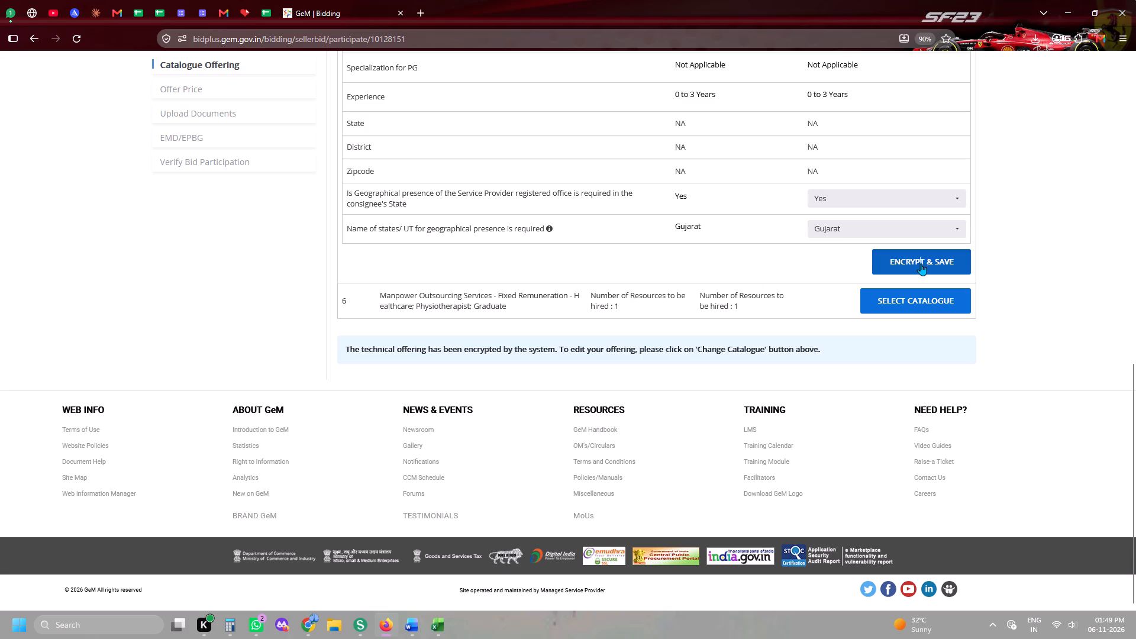
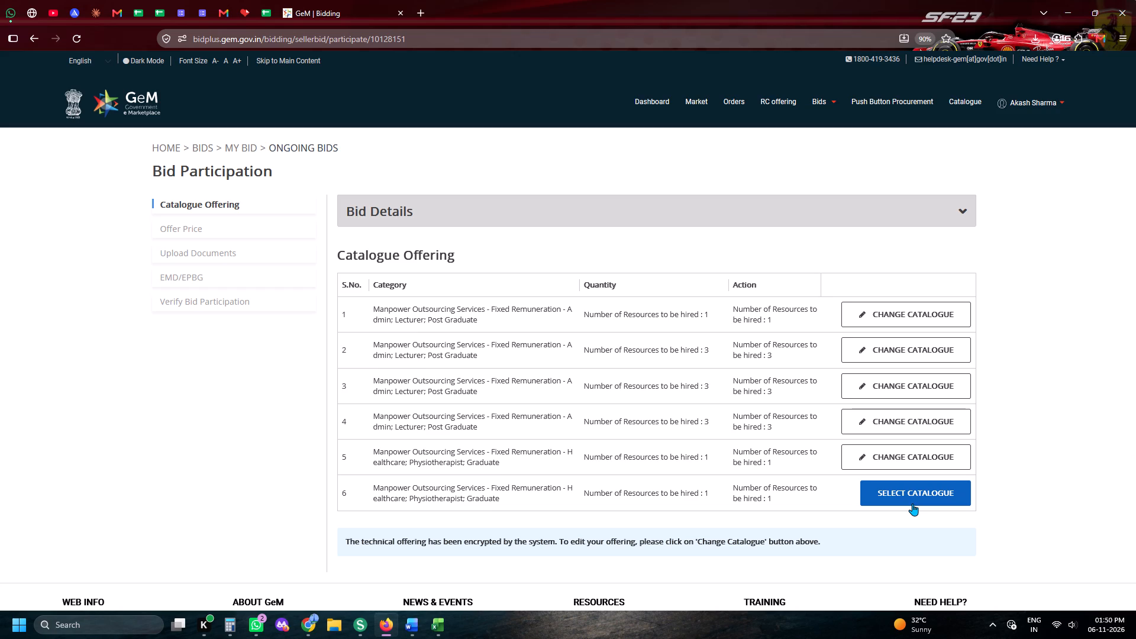
Select the catalogue for item 6, set the geographical presence state to Gujarat only, and encrypt and save the offering.
left_click_drag(922, 490, 922, 496)
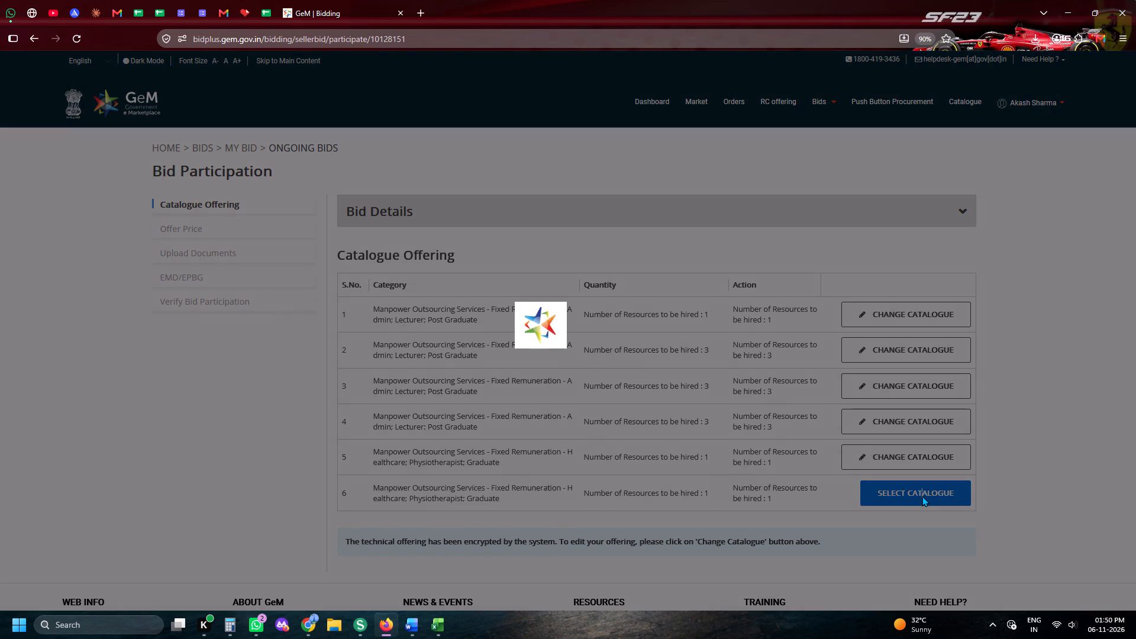
scroll(704, 309, "down", 6)
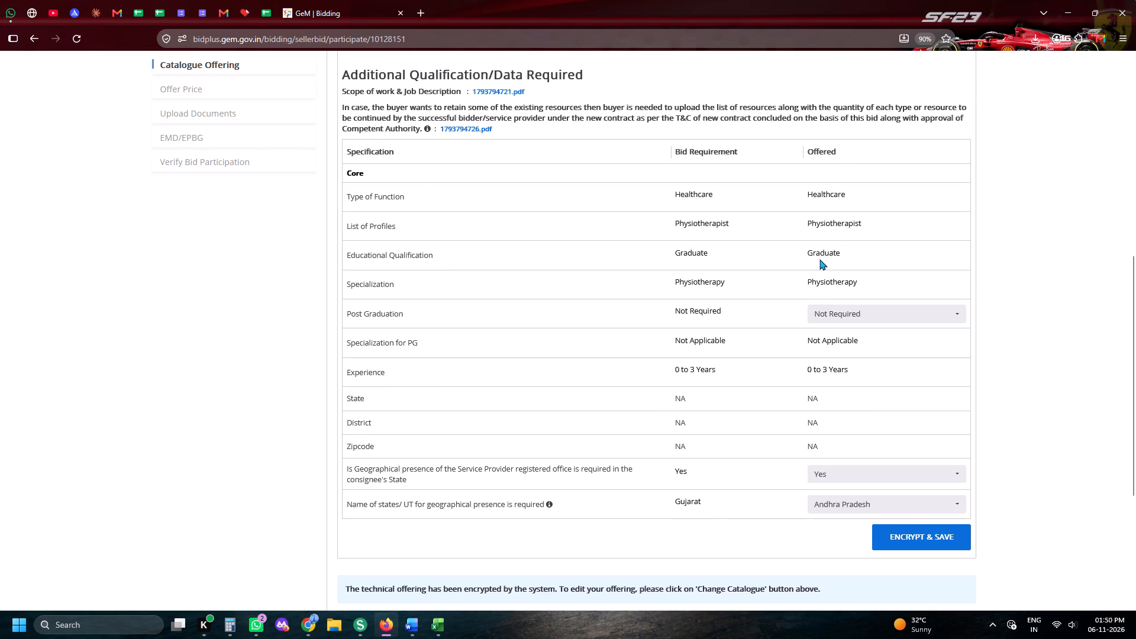
scroll(852, 241, "down", 3)
left_click(831, 239)
left_click(648, 296)
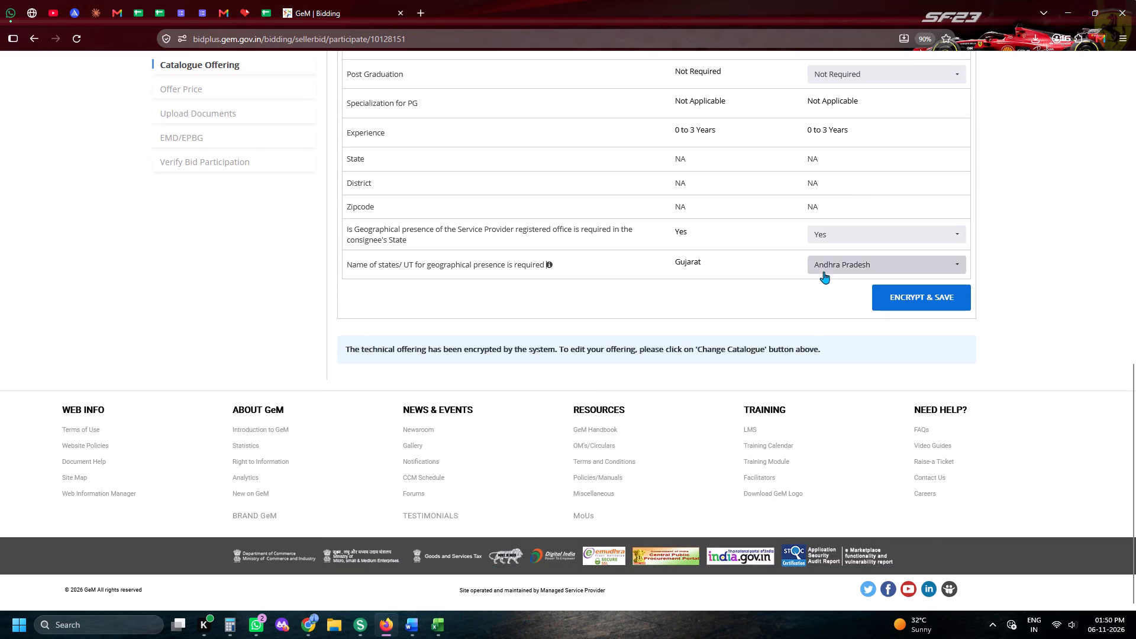
left_click(824, 272)
left_click(830, 283)
left_click(728, 278)
left_click(886, 268)
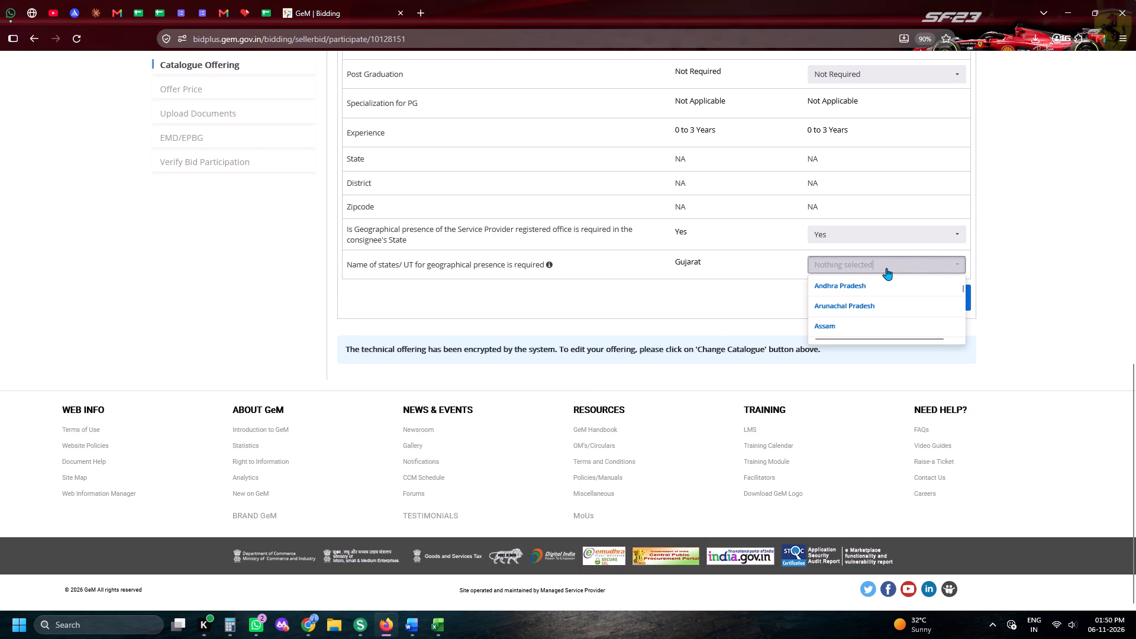
key("g")
key("g")
left_click(818, 329)
left_click(753, 313)
left_click(914, 298)
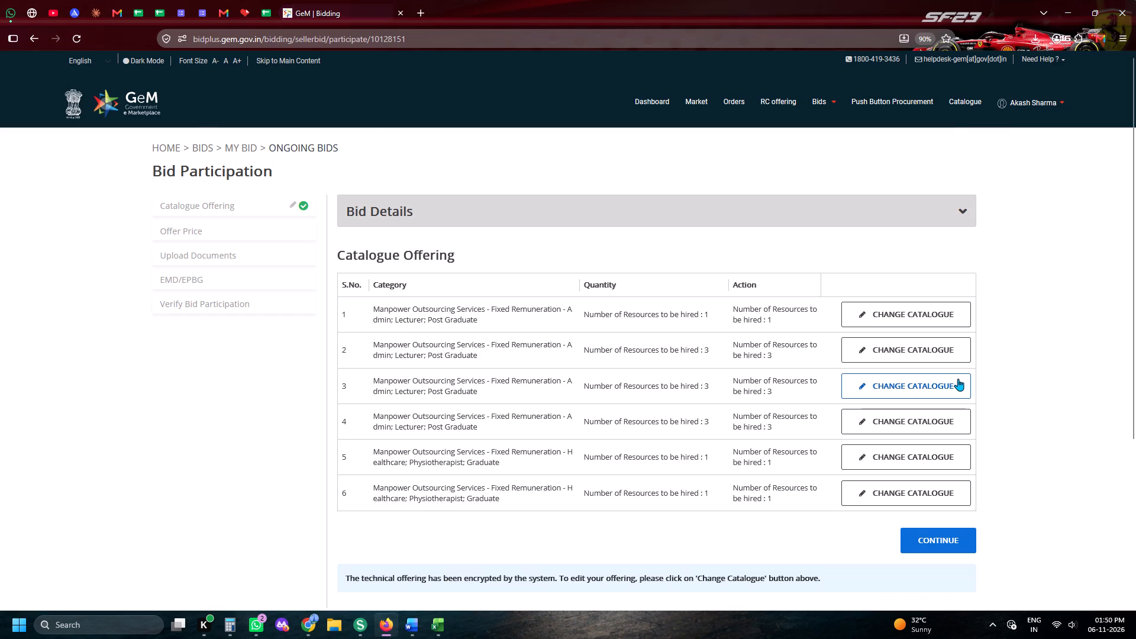
Continue to the offer price stage and enter a service charge percentage of 3.85 for all six items.
scroll(882, 223, "down", 6)
left_click(925, 304)
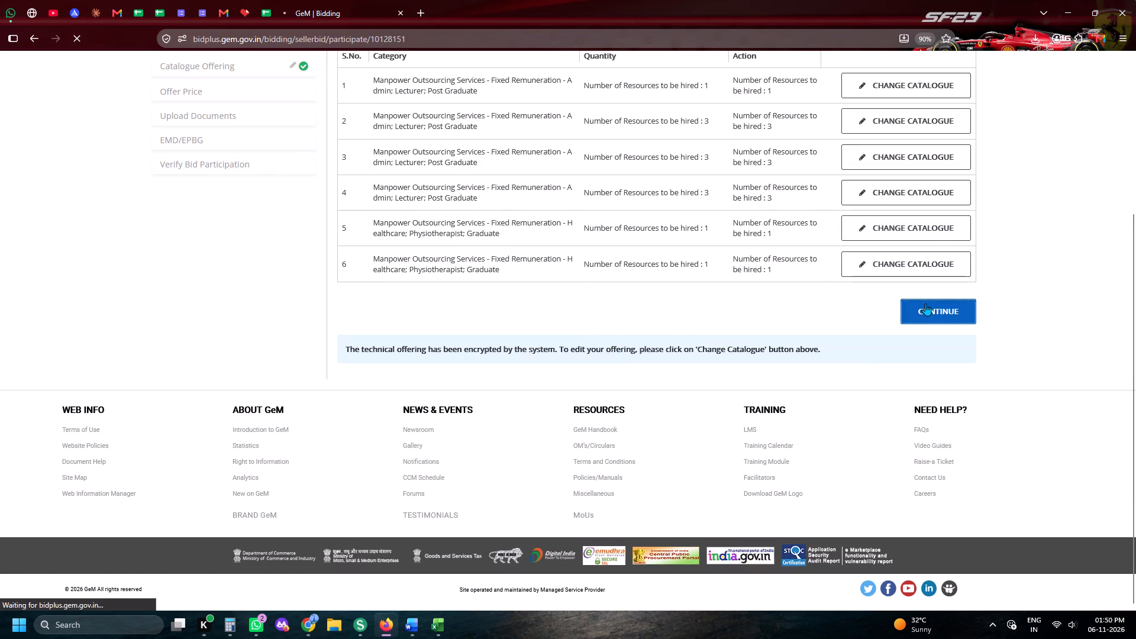
scroll(925, 304, "down", 12)
type("3.853.")
key("Tab")
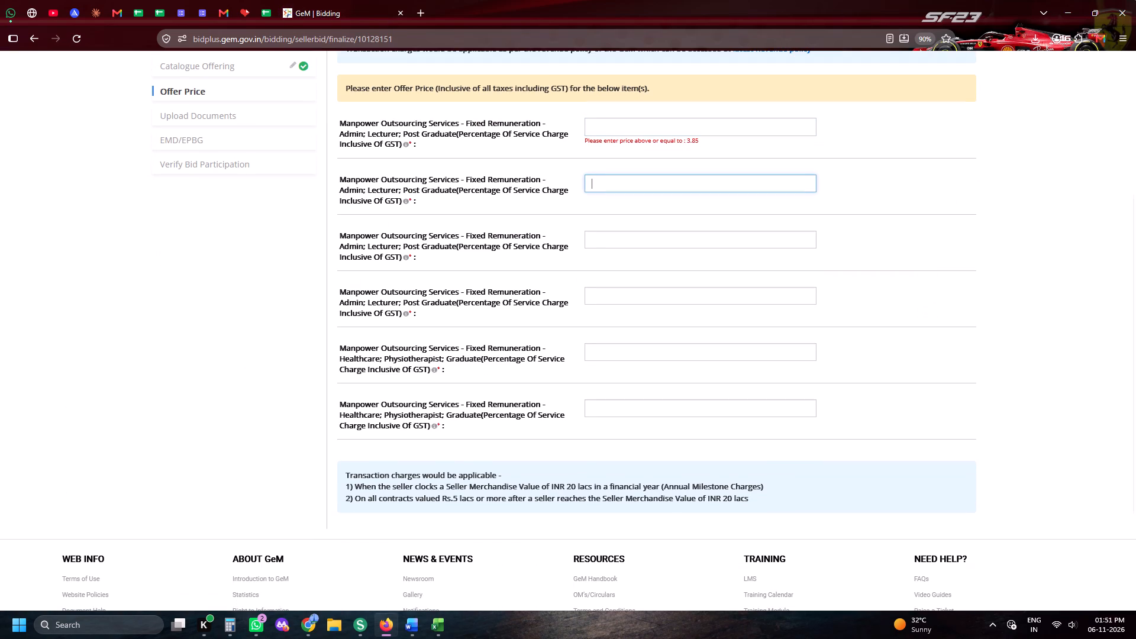
left_click(617, 122)
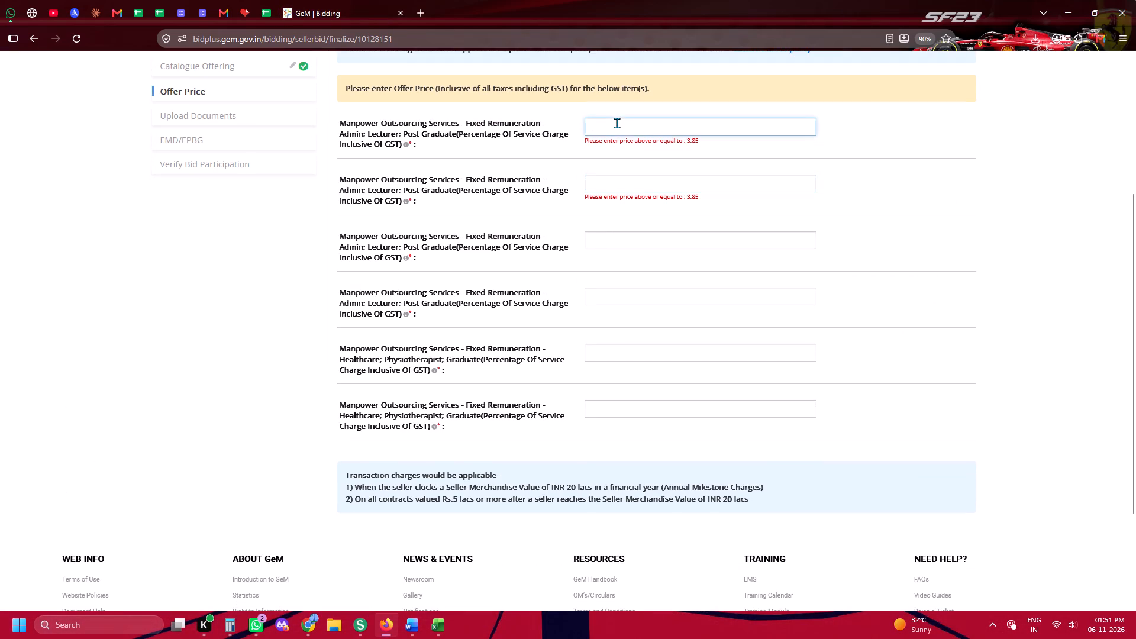
type("3.85")
key("Tab")
type("3.85")
key("Tab")
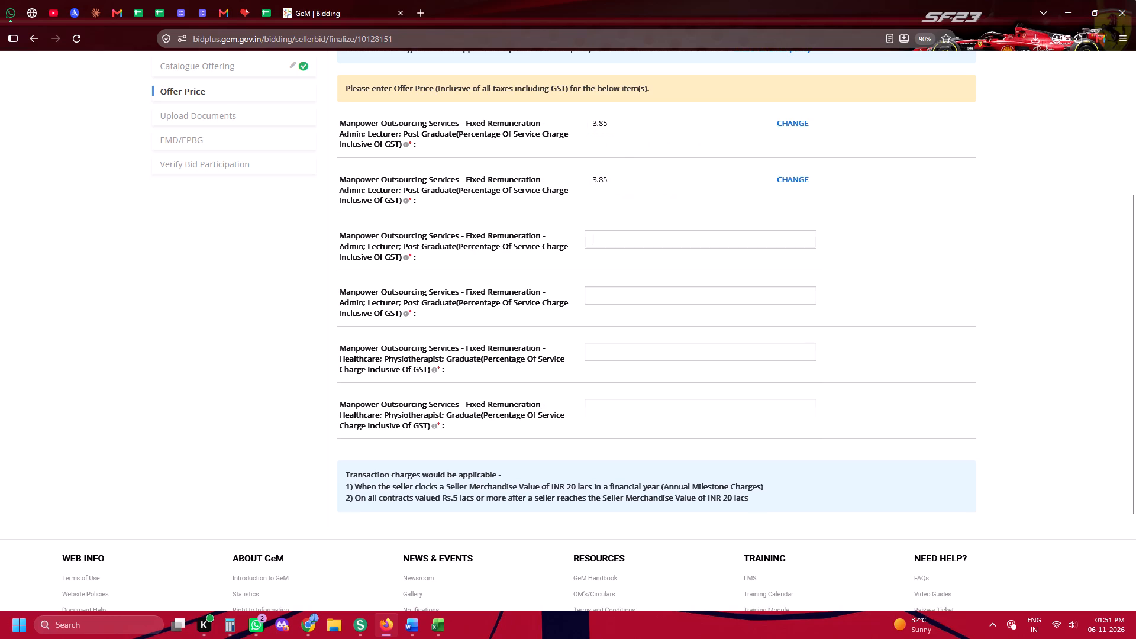
type("3.85")
key("Tab")
type("3.85")
key("Tab")
type("3.85")
key("Tab")
type("3.85")
key("Tab")
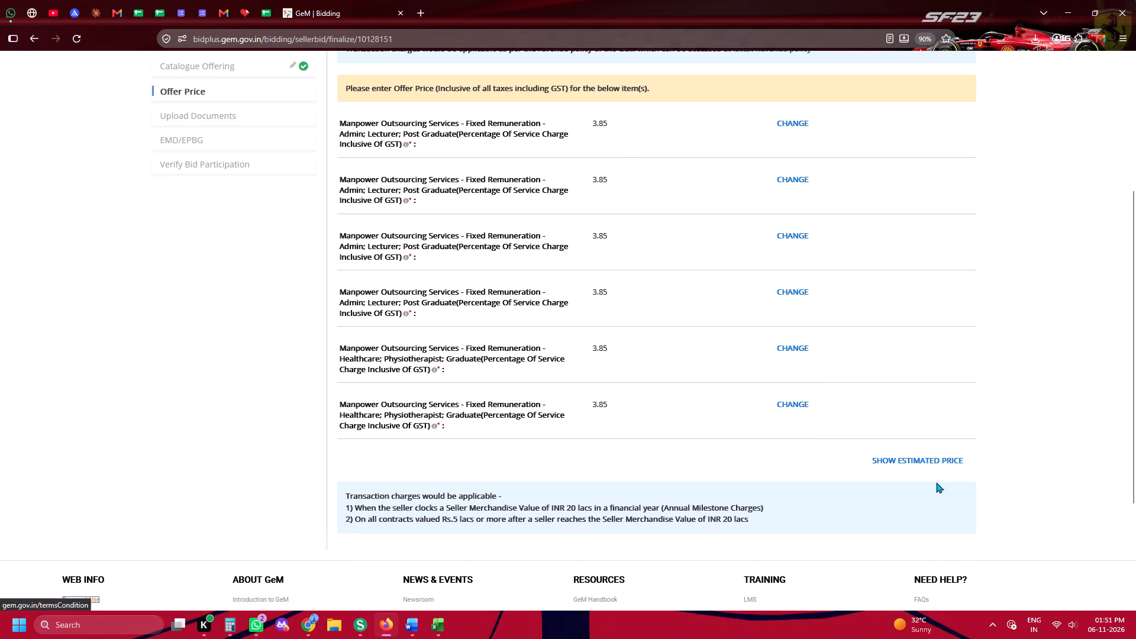
Show the estimated price, proceed, and encrypt and save the financial quote.
left_click(923, 466)
scroll(774, 363, "down", 16)
left_click(746, 570)
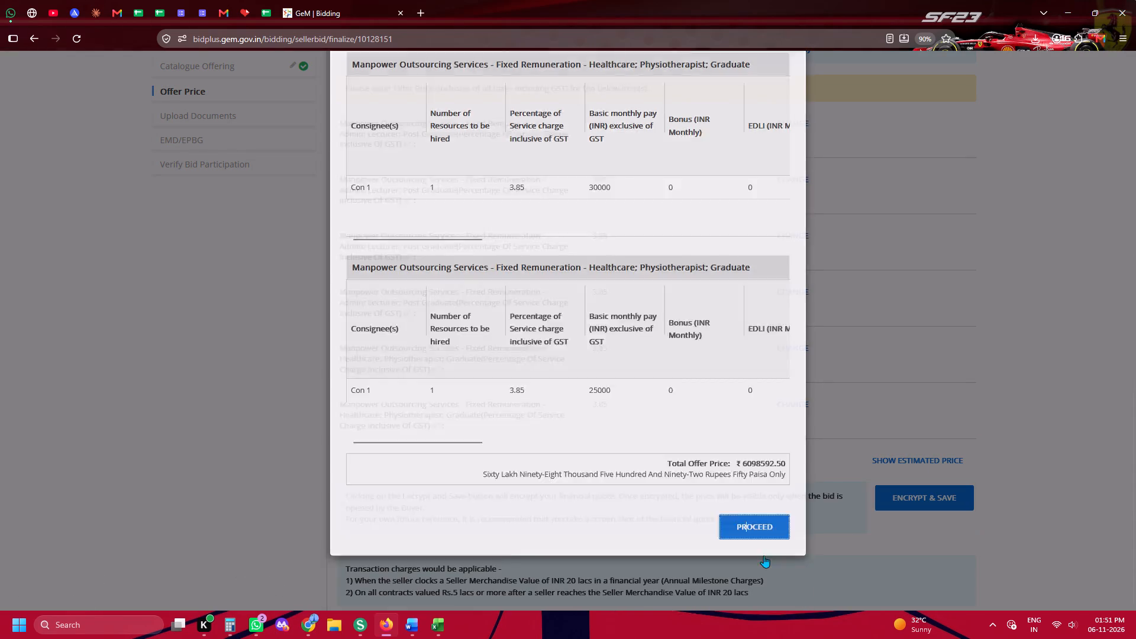
left_click(937, 489)
left_click(600, 360)
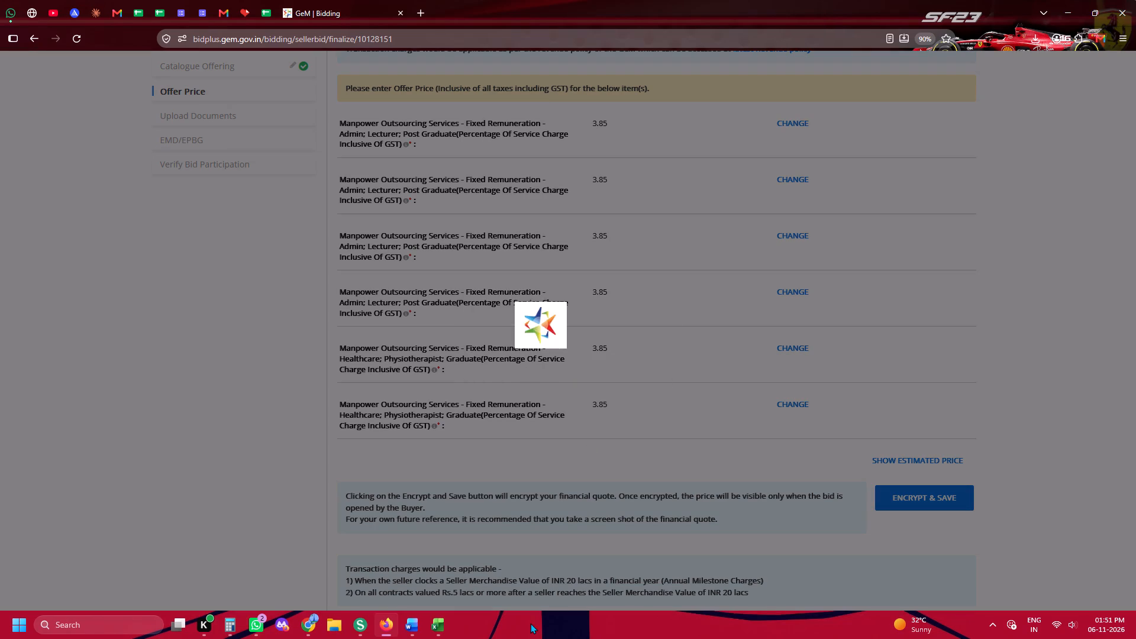
Upload experience-ceretera-hhspl from the Gem Bid Documents - HHSPL folder as the Experience Criteria document.
scroll(746, 324, "down", 4)
scroll(676, 231, "up", 3)
left_click(656, 202)
scroll(815, 285, "up", 4)
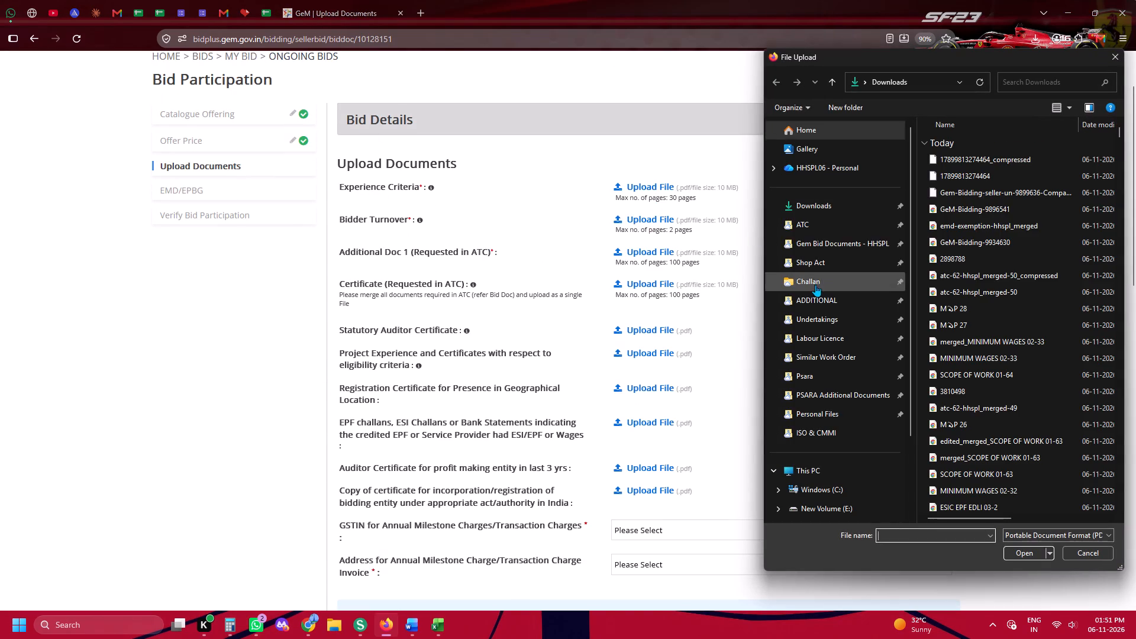
left_click(823, 235)
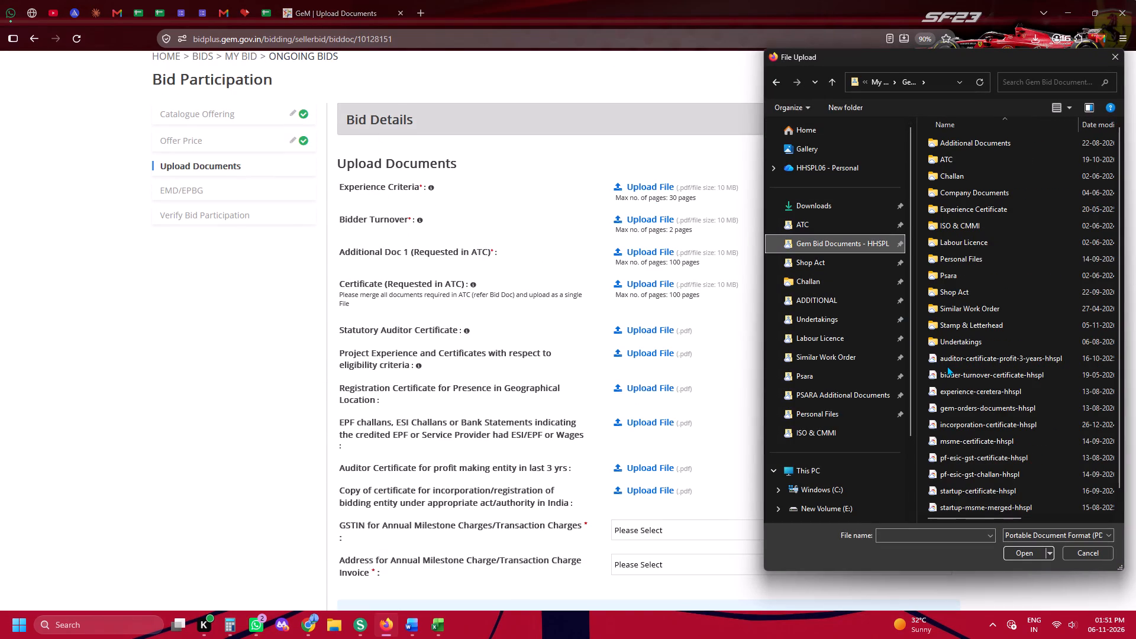
double_click(956, 388)
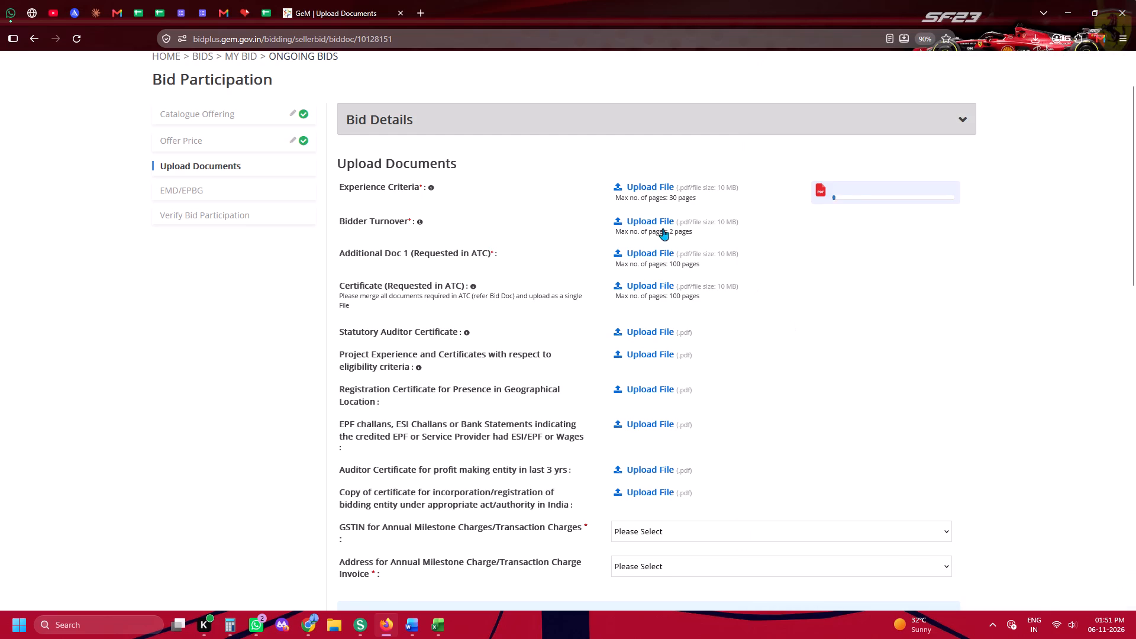
Upload bidder-turnover-certificate-hhspl as the Bidder Turnover document.
left_click(663, 228)
scroll(852, 321, "up", 3)
left_click(851, 253)
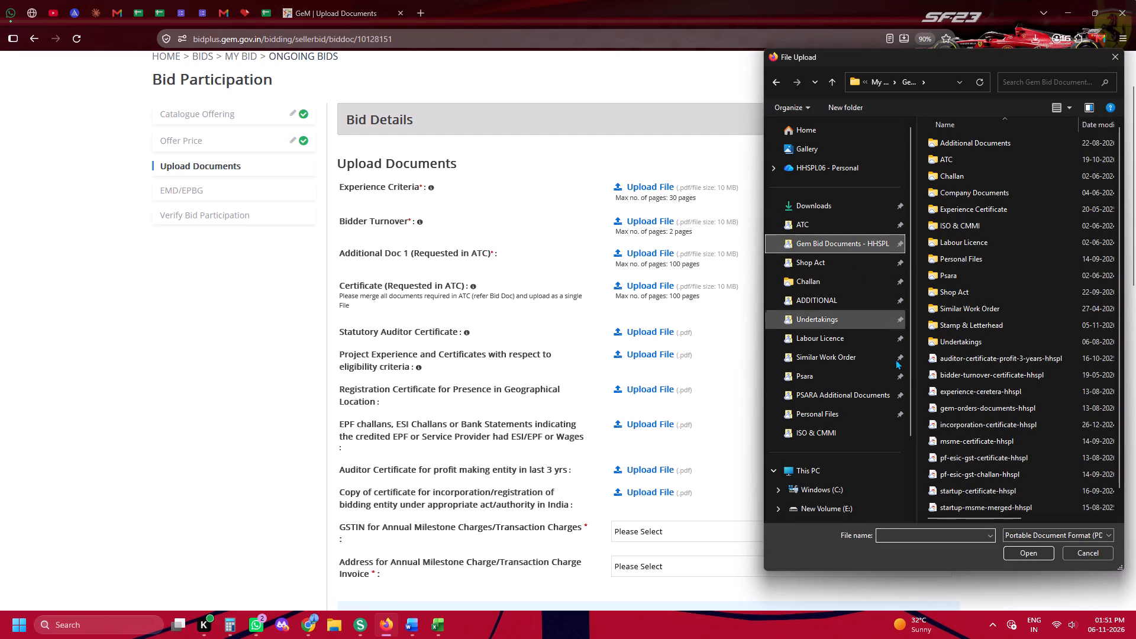
double_click(945, 375)
Upload a file from the Additional Documents folder as Additional Doc 1 (Requested in ATC).
left_click(675, 267)
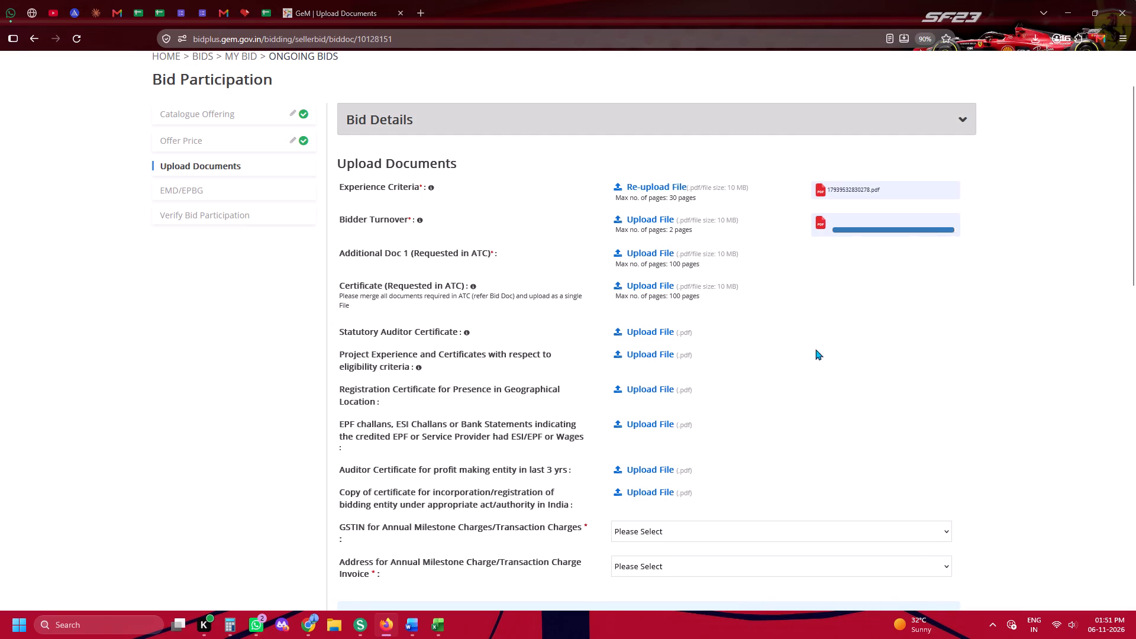
scroll(838, 359, "up", 4)
left_click(845, 292)
double_click(940, 218)
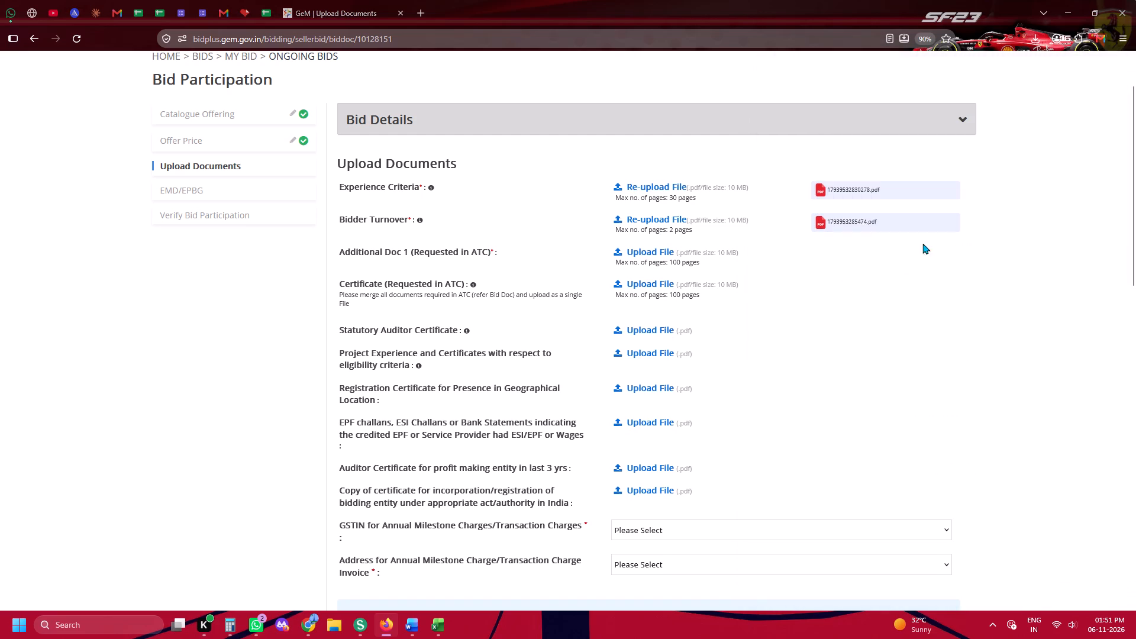
Upload GJ-Tender-Atc from the Personal Files folder as the Certificate (Requested in ATC).
left_click(686, 288)
scroll(786, 276, "up", 4)
left_click(838, 242)
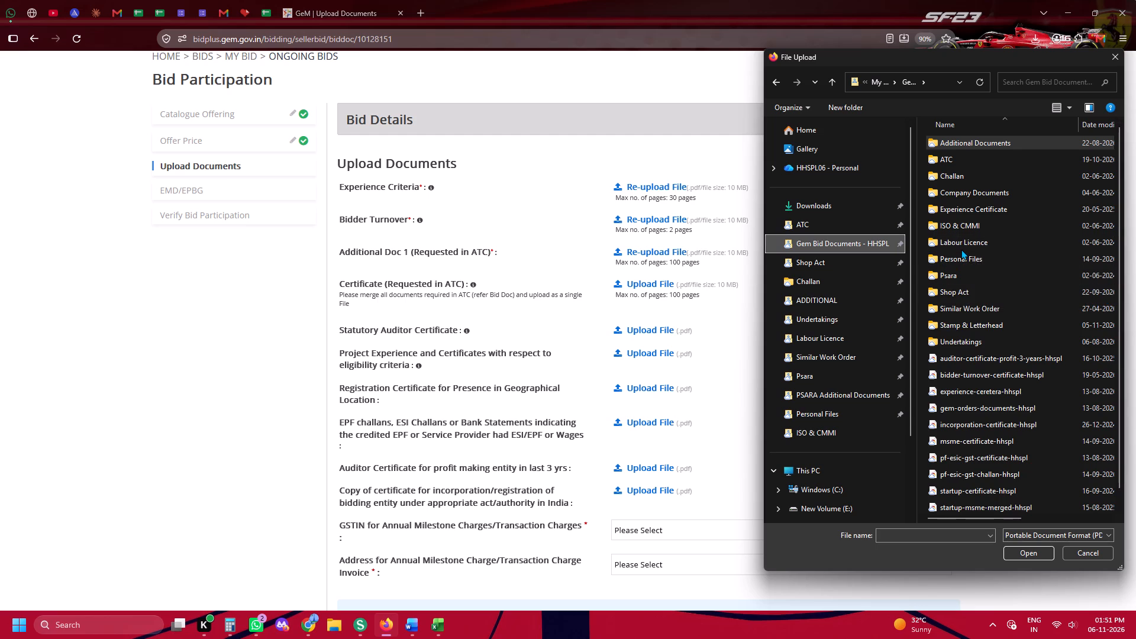
double_click(961, 256)
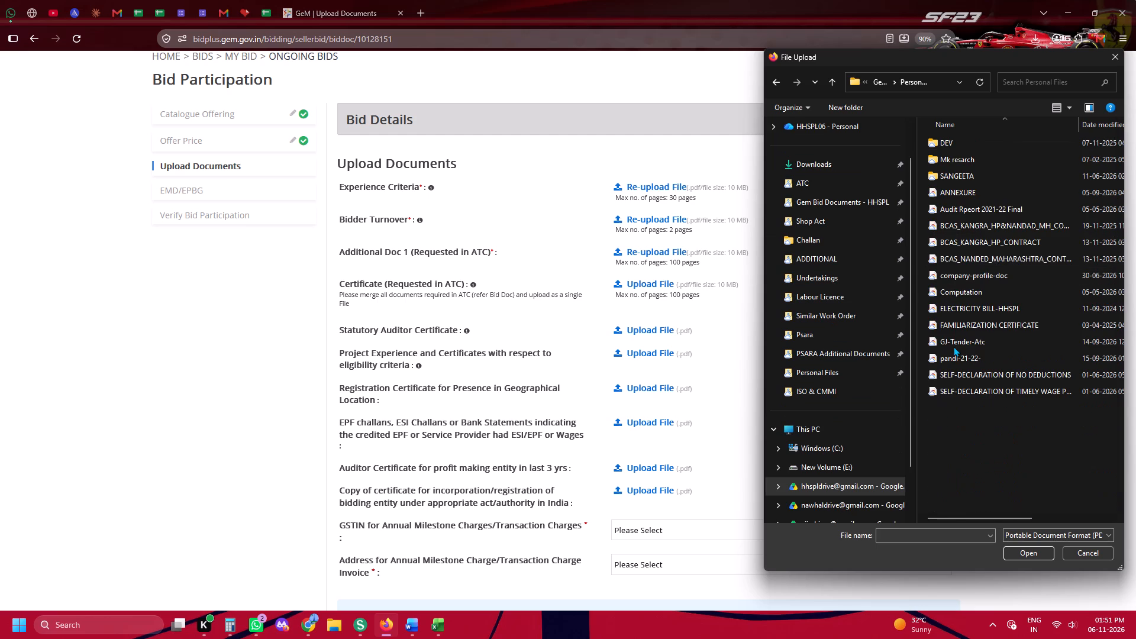
double_click(953, 346)
Upload statutory-auditor-certificate-hhspl from the Gem Bid Documents - HHSPL folder as the Statutory Auditor Certificate.
left_click(631, 338)
left_click(631, 334)
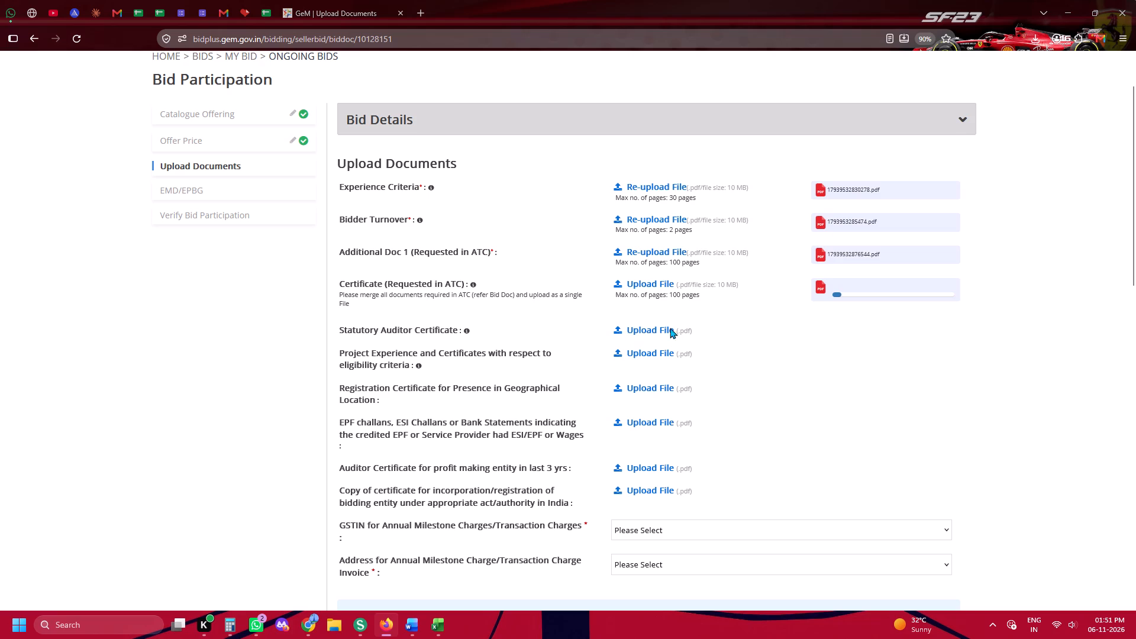
scroll(821, 301, "up", 4)
left_click(822, 255)
left_click(827, 249)
scroll(924, 334, "down", 5)
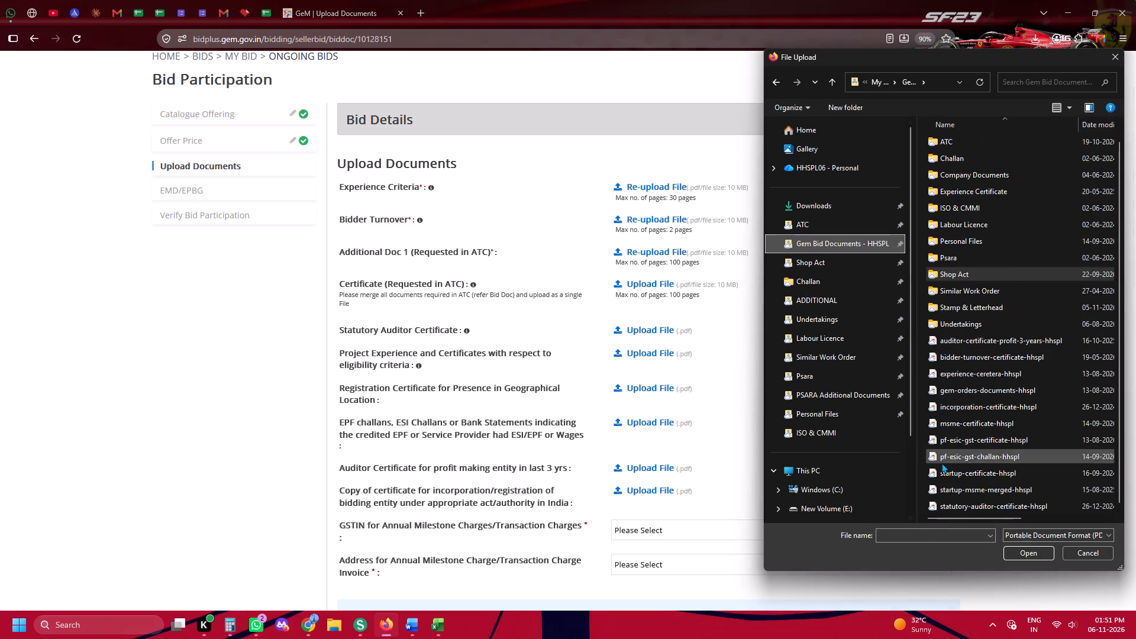
double_click(933, 512)
Upload gem-orders-documents-hhspl for the project experience and eligibility criteria certificates.
left_click(632, 368)
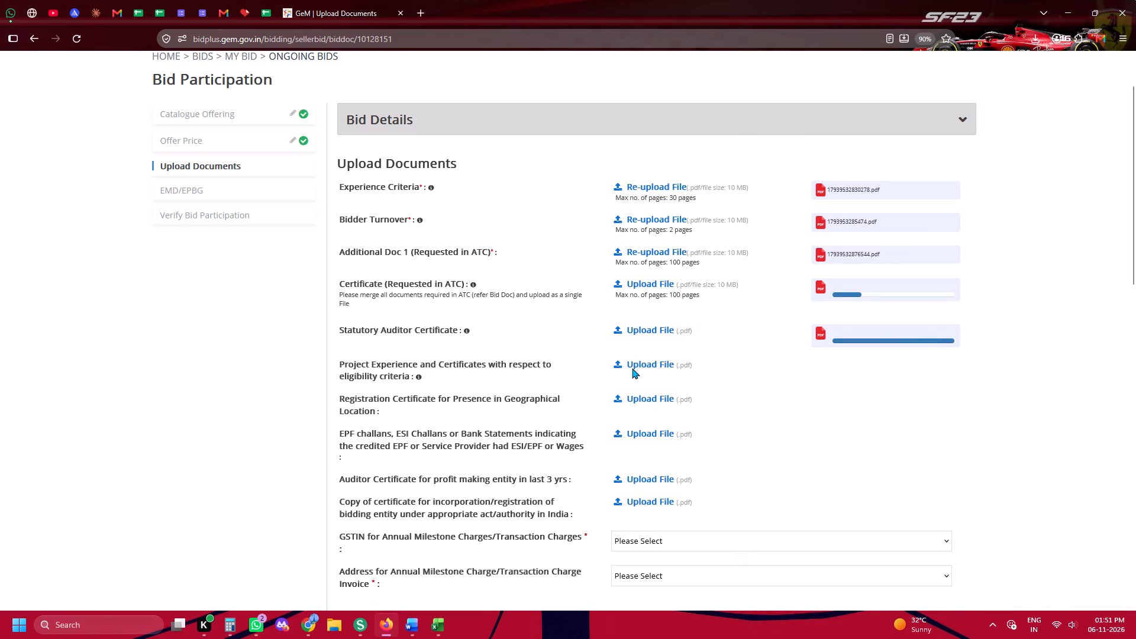
scroll(936, 365, "down", 6)
double_click(952, 393)
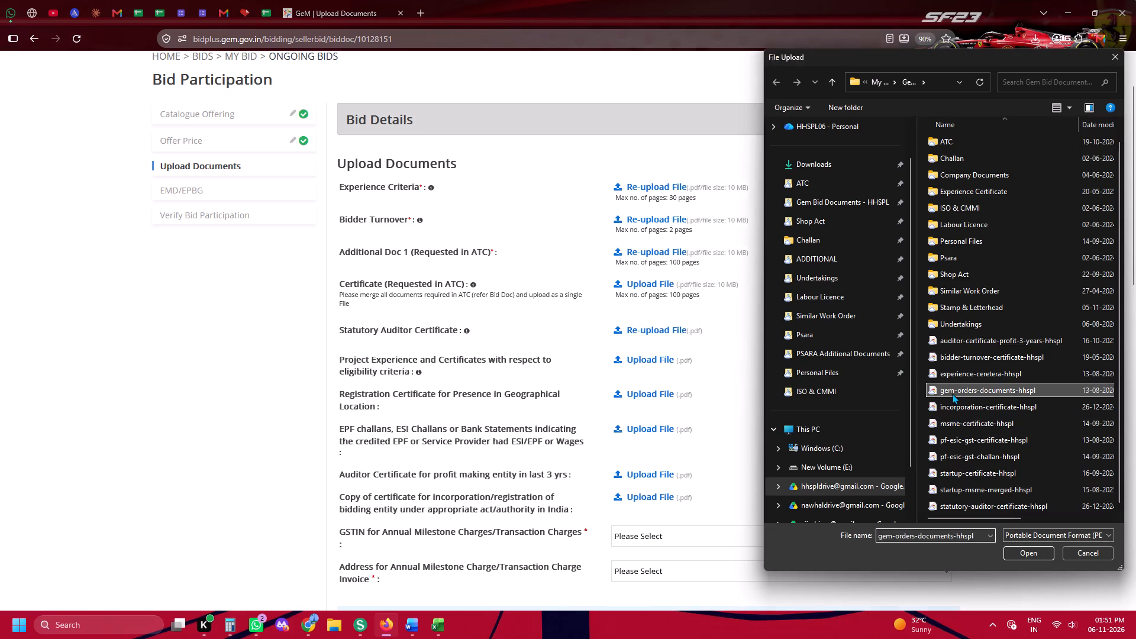
Upload a shop act file from the Shop Act folder as the Registration Certificate for Presence in Geographical Location.
left_click(673, 392)
scroll(807, 308, "up", 4)
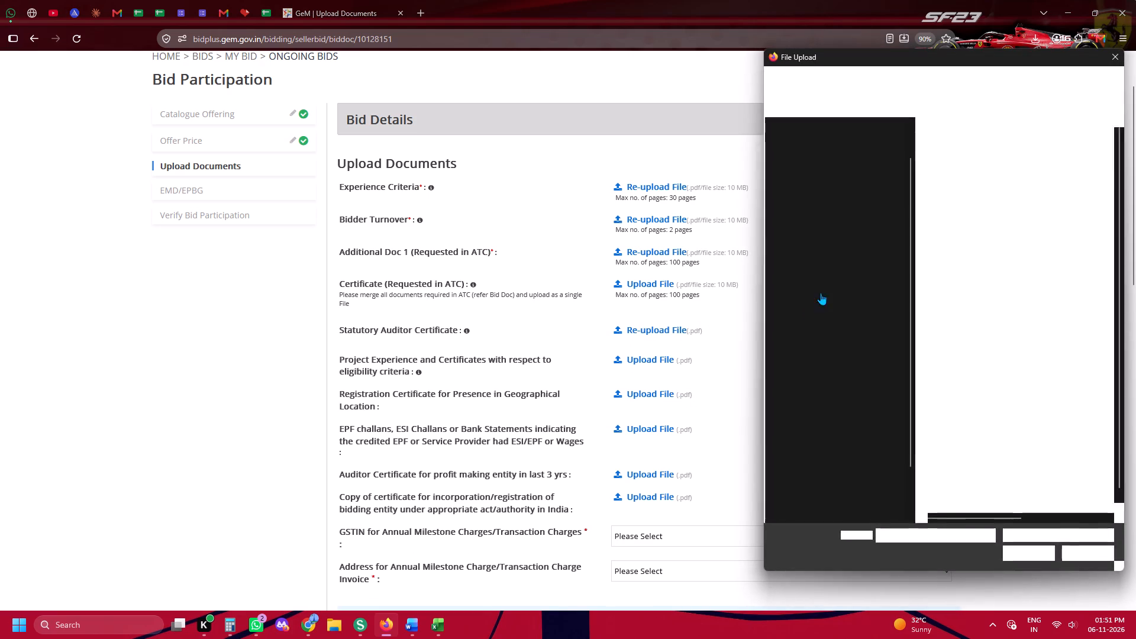
left_click(830, 270)
left_click(926, 240)
double_click(953, 242)
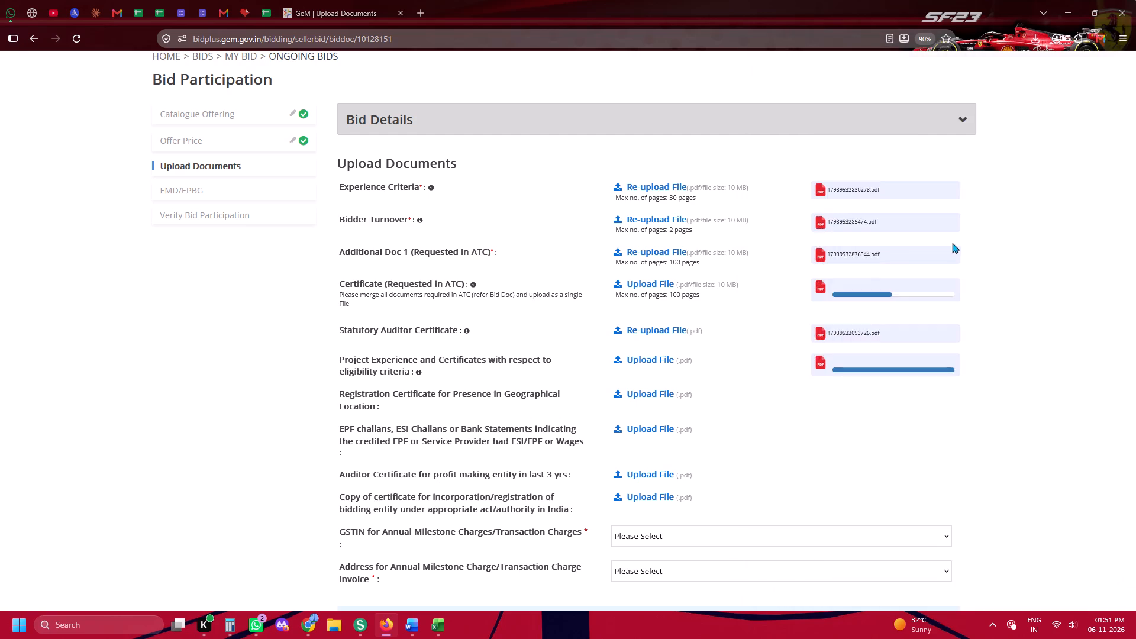
Upload pf-esic-gst-certificate-hhspl from the Gem Bid Documents - HHSPL folder for the EPF/ESI challans or bank statements requirement.
scroll(907, 249, "down", 2)
left_click(662, 280)
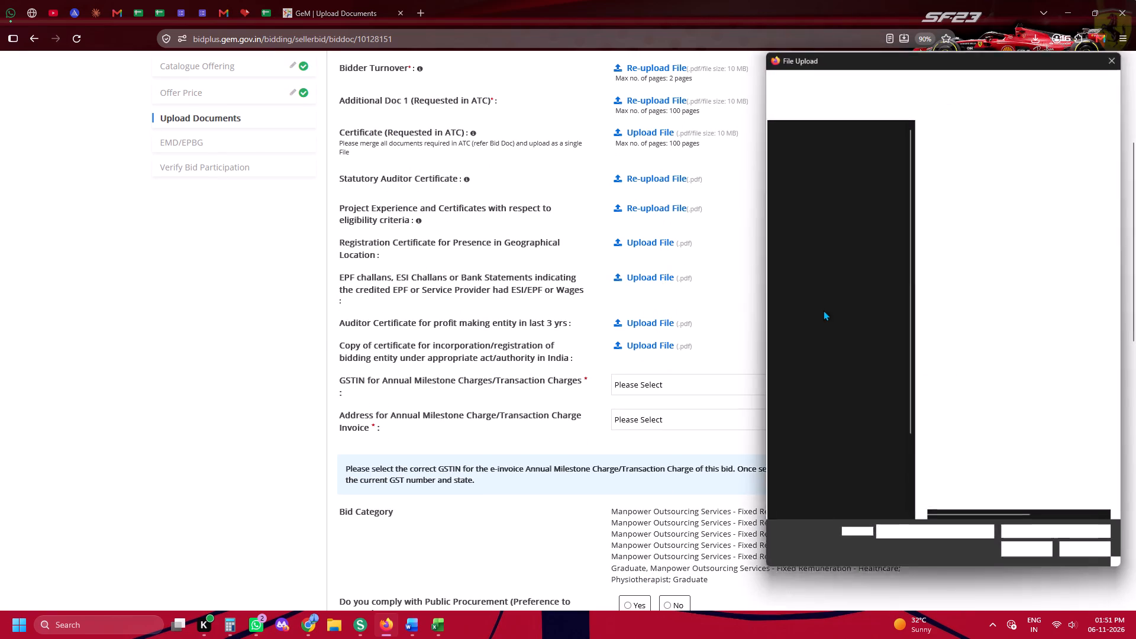
scroll(830, 305, "up", 4)
left_click(849, 253)
left_click(849, 253)
scroll(966, 308, "down", 4)
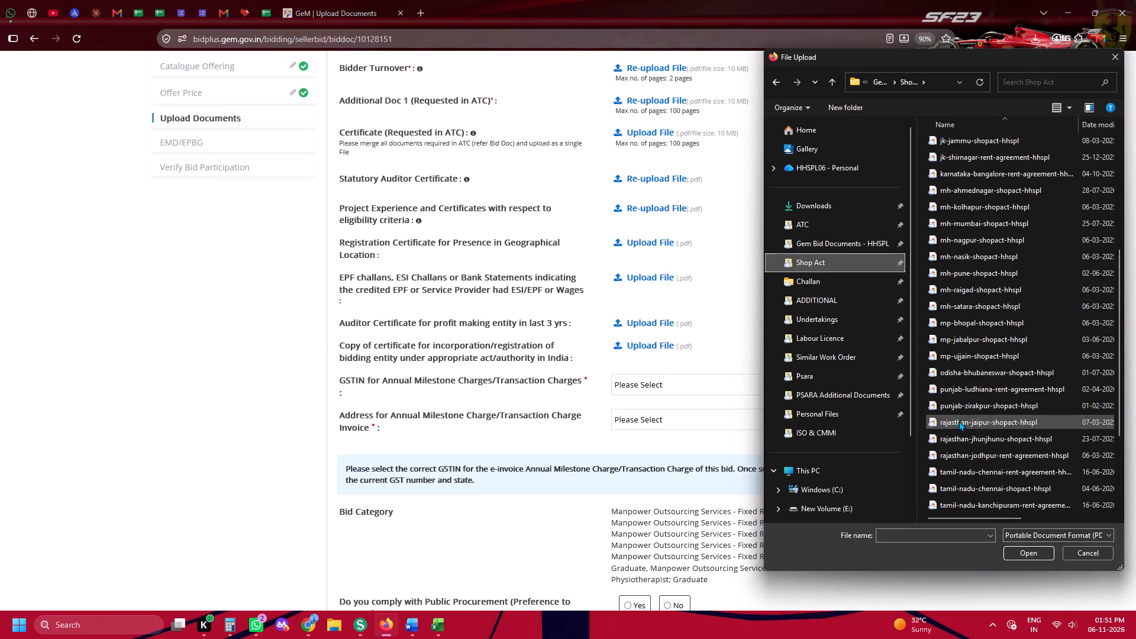
left_click(857, 244)
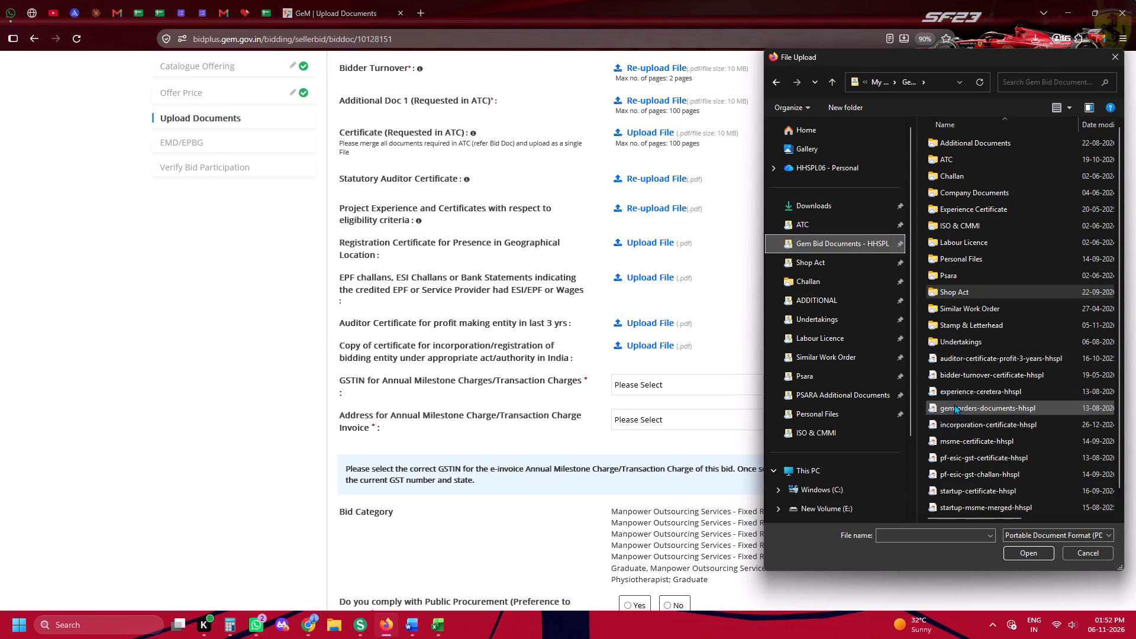
double_click(951, 454)
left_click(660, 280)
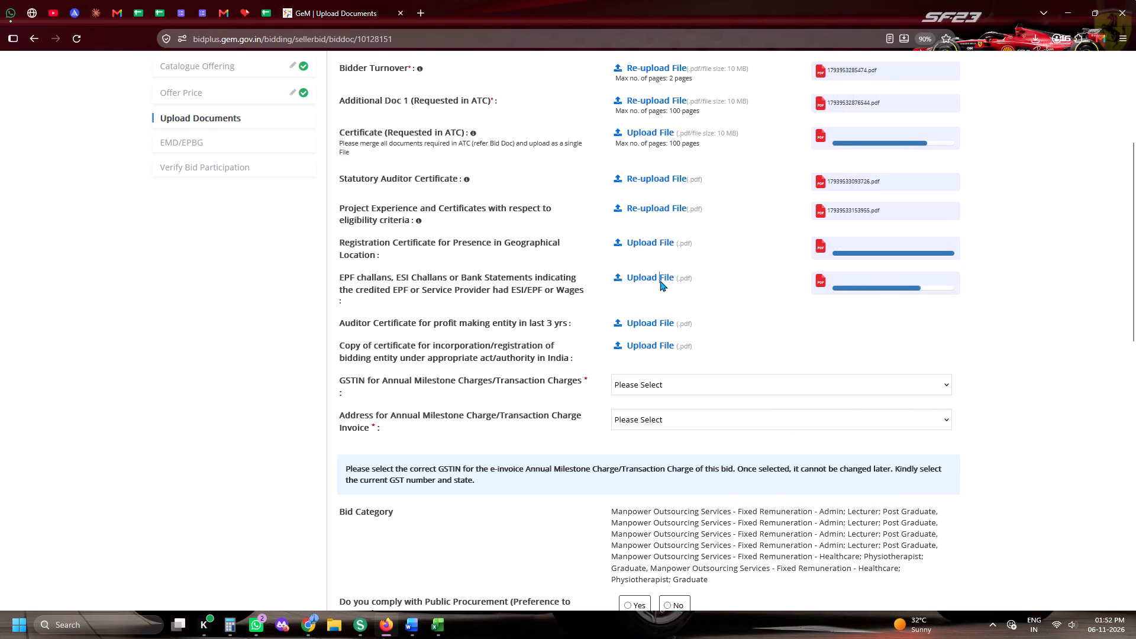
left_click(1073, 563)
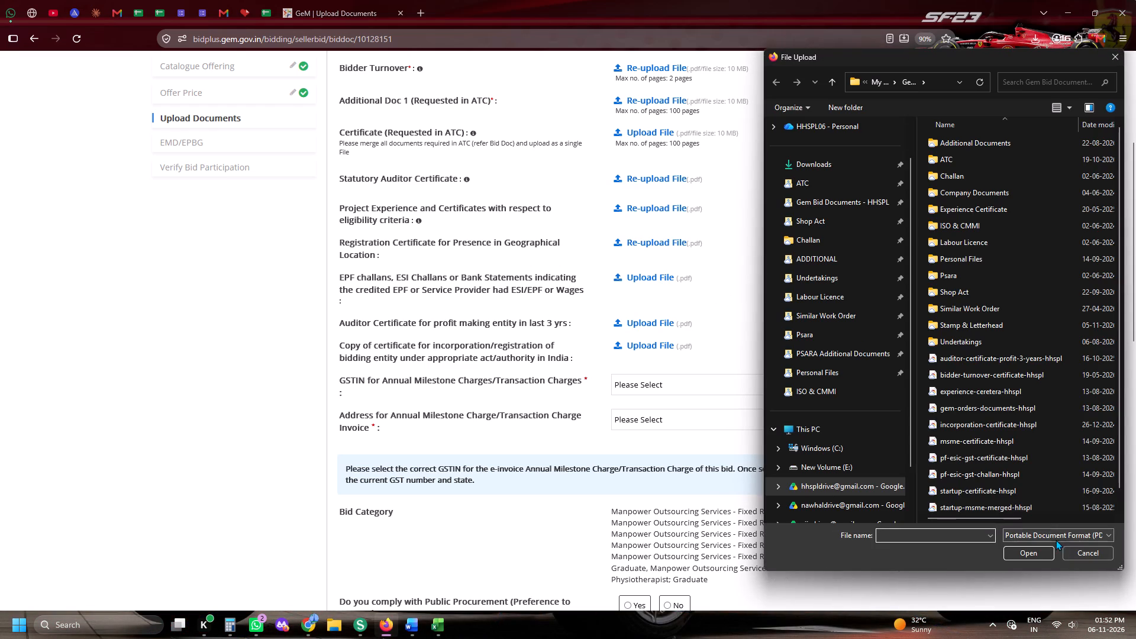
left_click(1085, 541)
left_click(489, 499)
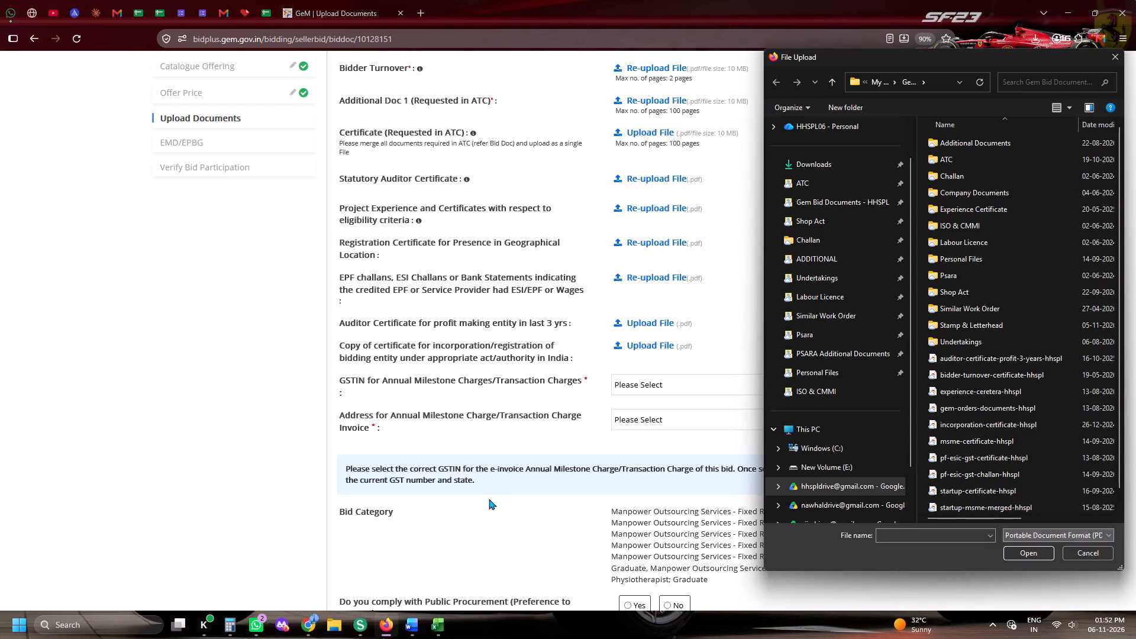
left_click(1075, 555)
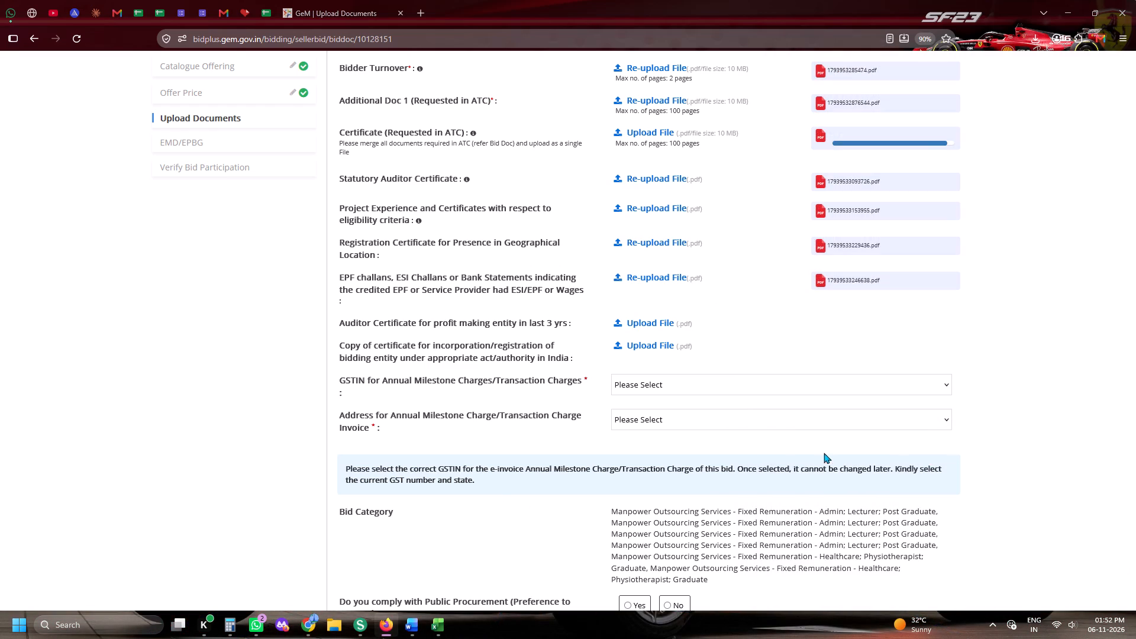
Upload auditor-certificate-profit-3-years-hhspl as the Auditor Certificate for profit making entity in last 3 years.
left_click(653, 326)
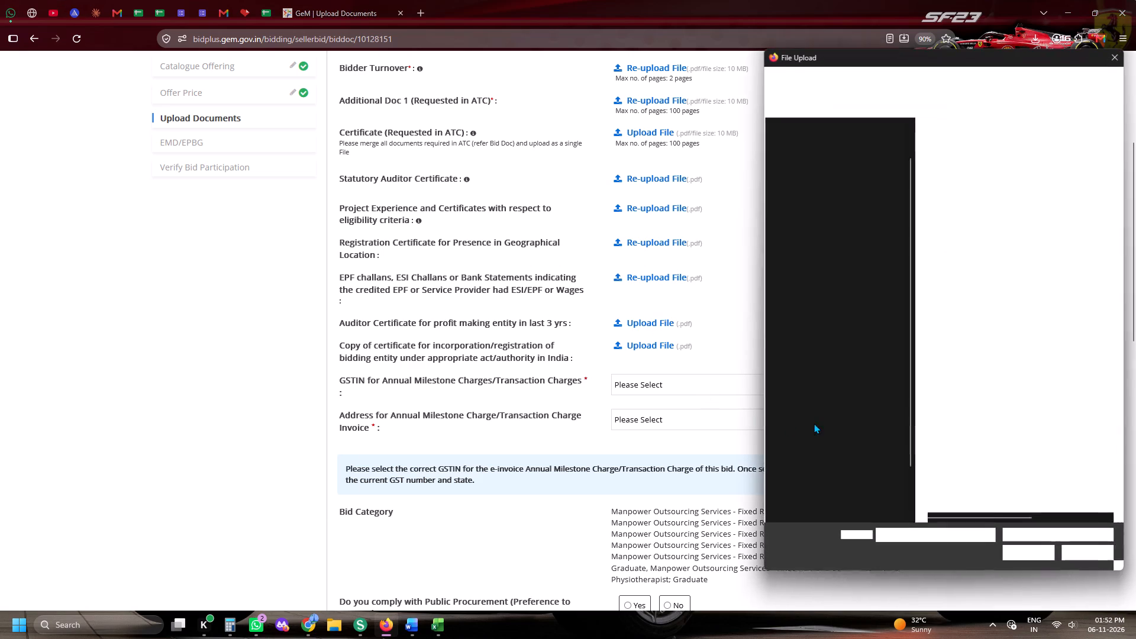
double_click(990, 354)
Upload incorporation-certificate-hhspl as the copy of the certificate for incorporation/registration of the bidding entity.
left_click(647, 354)
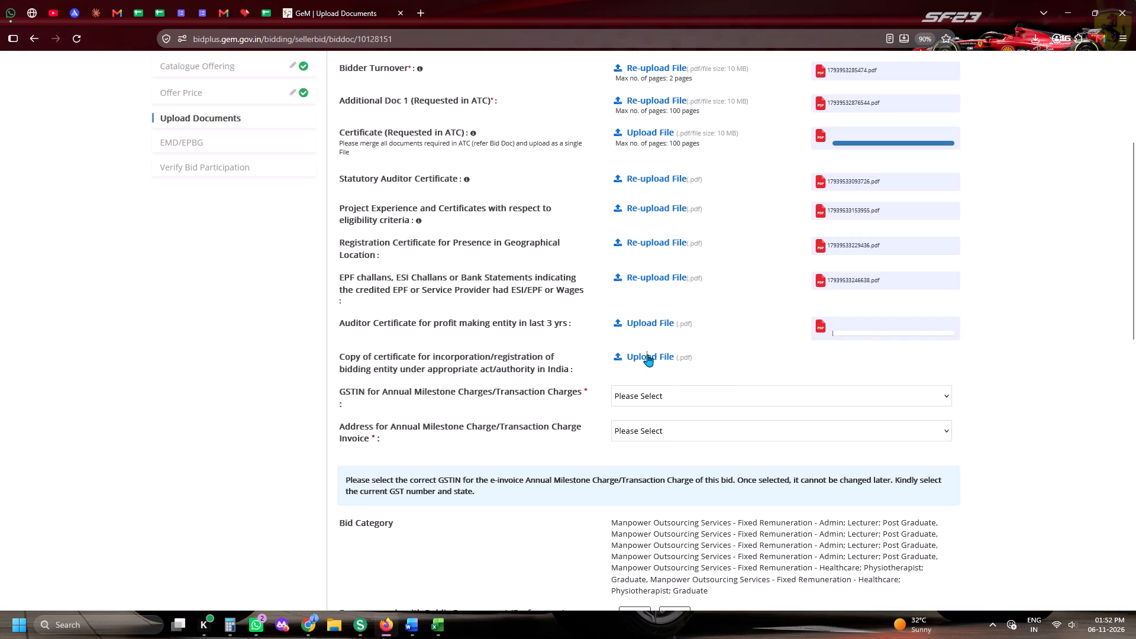
scroll(1016, 340, "down", 4)
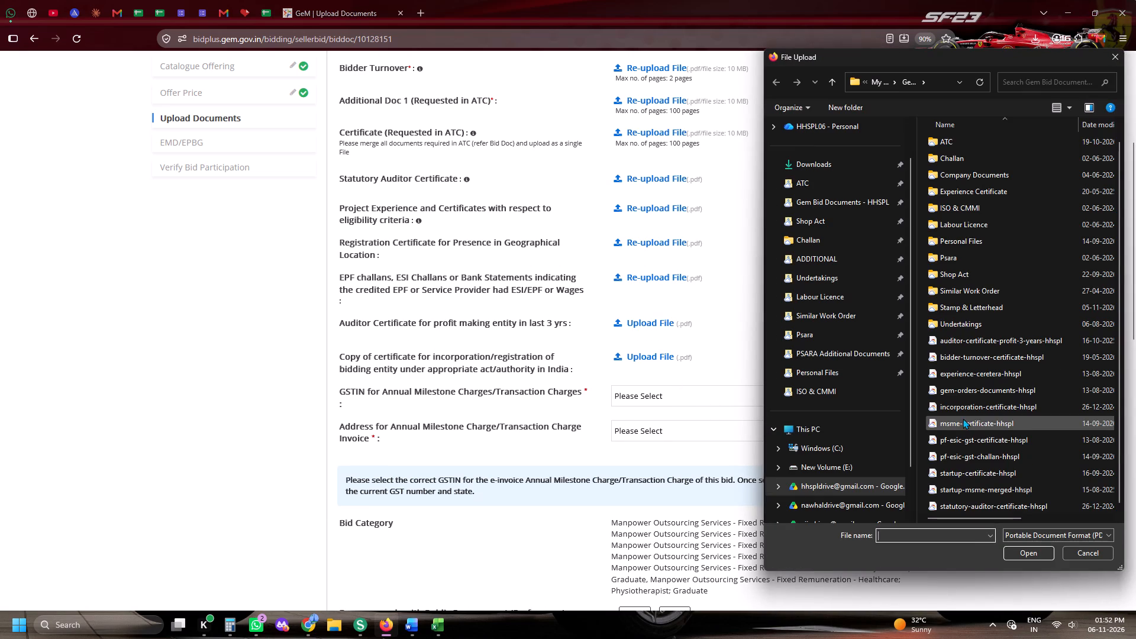
double_click(959, 406)
Choose and confirm the registered GSTIN and the Jaipur invoice address for the Annual Milestone/Transaction Charges.
scroll(900, 370, "up", 6)
scroll(803, 343, "down", 5)
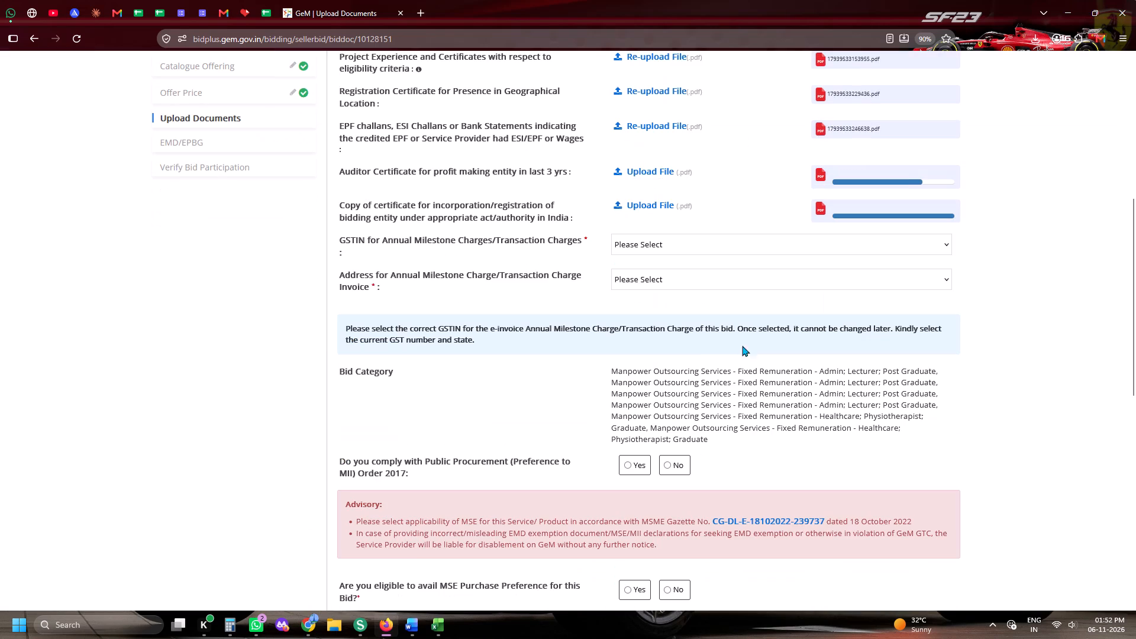
left_click(621, 248)
left_click(634, 274)
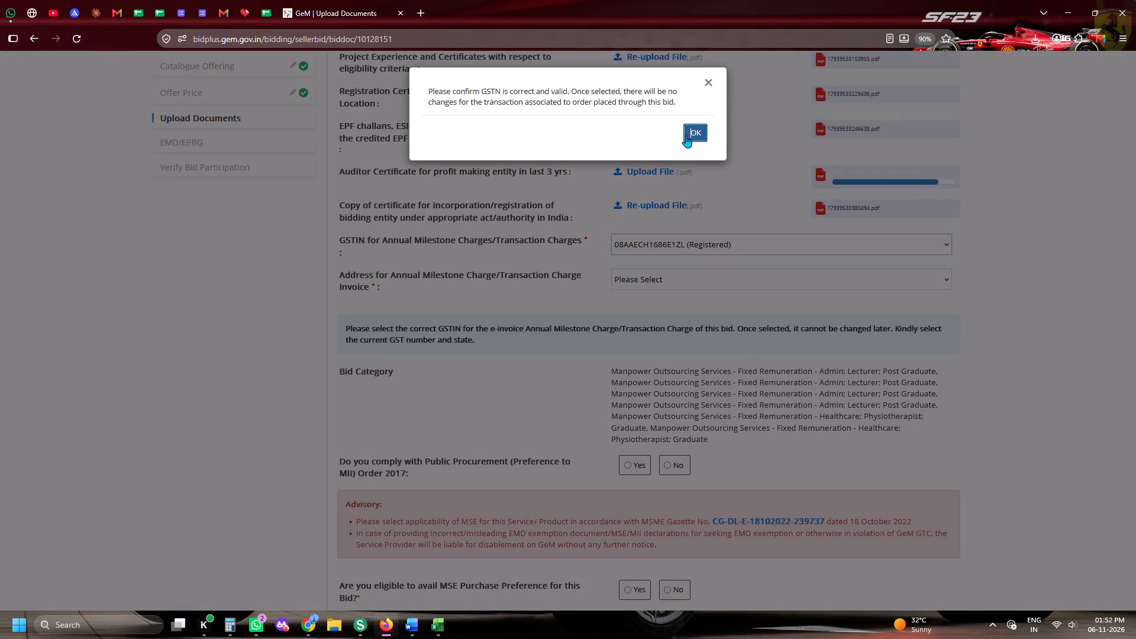
left_click(686, 133)
left_click(617, 280)
left_click(642, 316)
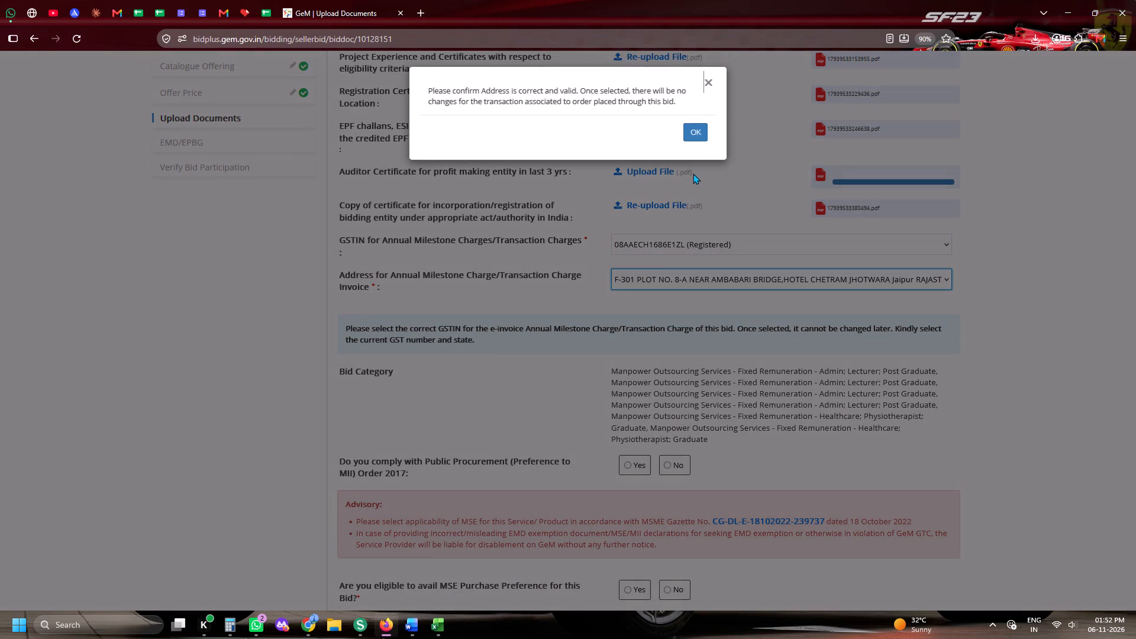
left_click(690, 133)
Answer Yes to Public Procurement (MII) Order 2017 compliance, MSE Purchase Preference eligibility and the EMD Exemption request.
left_click(628, 467)
scroll(628, 467, "down", 5)
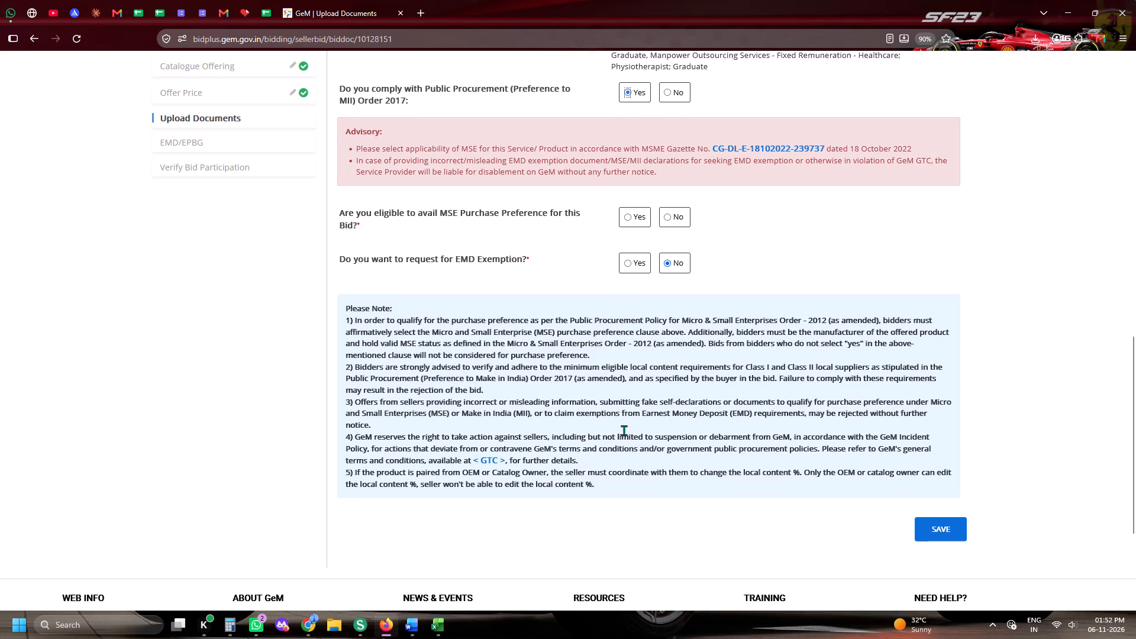
left_click(635, 208)
left_click(640, 276)
Upload msme-certificate-hhspl from the Gem Bid Documents - HHSPL folder as the MSE category certificate.
left_click(640, 240)
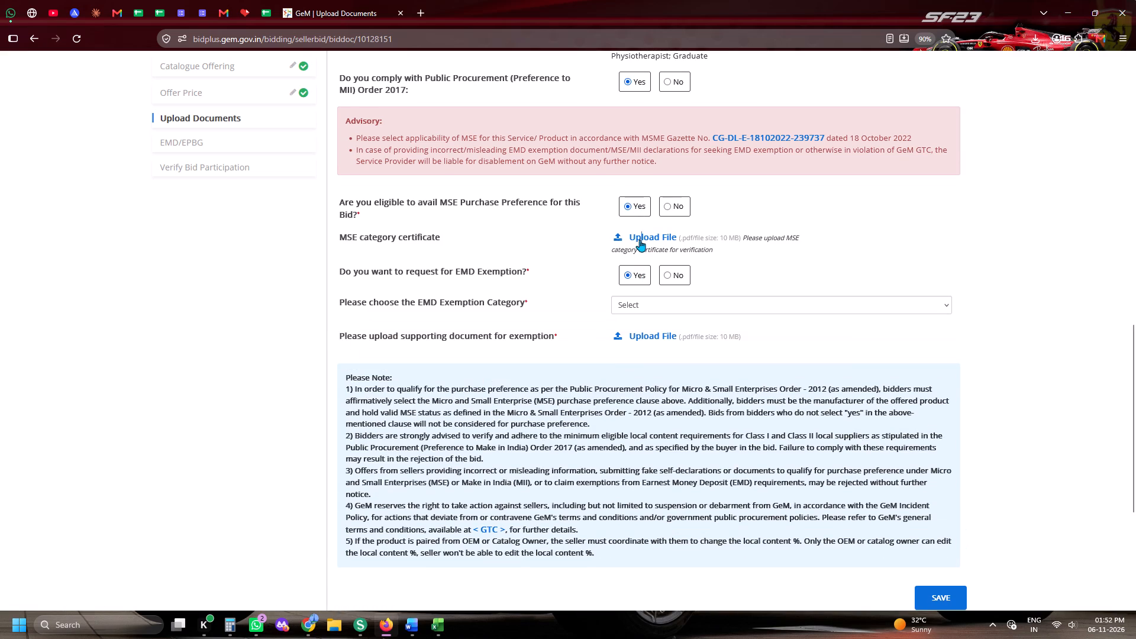
scroll(808, 359, "up", 4)
left_click(843, 247)
scroll(951, 375, "down", 5)
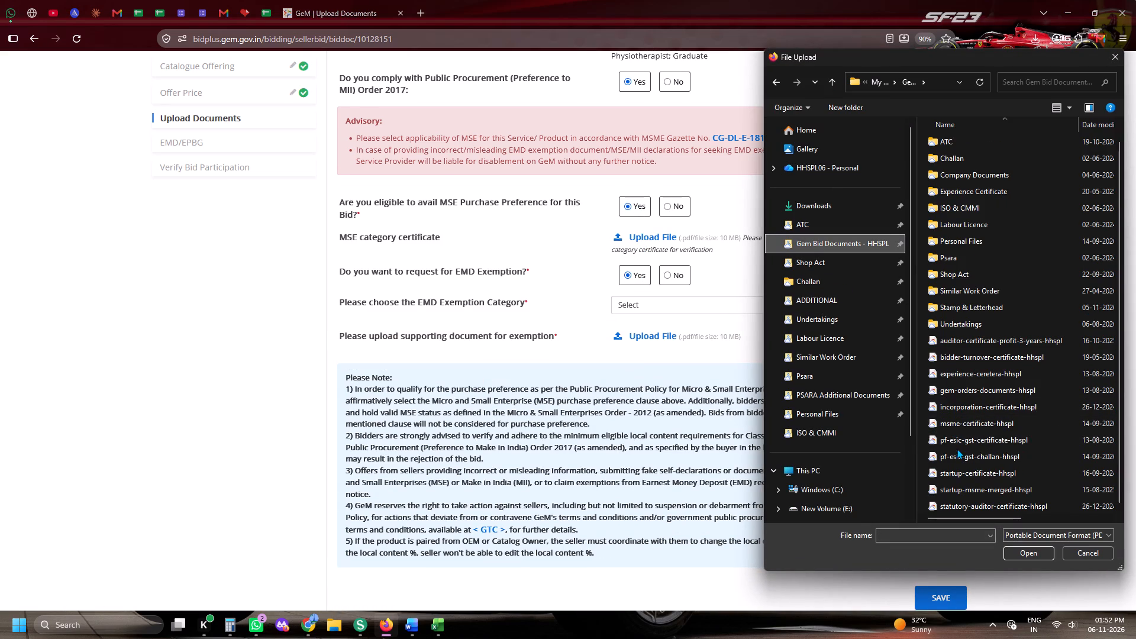
double_click(953, 421)
Set the EMD Exemption Category to Start-up and upload startup-msme-merged-hhspl as its supporting document.
left_click(670, 299)
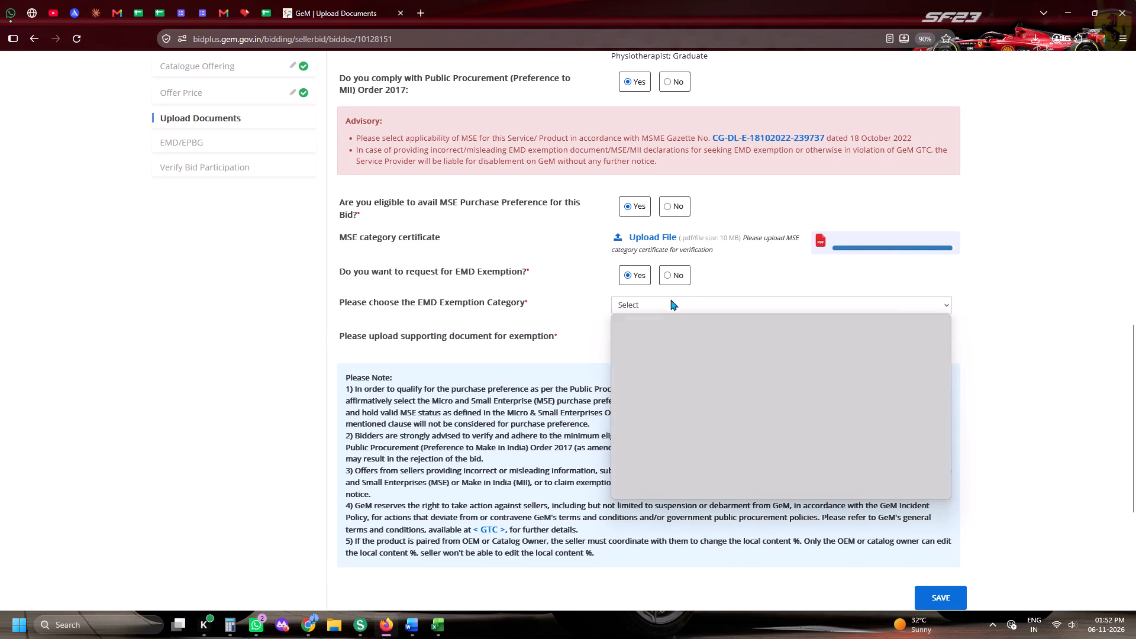
left_click(638, 344)
left_click(642, 353)
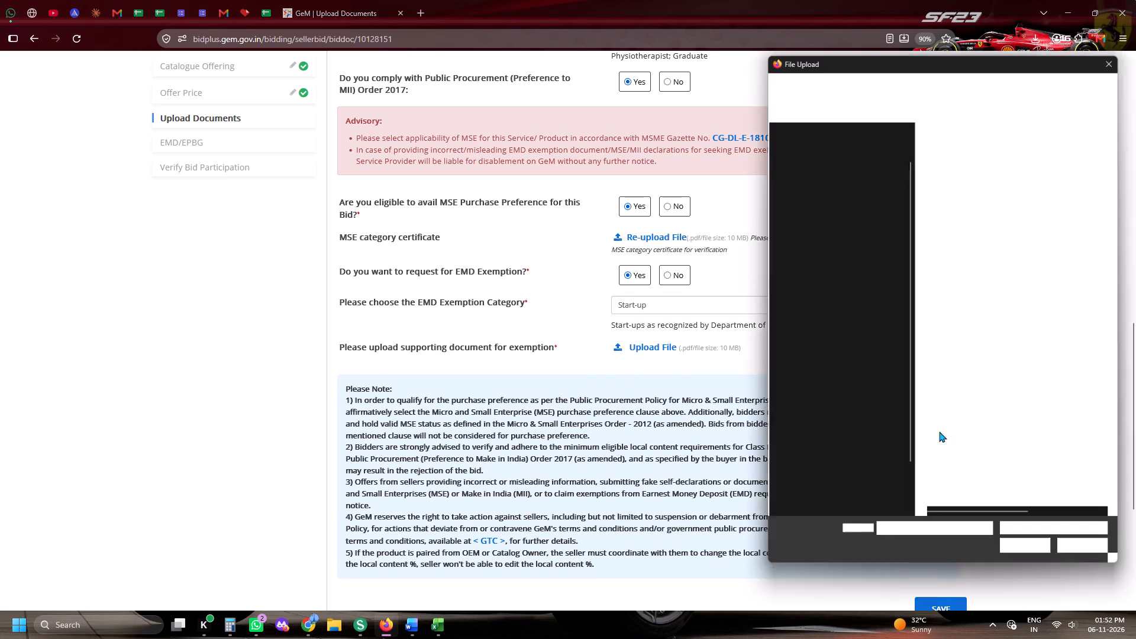
scroll(941, 431, "down", 5)
double_click(953, 489)
Check the uploaded files and selections throughout the Upload Documents form before saving it.
scroll(953, 489, "up", 11)
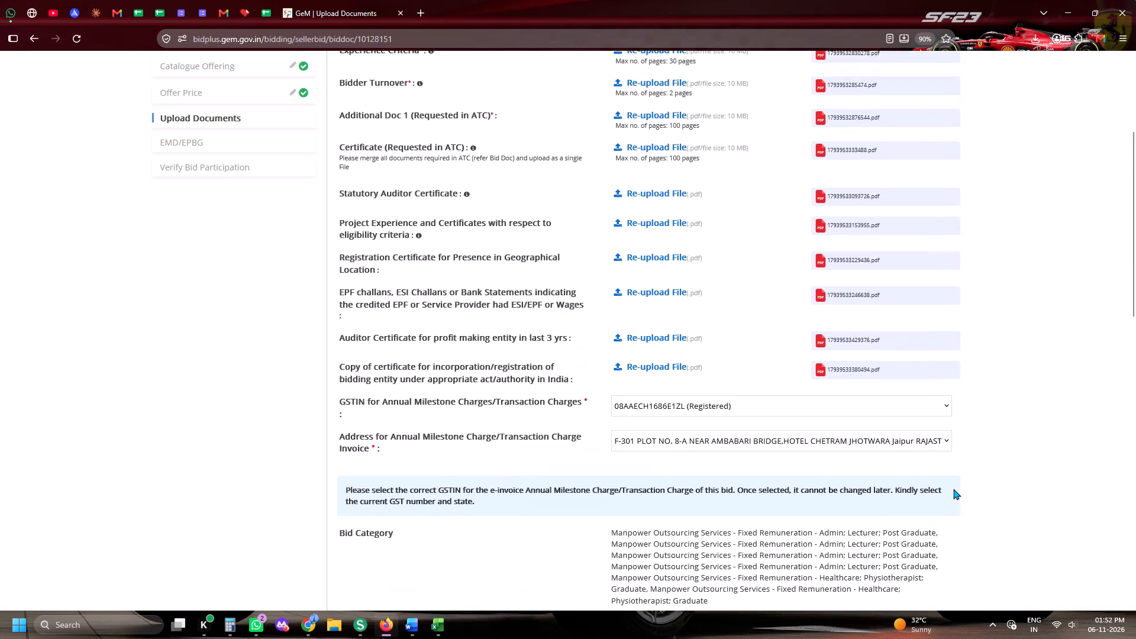
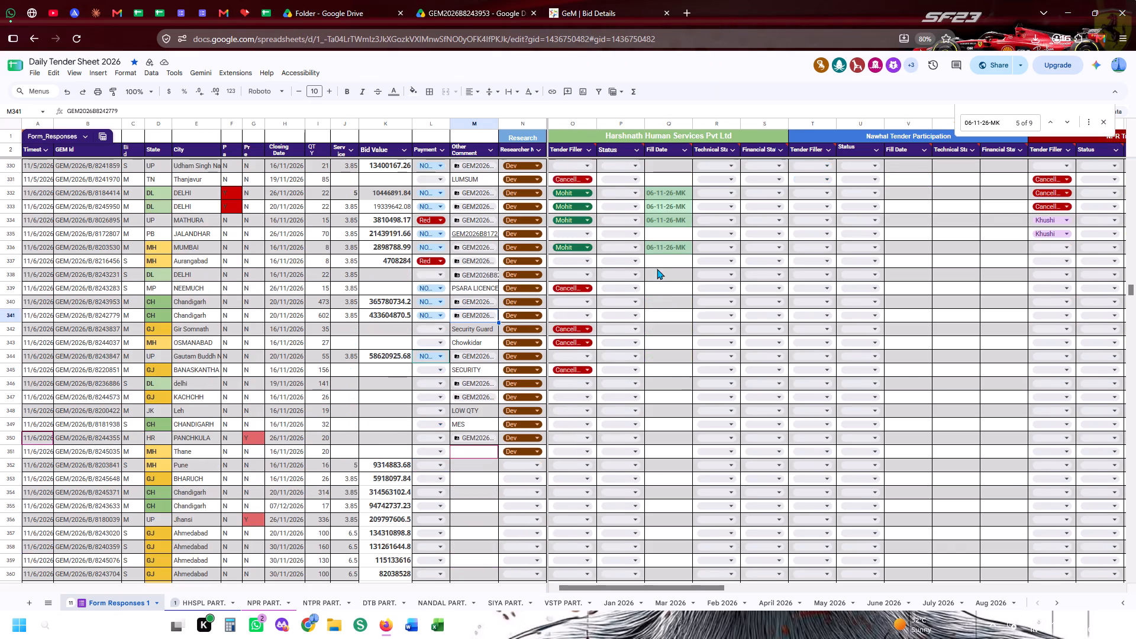
Copy fill date 06-11-26-MK to bids GEM/2026/B/8243953 and 8242779 under Harshnath Human Services, and enter MK as 8243953's tender filler.
left_click(657, 248)
key("ctrl+c")
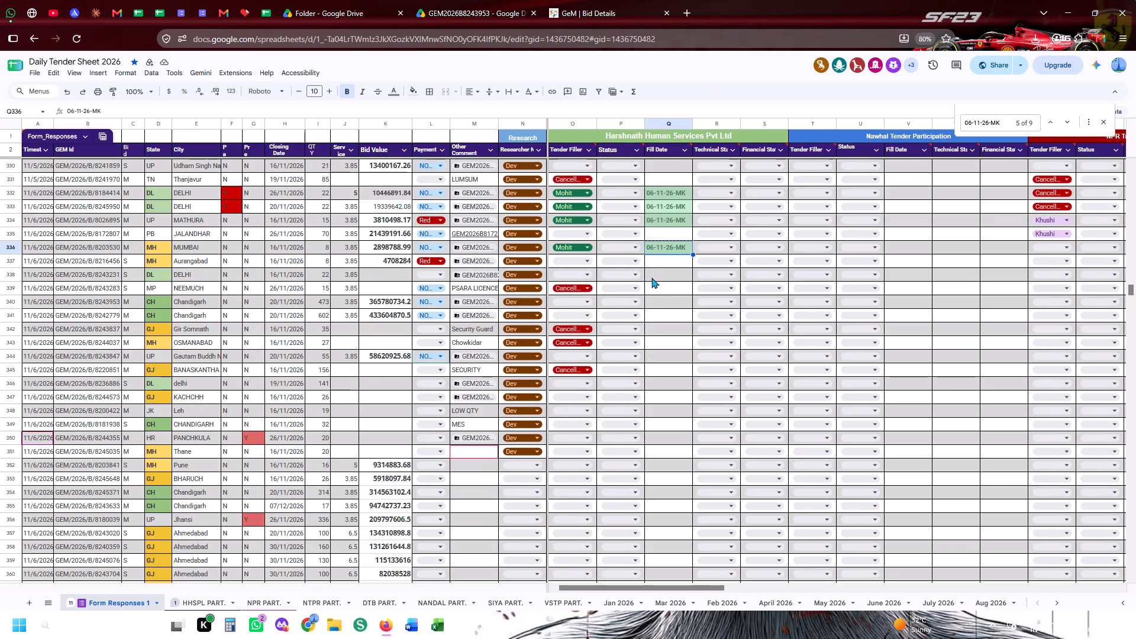
left_click_drag(656, 304, 657, 317)
key("ctrl+v")
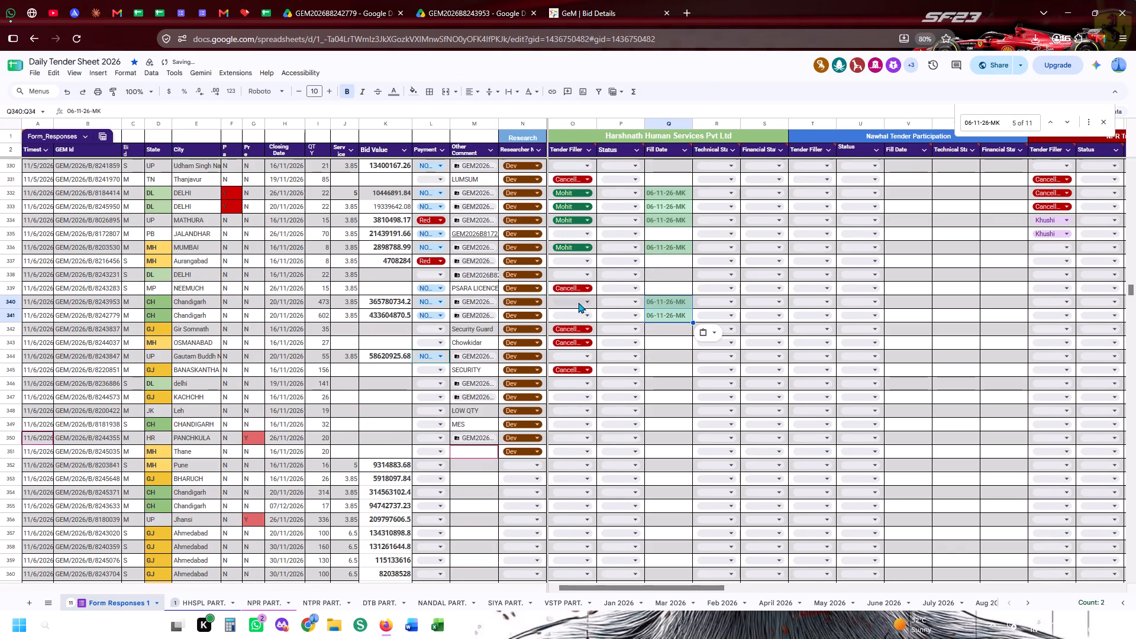
left_click(578, 302)
type("MK")
key("Tab")
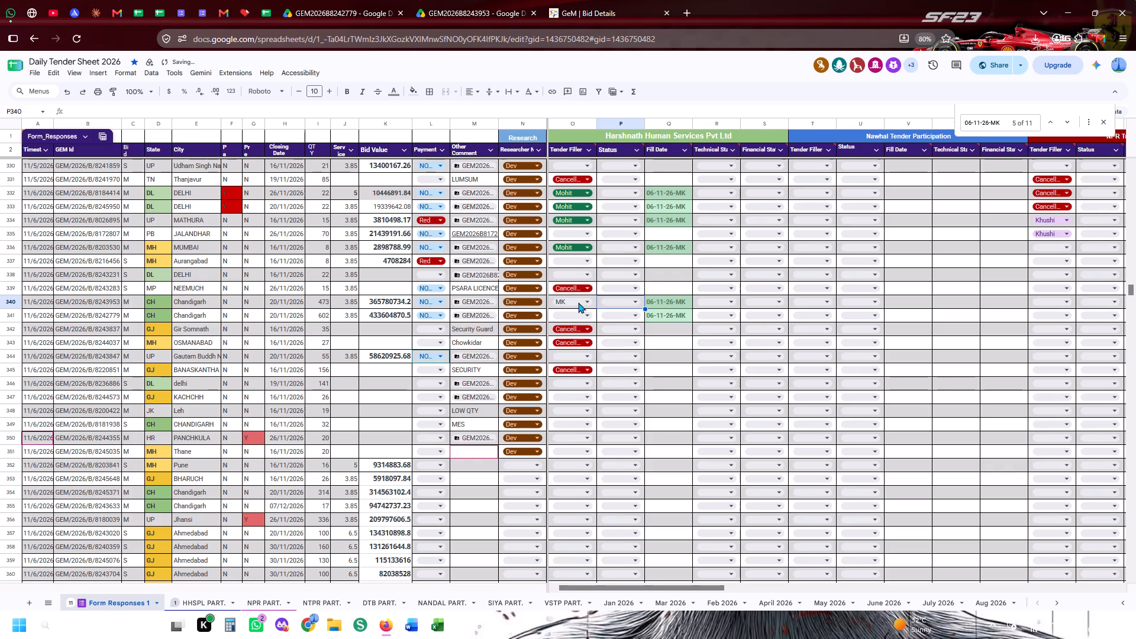
Examine SCOPE OF WORK 01.pdf in the GEM2026B8243953 and GEM2026B8242779 Drive folders, and close both folders.
left_click(430, 0)
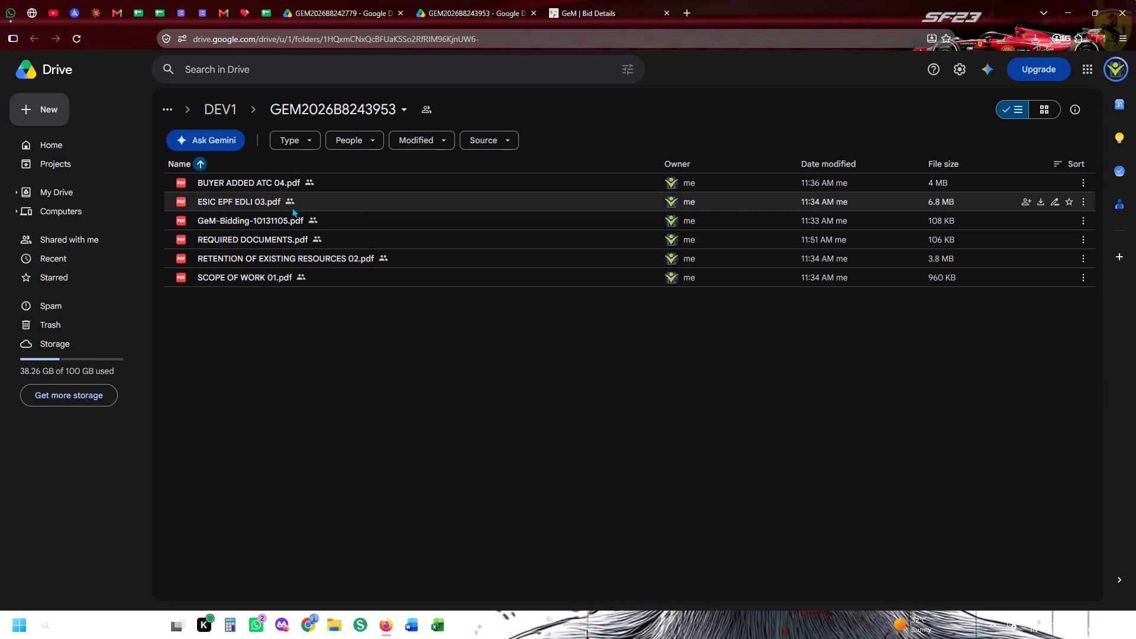
double_click(290, 283)
left_click(317, 24)
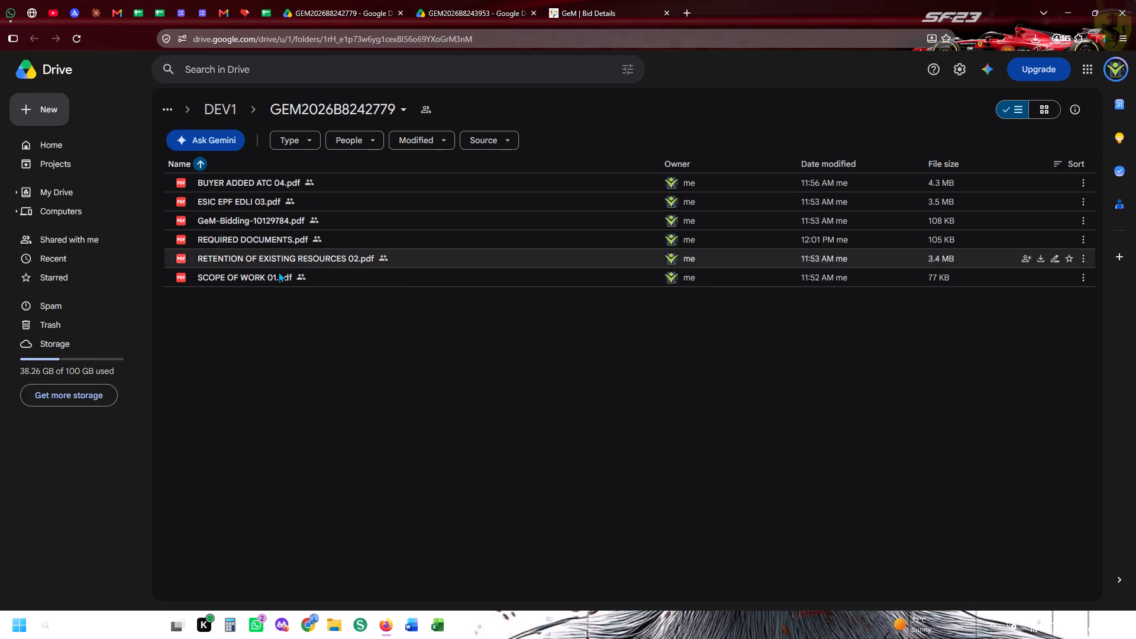
double_click(277, 276)
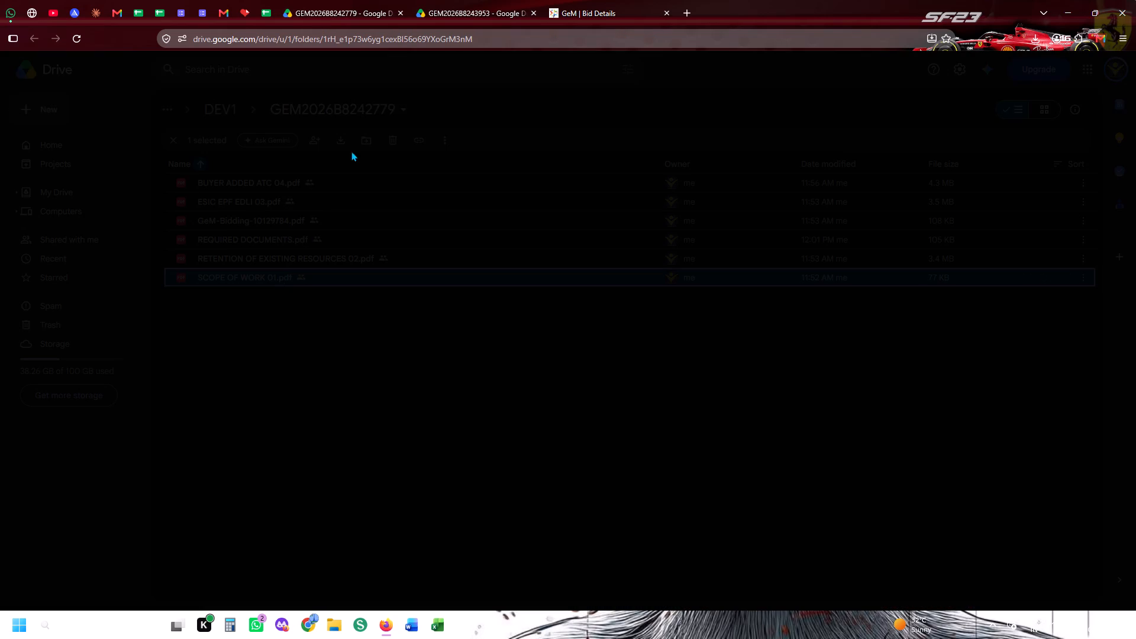
left_click(459, 6)
left_click(348, 0)
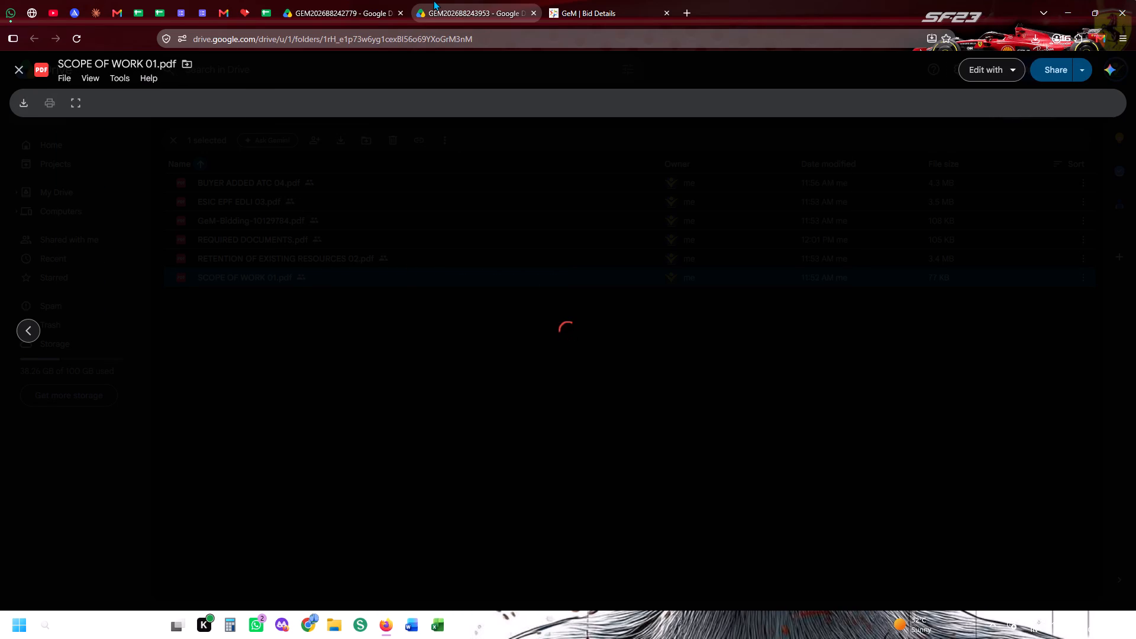
left_click(433, 0)
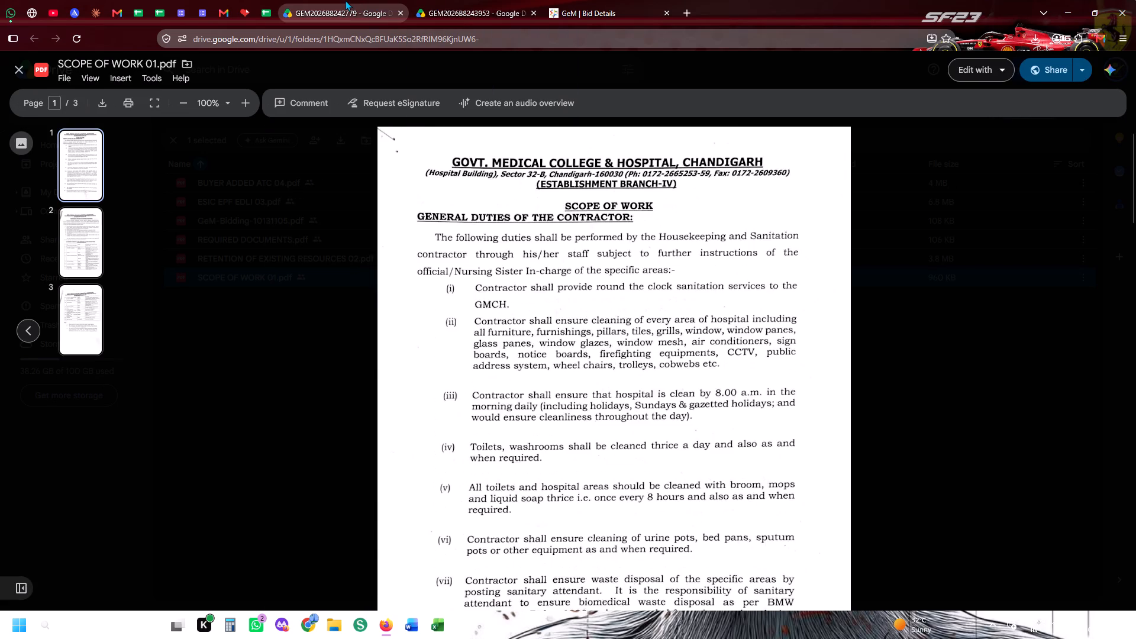
left_click(399, 17)
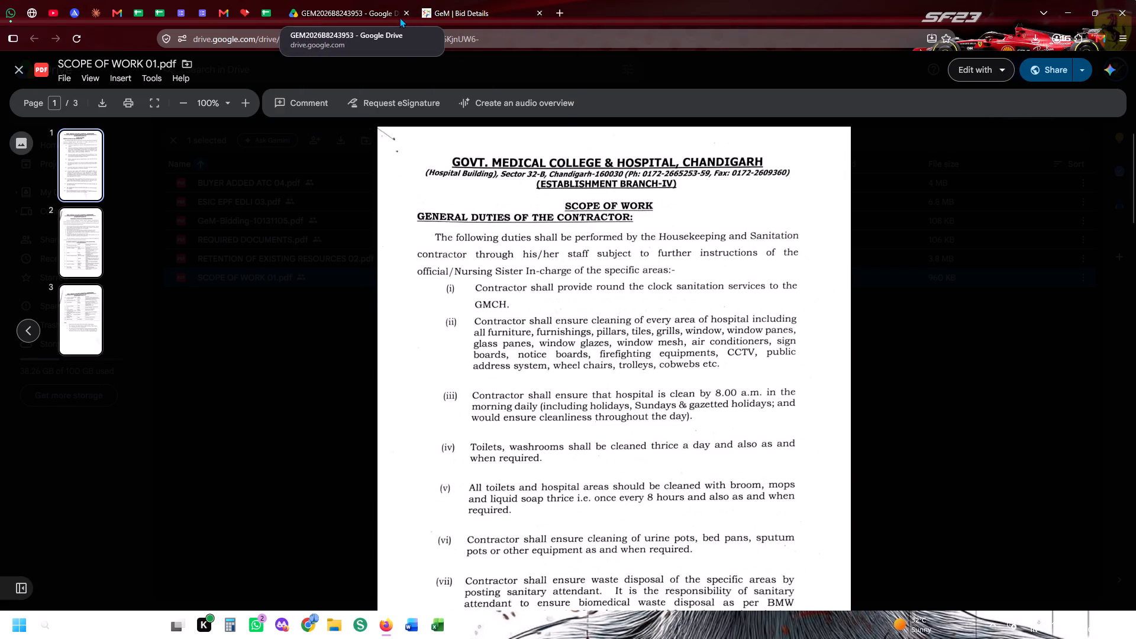
left_click(399, 17)
Copy bid number GEM/2026/B/8243953 from the Daily Tender Sheet and find it in the GeM bid listing with Exact Bid Search.
left_click(255, 0)
left_click(269, 0)
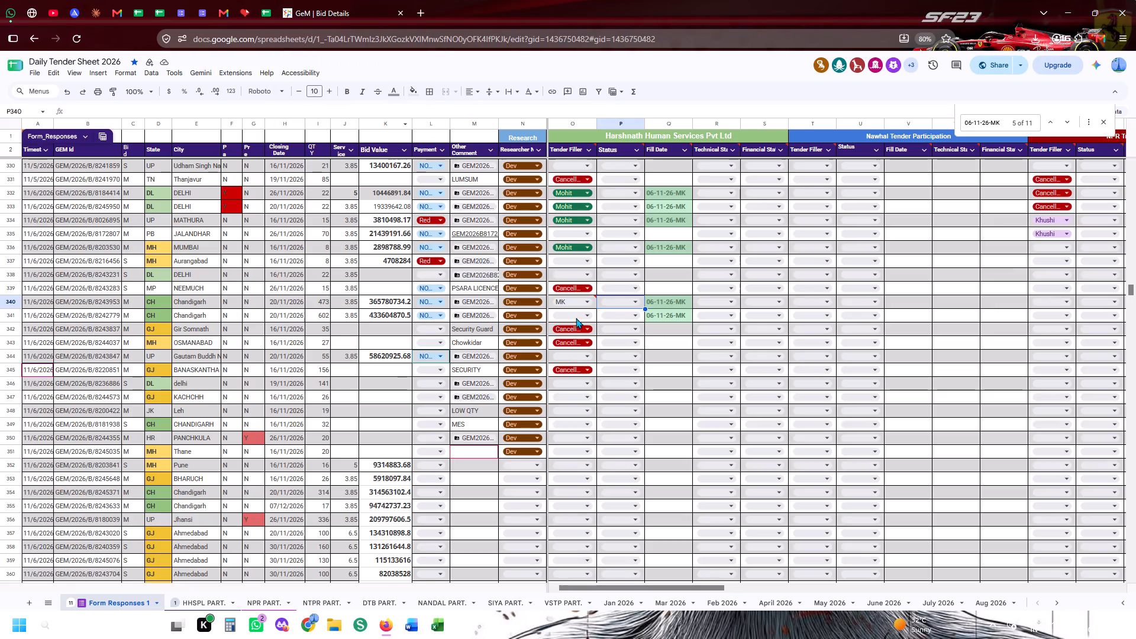
left_click(0, 302)
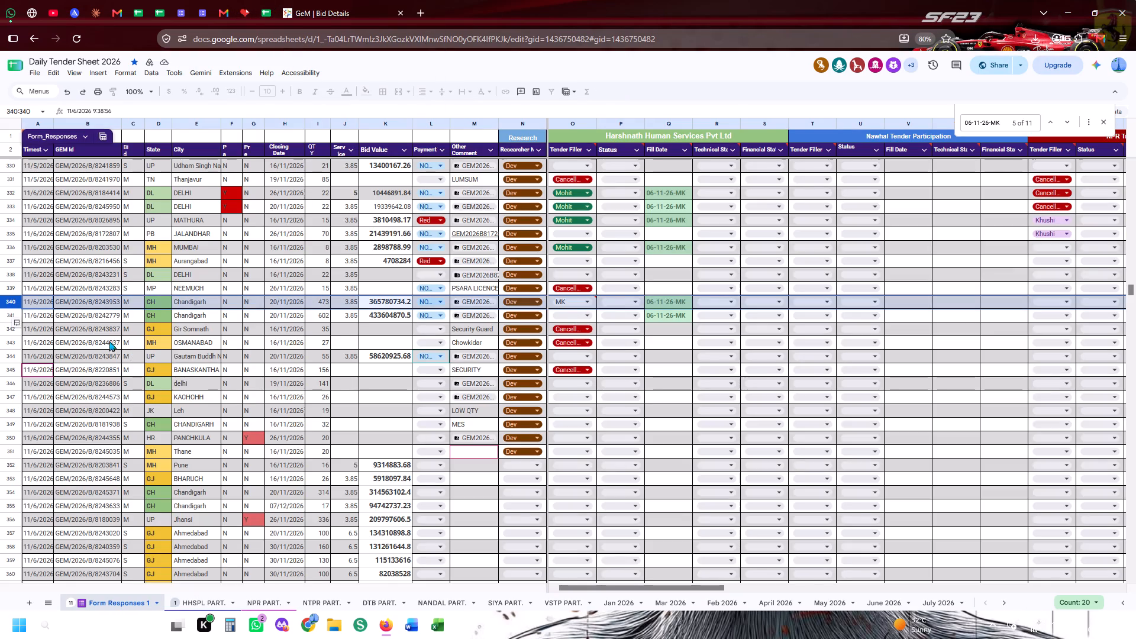
left_click(81, 305)
key("ctrl+c")
key("ctrl+c")
key("ctrl+c")
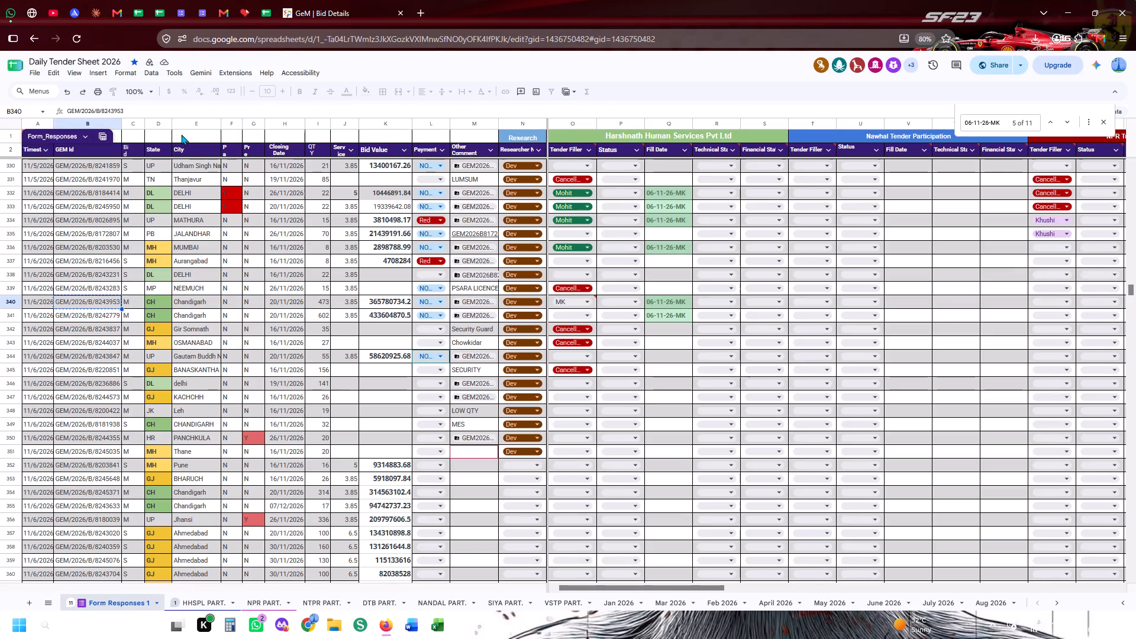
left_click(286, 0)
left_click(815, 104)
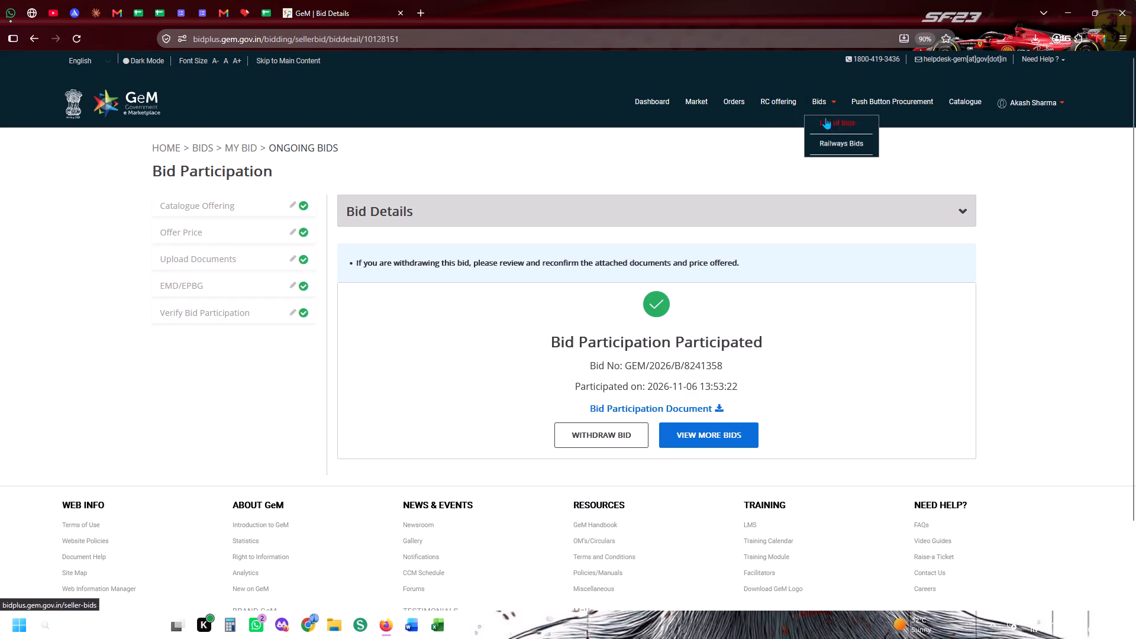
left_click(825, 117)
left_click(827, 142)
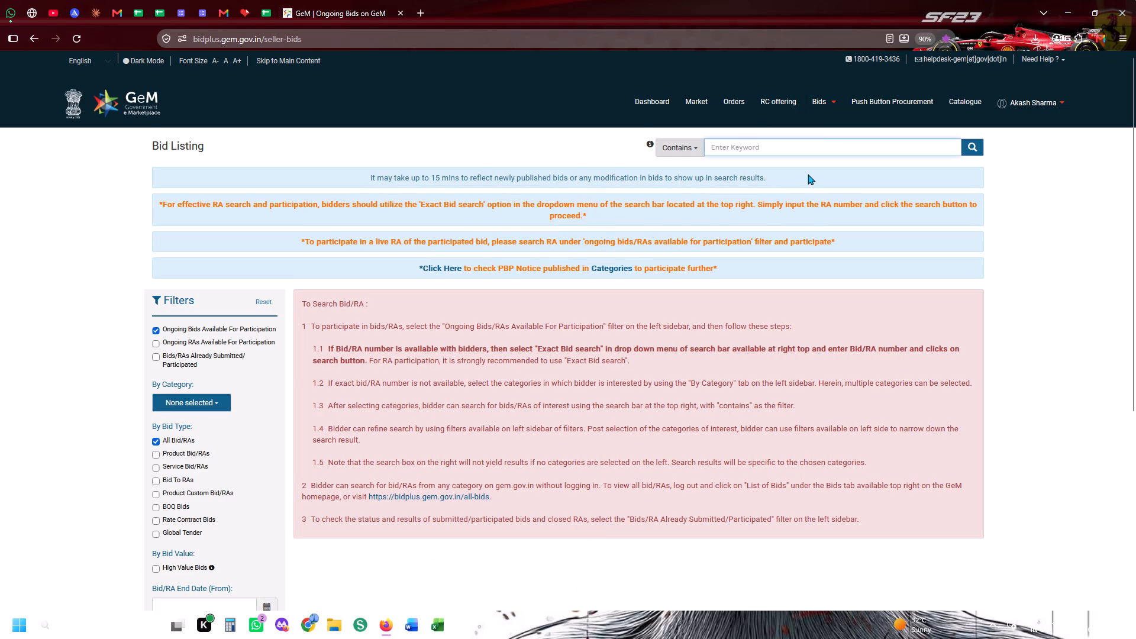
key("ctrl+v")
left_click(716, 154)
left_click(696, 145)
left_click(701, 211)
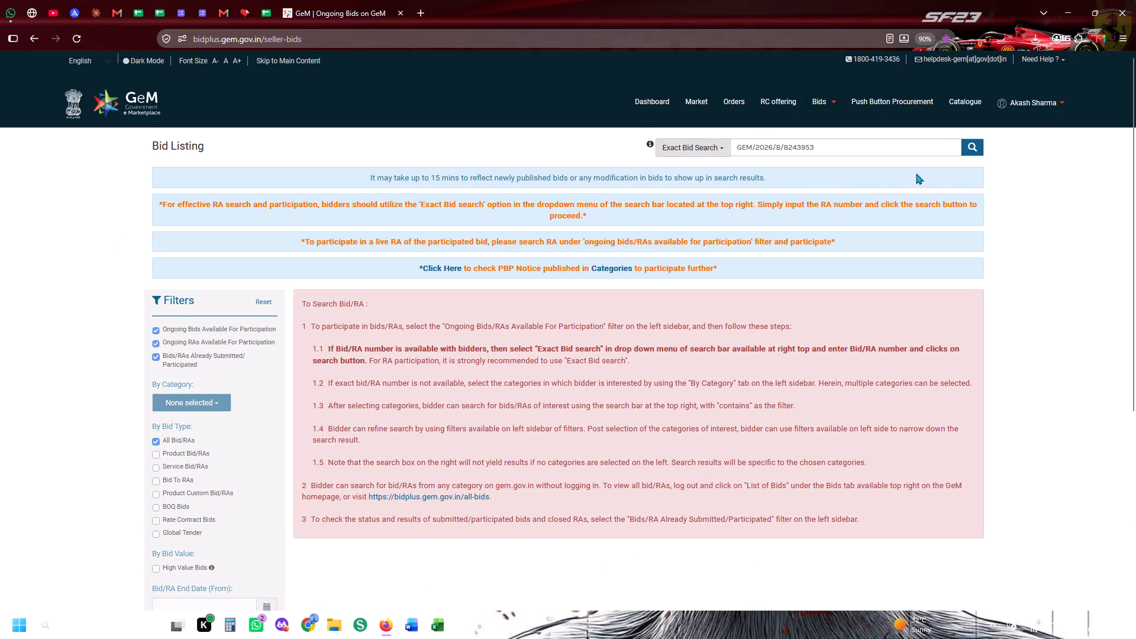
left_click(975, 149)
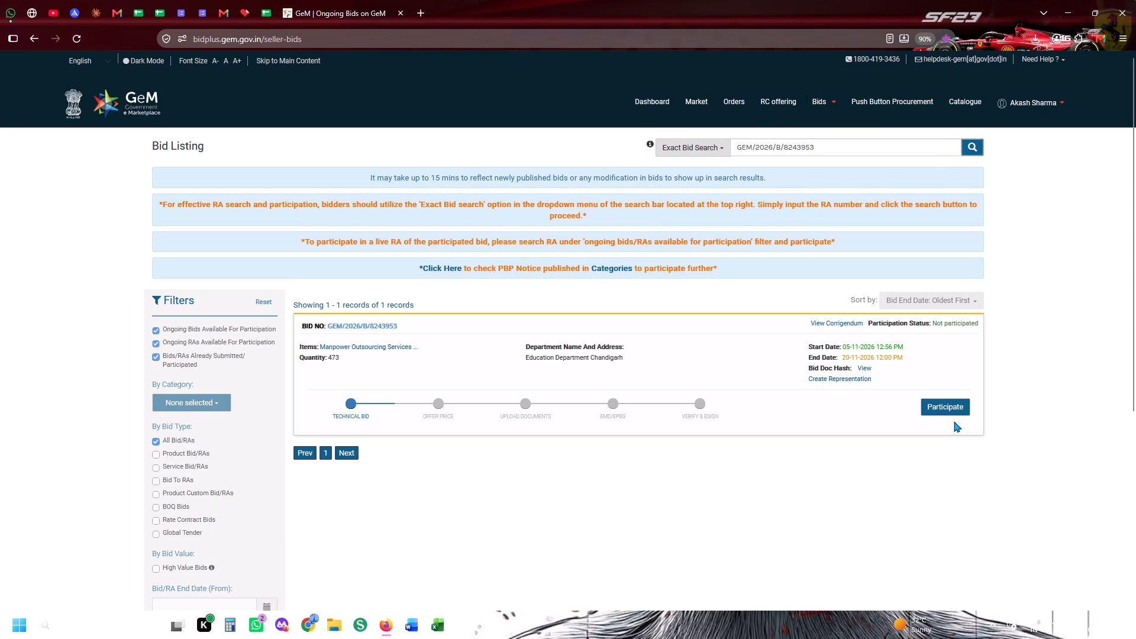
Start participation in GEM/2026/B/8243953 and save the beneficial ownership and technology transfer declaration with answers No, No and Yes.
left_click(954, 421)
left_click(949, 411)
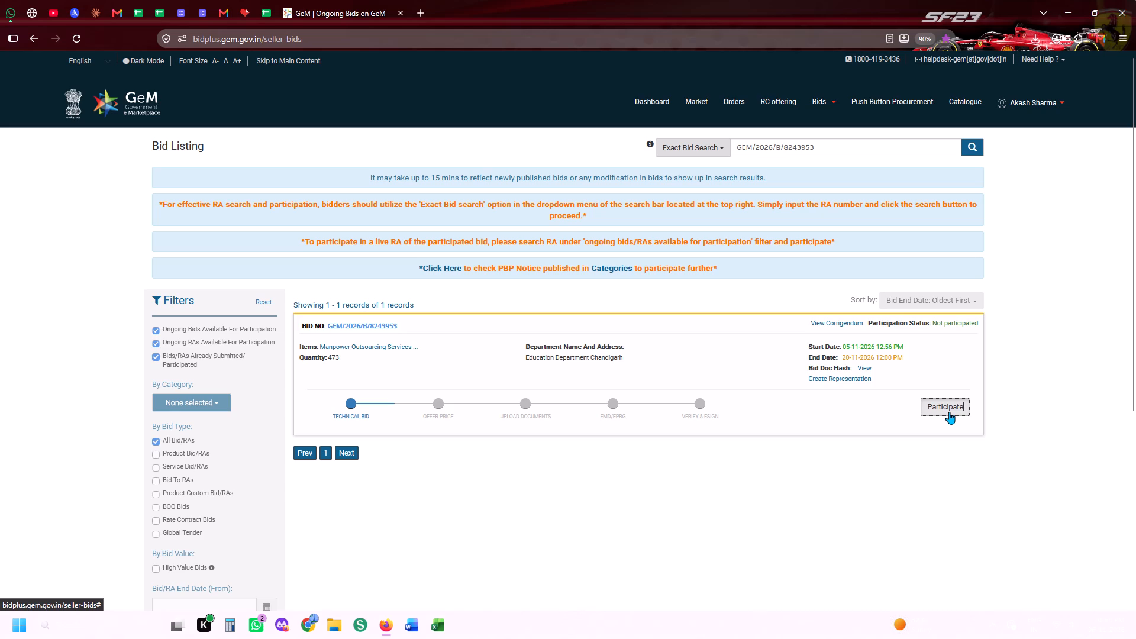
left_click(663, 146)
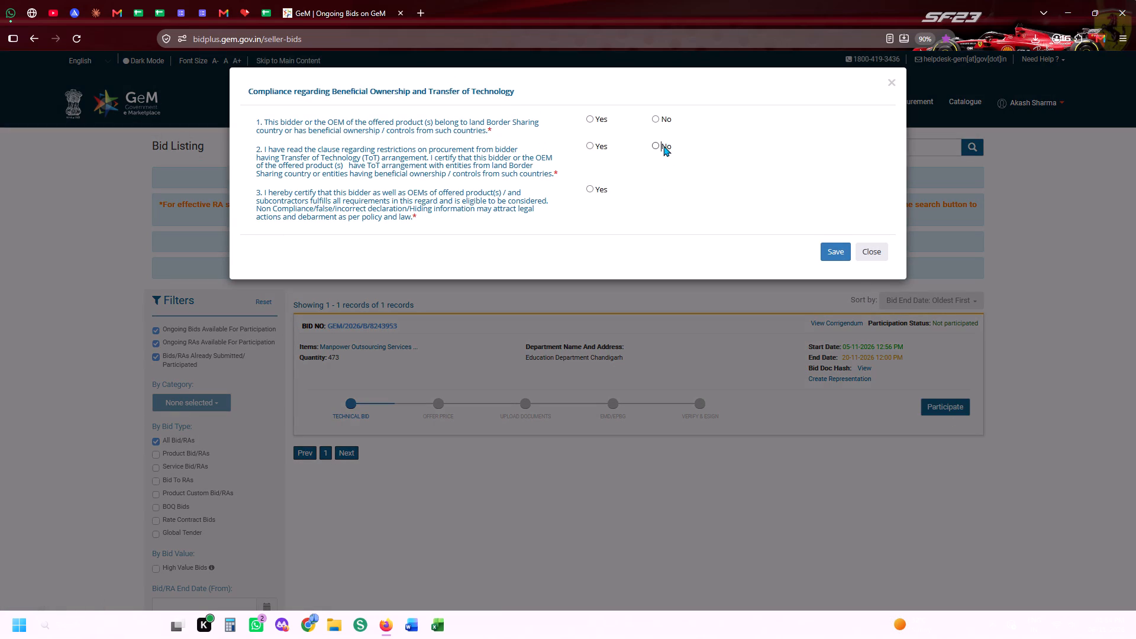
left_click(660, 120)
left_click(607, 188)
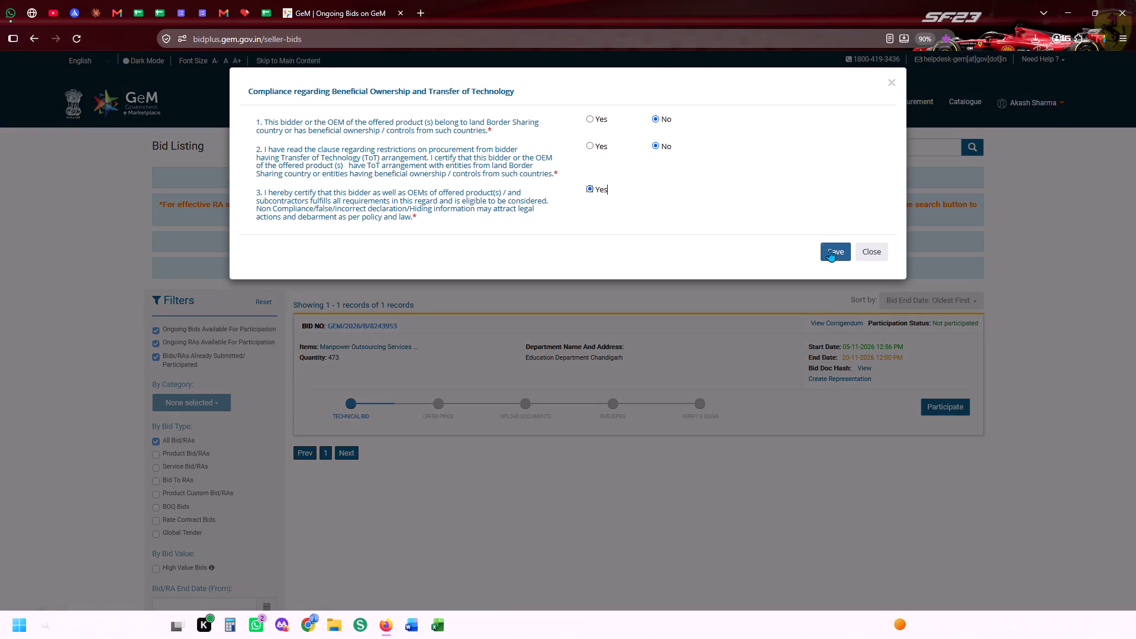
left_click(831, 251)
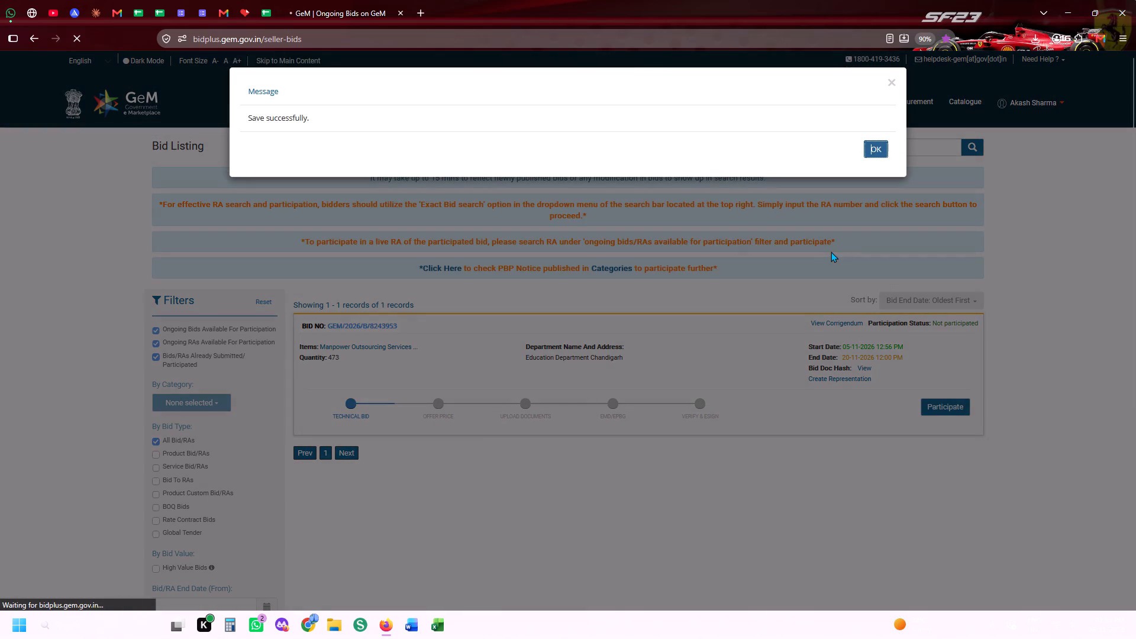
left_click(882, 305)
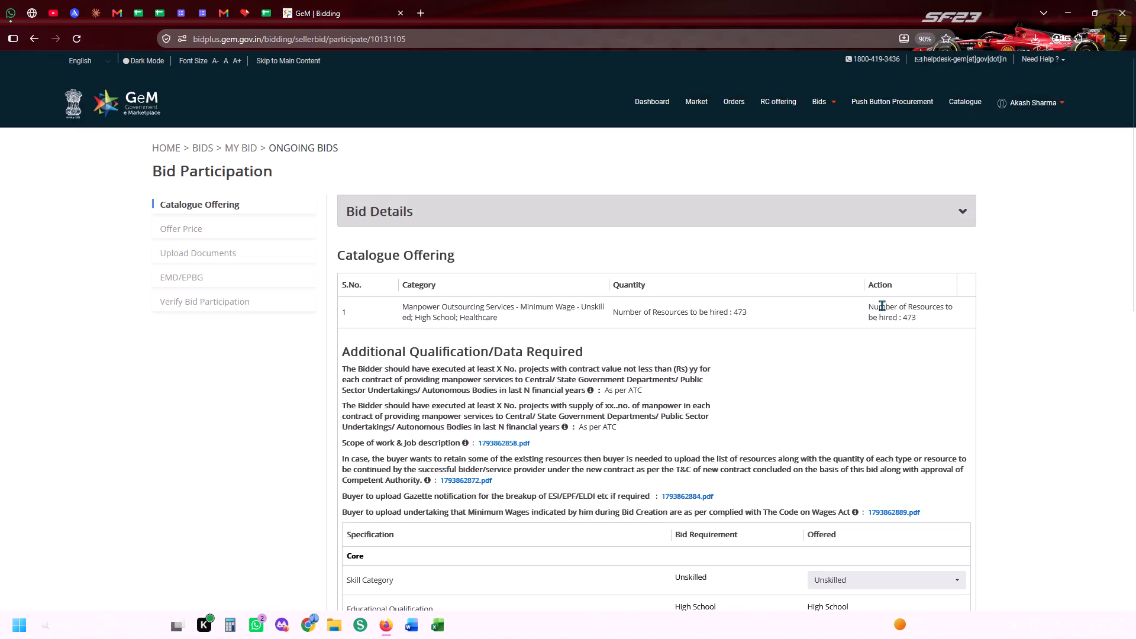
Match the offered catalogue to the bid requirements, with geographical presence No and states Not Applicable, encrypt and save it, and continue.
scroll(882, 305, "down", 5)
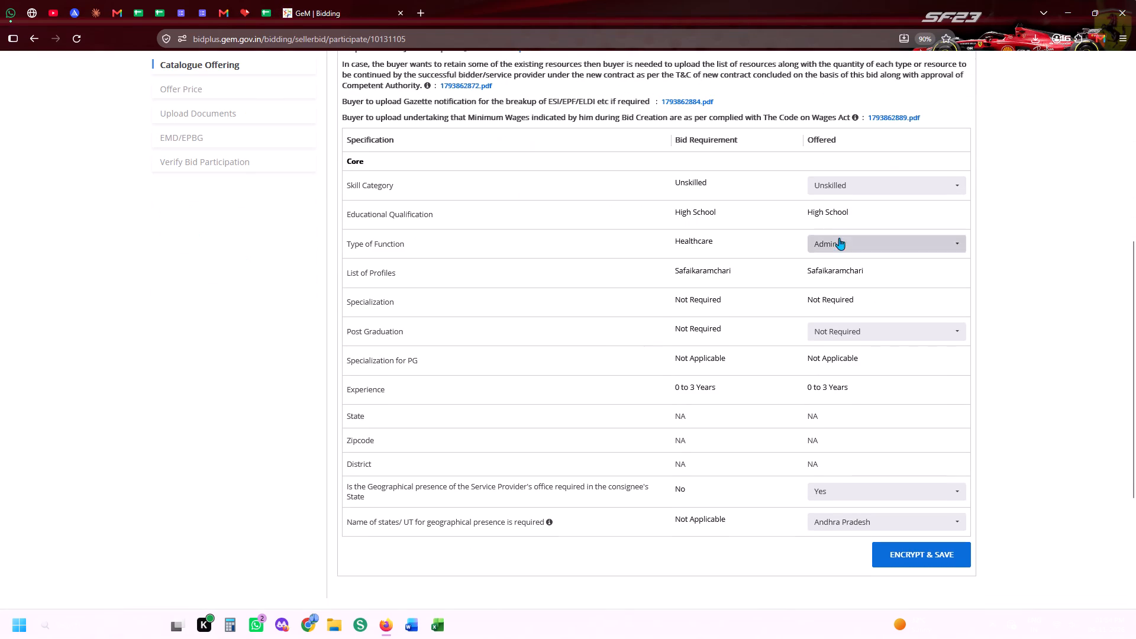
left_click(837, 251)
left_click(779, 289)
scroll(805, 295, "down", 5)
left_click(838, 272)
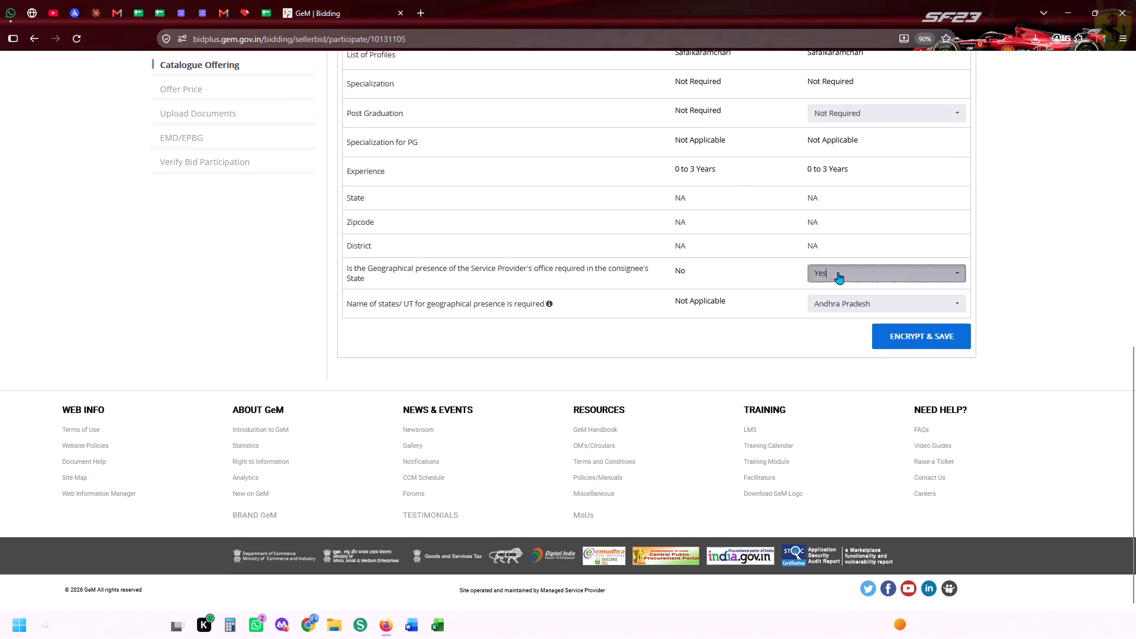
double_click(831, 311)
left_click(830, 319)
left_click(730, 319)
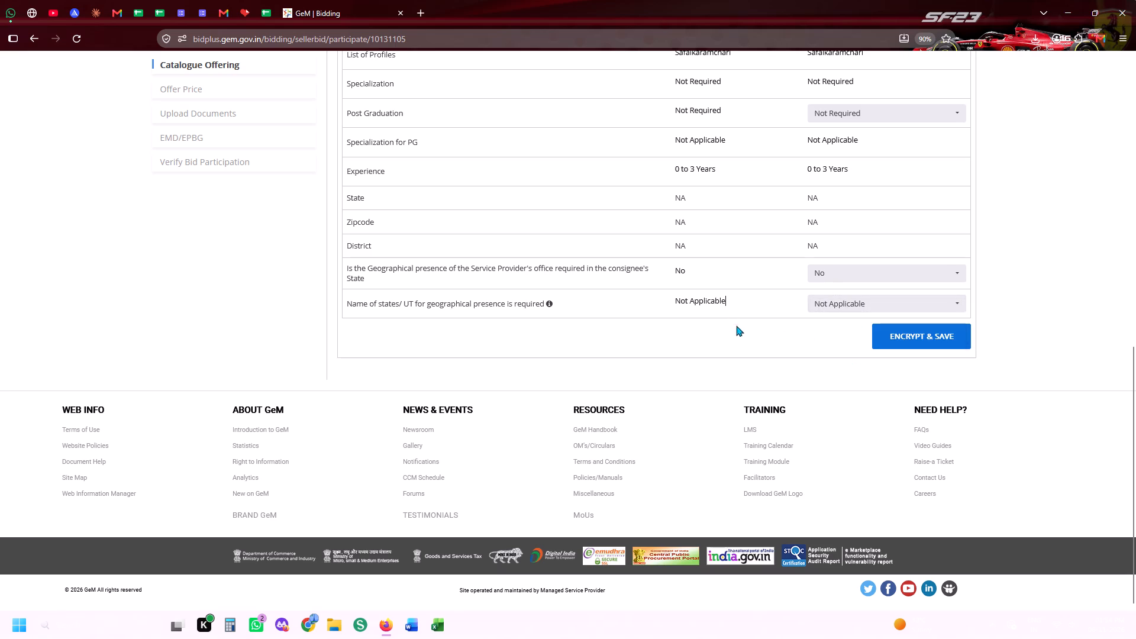
left_click(868, 325)
left_click(878, 337)
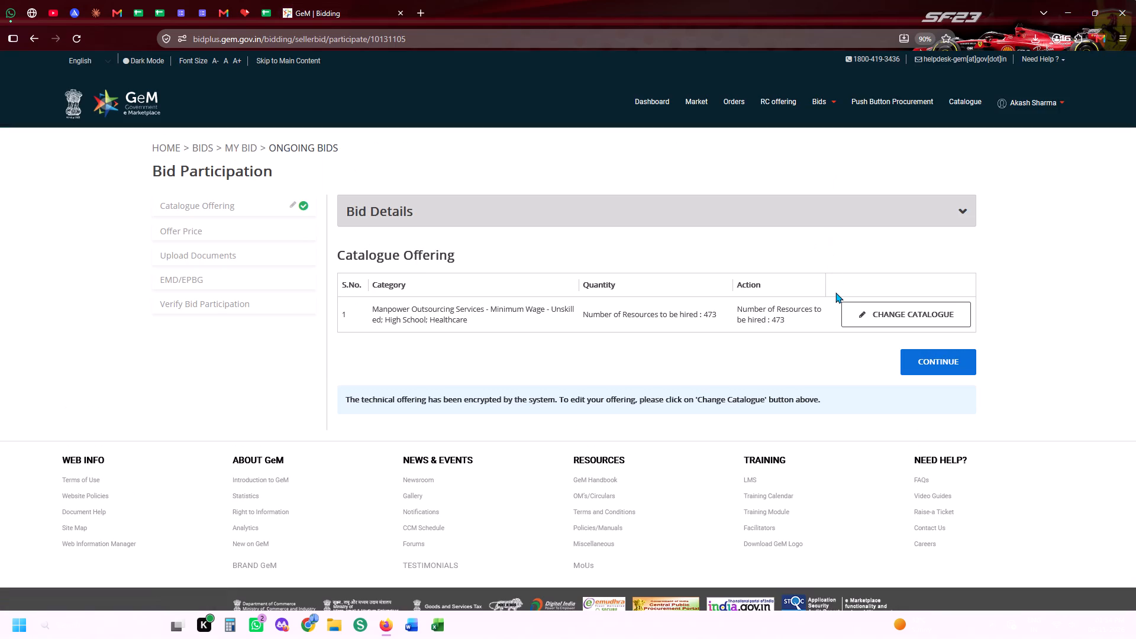
scroll(856, 360, "down", 1)
left_click(935, 308)
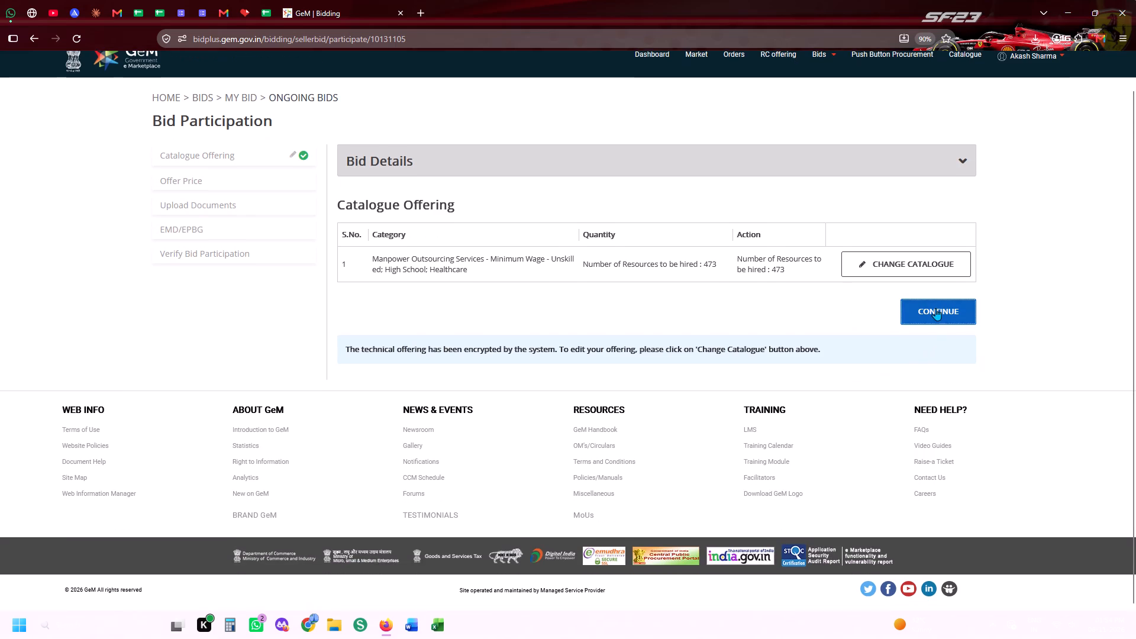
Offer a 3.85 percent service charge inclusive of GST, display the estimated total price, and proceed to the document uploads.
scroll(773, 330, "down", 3)
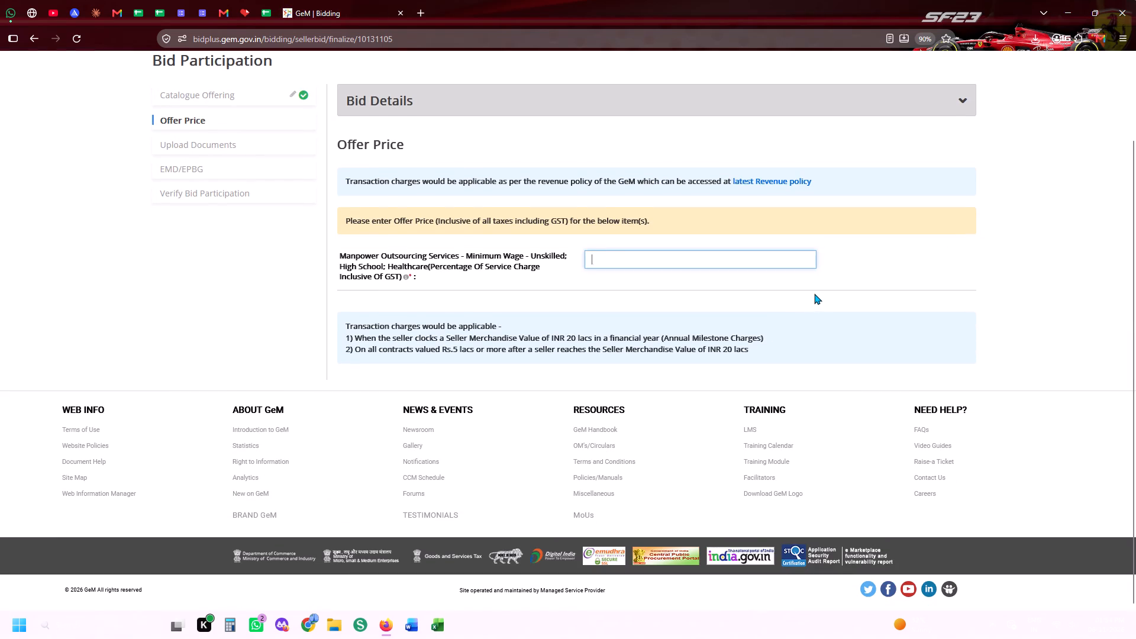
type("3.85")
key("Tab")
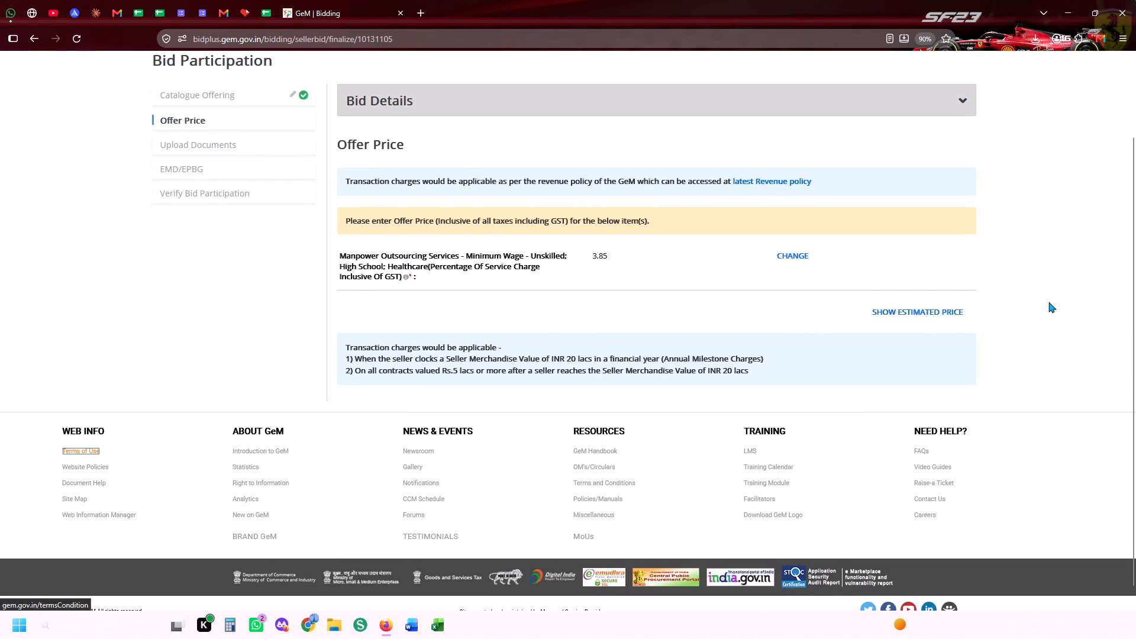
left_click(900, 314)
scroll(740, 288, "down", 6)
left_click(758, 369)
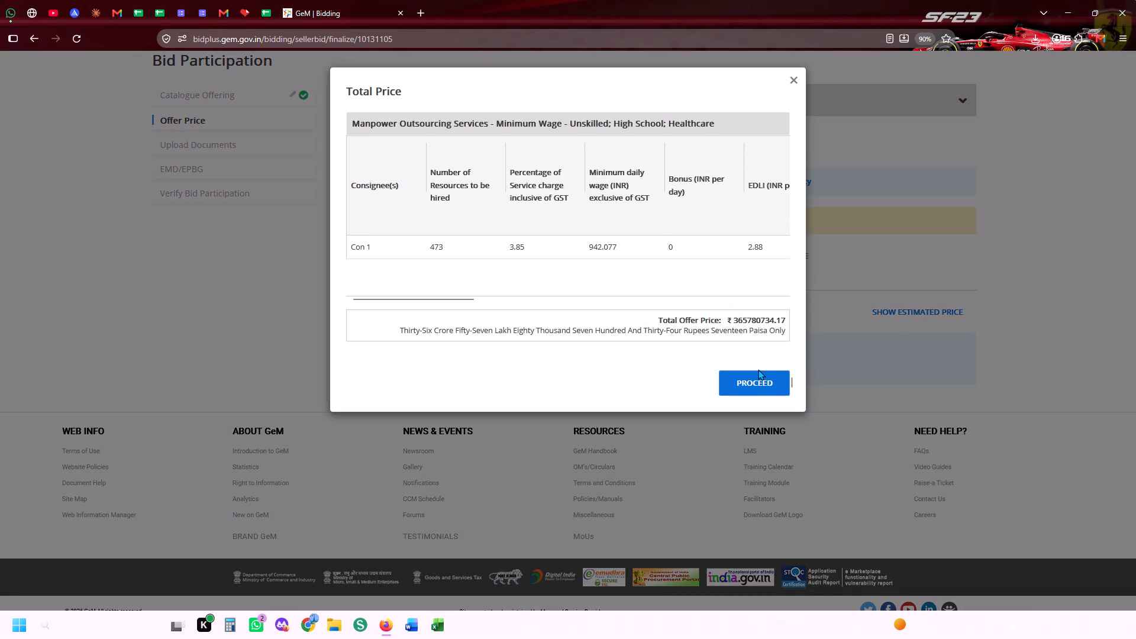
left_click(760, 378)
left_click(911, 346)
left_click(607, 355)
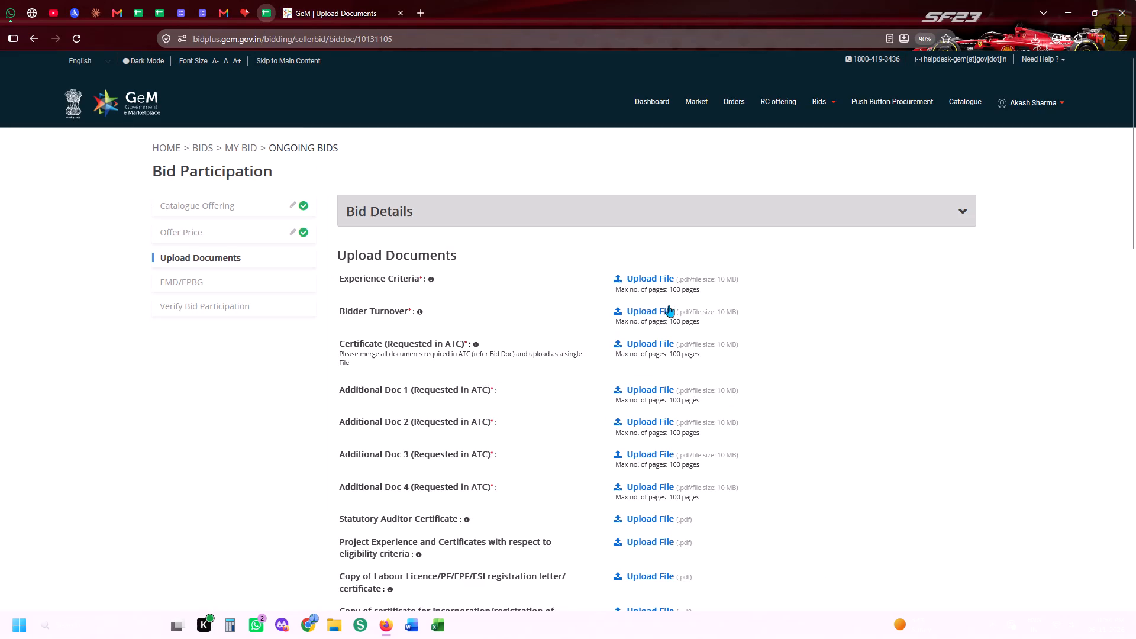
Upload experience-ceretera-hhspl for Experience Criteria and bidder-turnover-certificate-hhspl for Bidder Turnover from the Gem Bid Documents - HHSPL folder.
left_click(671, 294)
left_click(669, 289)
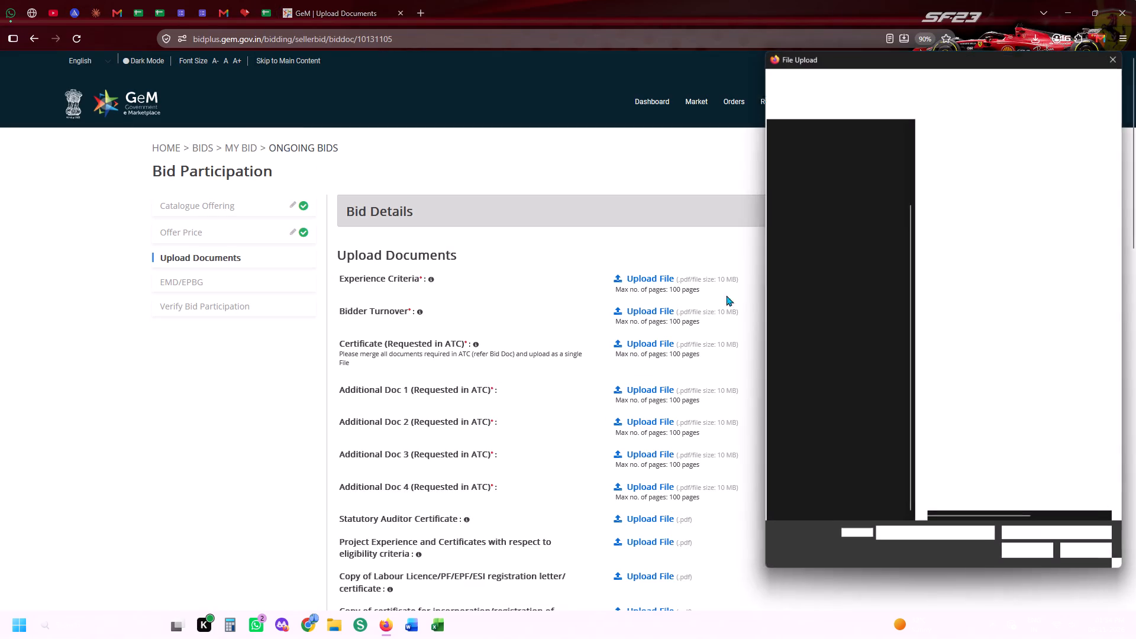
scroll(827, 296, "up", 4)
left_click(837, 247)
double_click(954, 392)
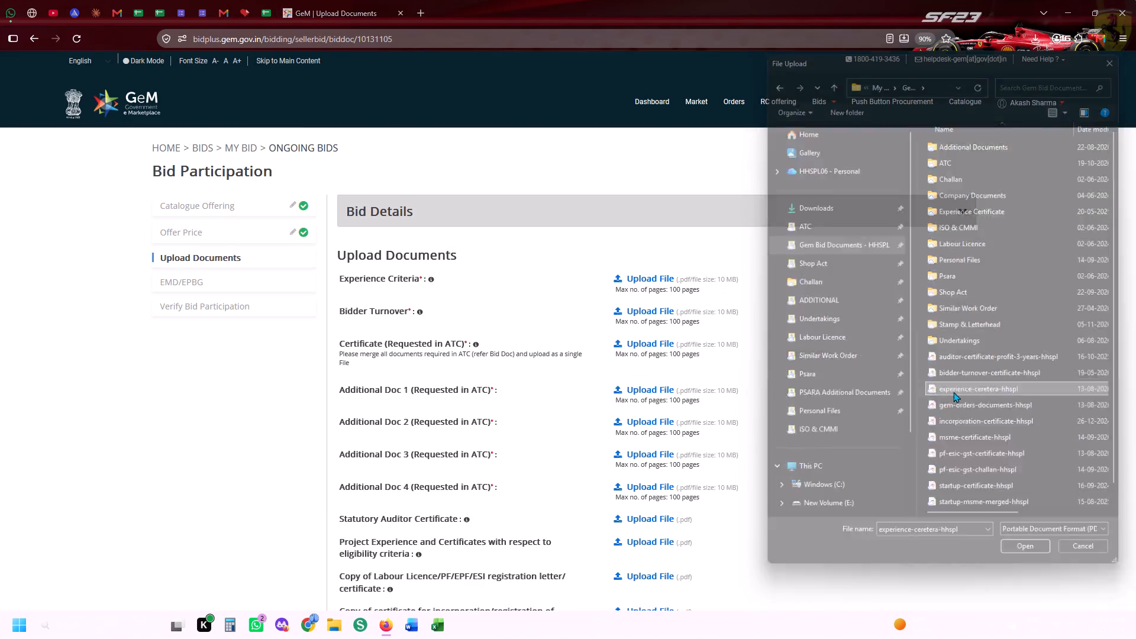
left_click(657, 316)
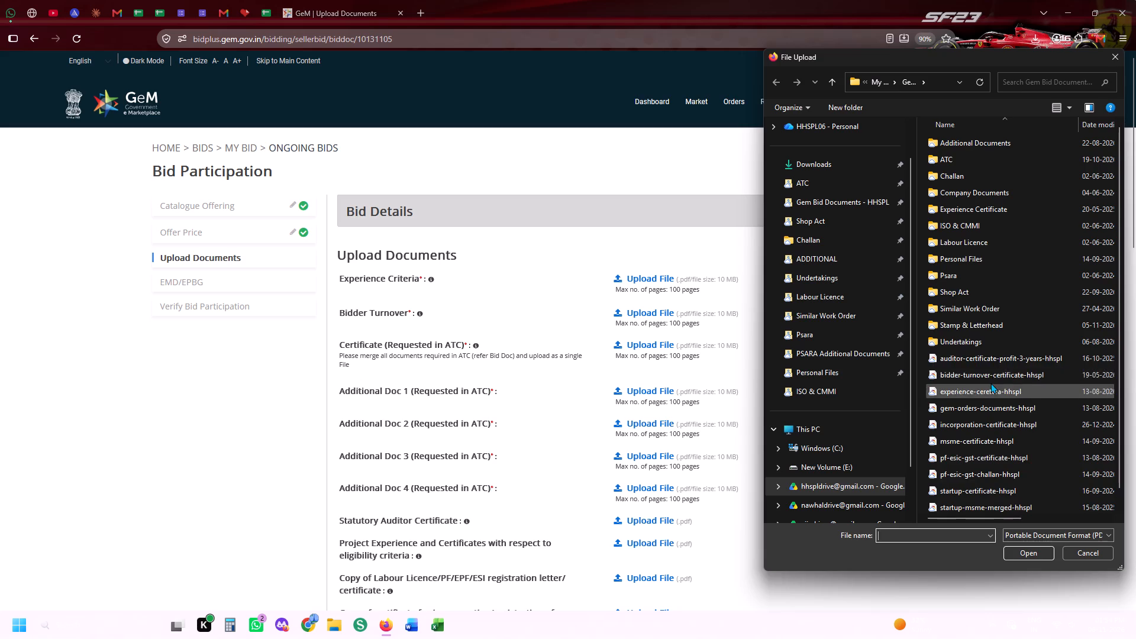
double_click(979, 372)
From the GEM/2026/B/8243953 row's Drive folder, download SCOPE OF WORK 01, RETENTION OF EXISTING RESOURCES 02, BUYER ADDED ATC 04 and ESIC EPF EDLI 03.
left_click(268, 0)
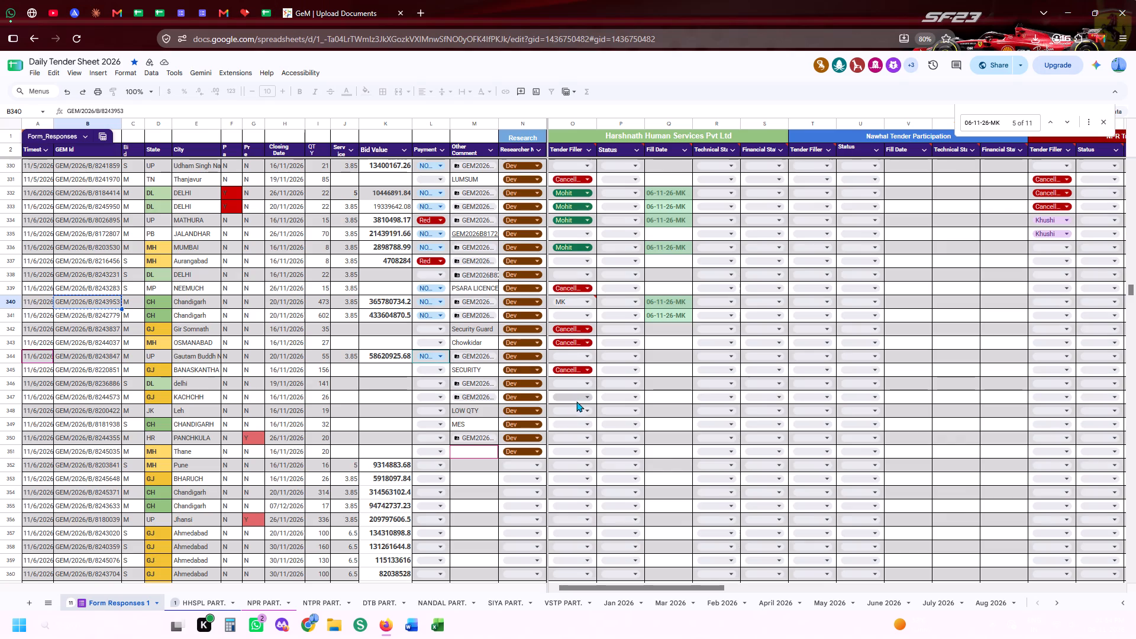
left_click(492, 303)
left_click(505, 325)
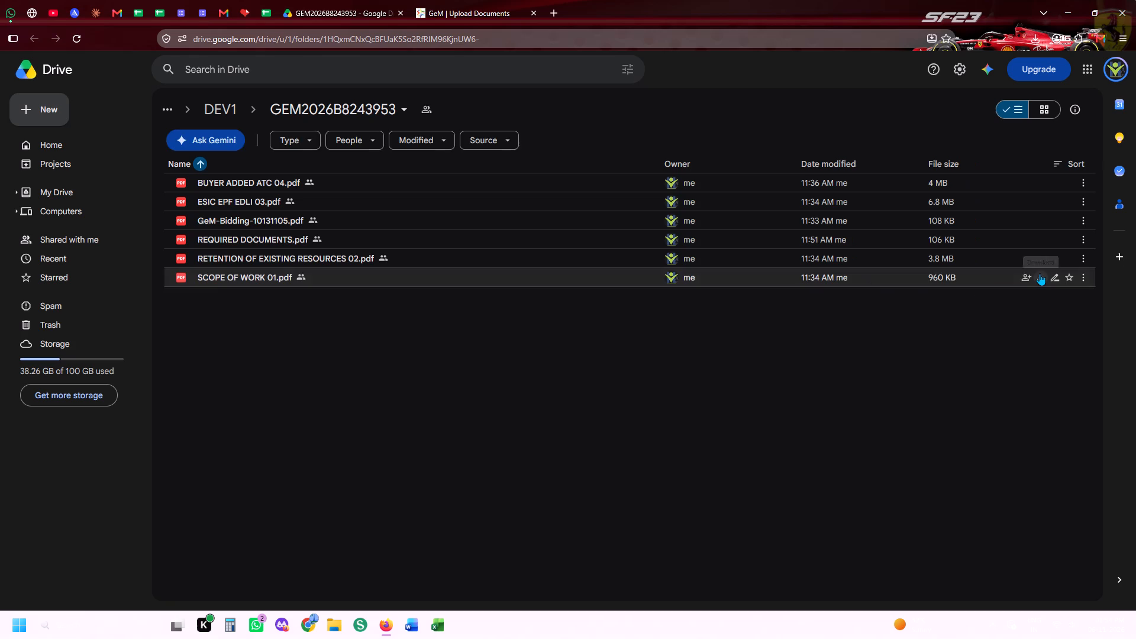
left_click(1040, 273)
left_click(1041, 256)
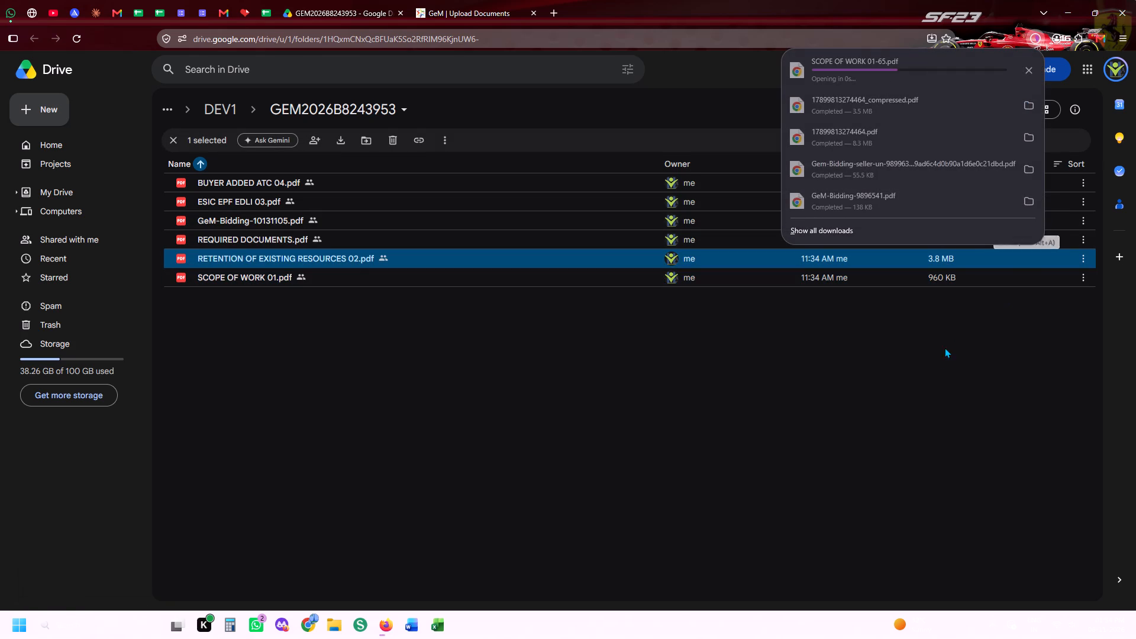
left_click(874, 388)
left_click(339, 0)
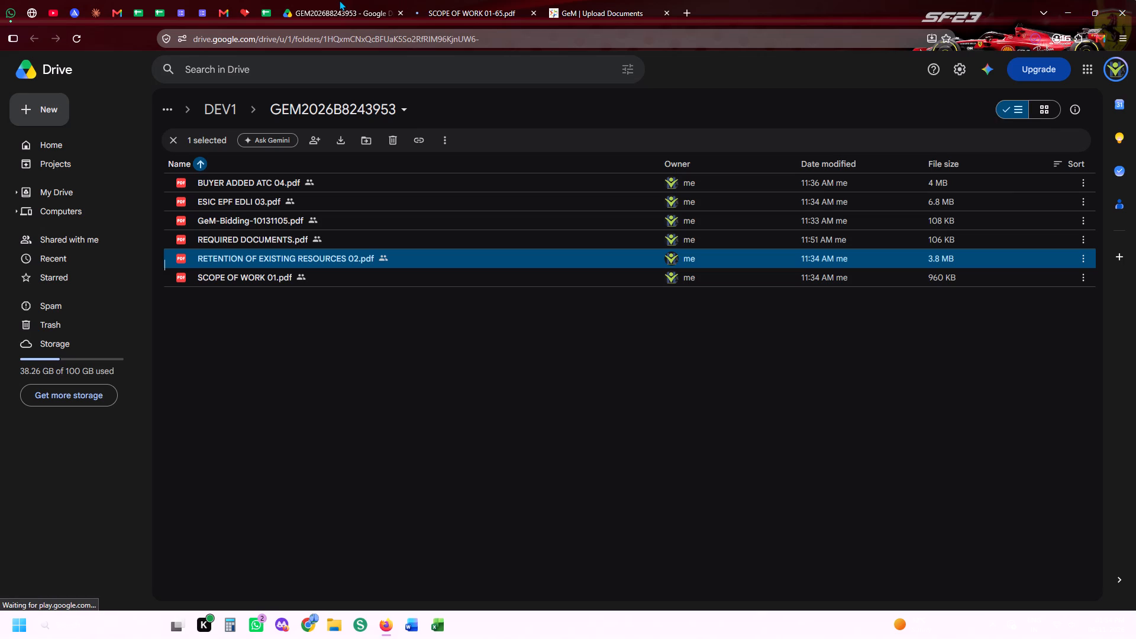
left_click(532, 179)
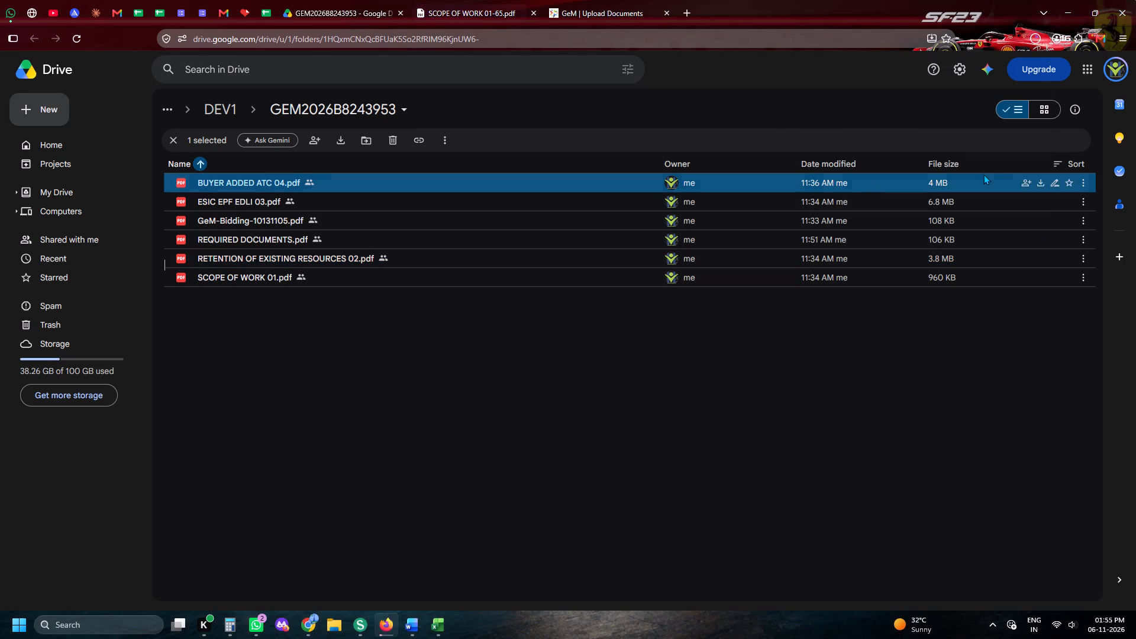
left_click(1042, 179)
left_click(1041, 198)
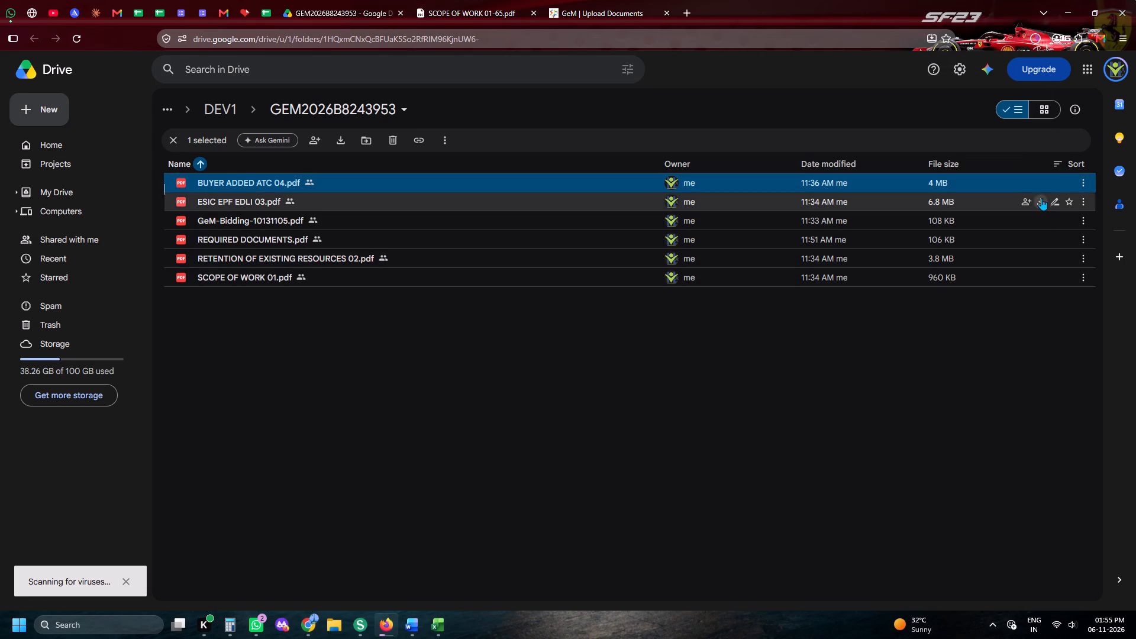
Switch to Sejda PDF Desktop, leave the previous finished document and start a new Merge PDF task.
left_click(362, 628)
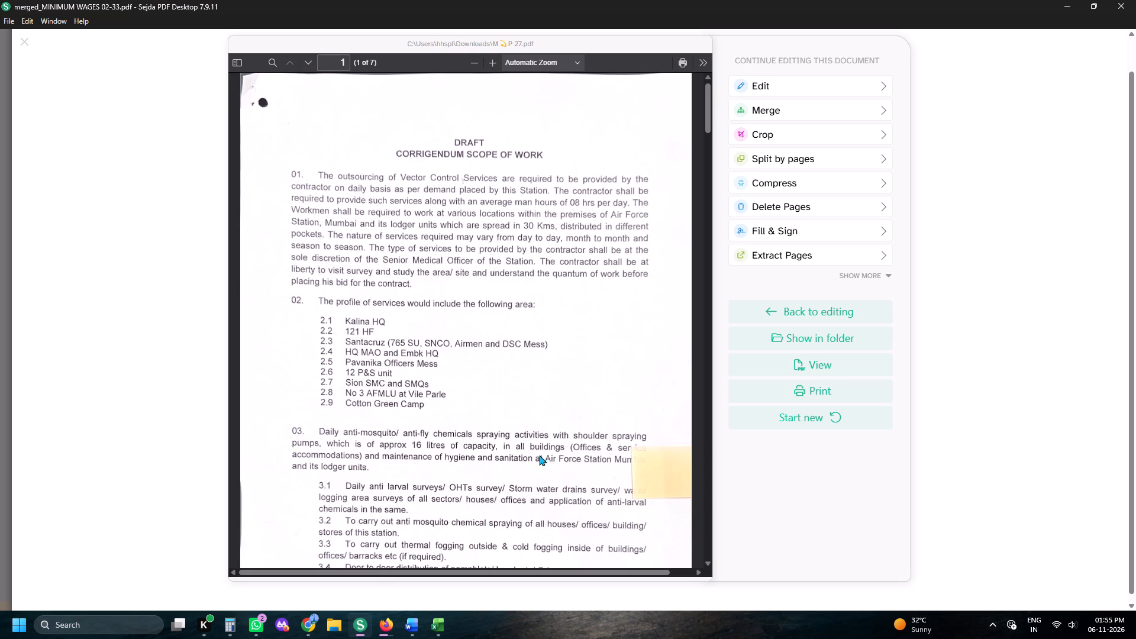
left_click(777, 428)
triple_click(777, 423)
triple_click(777, 423)
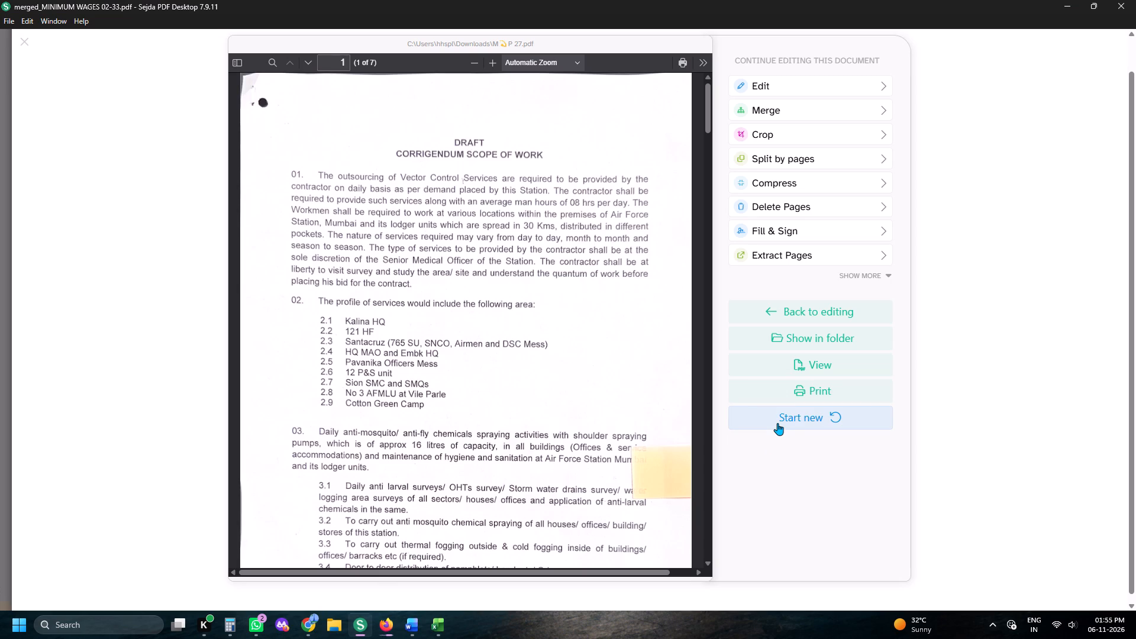
triple_click(777, 423)
left_click(777, 423)
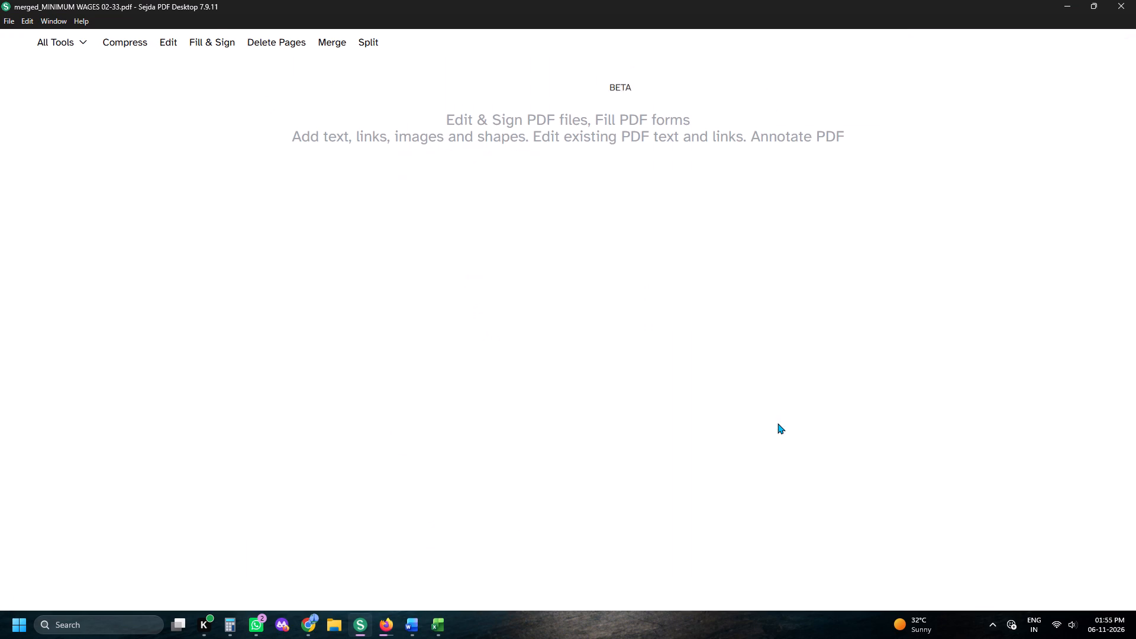
left_click(341, 50)
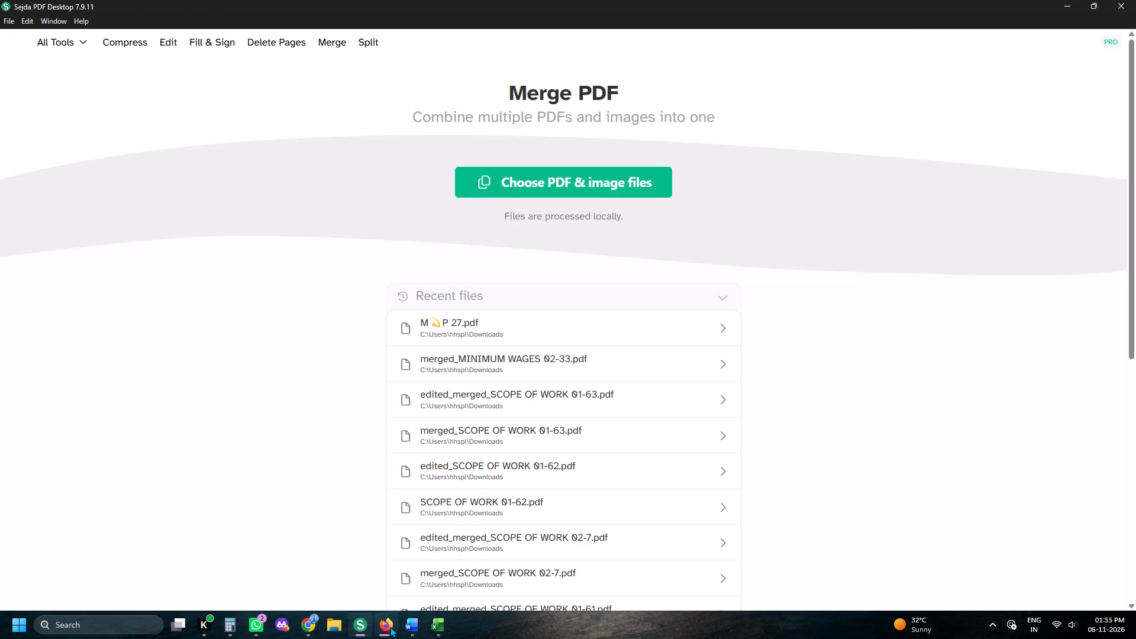
Back in Firefox, check the download progress and upload bank-solvency-certificate-hhspl from the ADDITIONAL folder as Additional Doc 1.
left_click(390, 627)
left_click(341, 0)
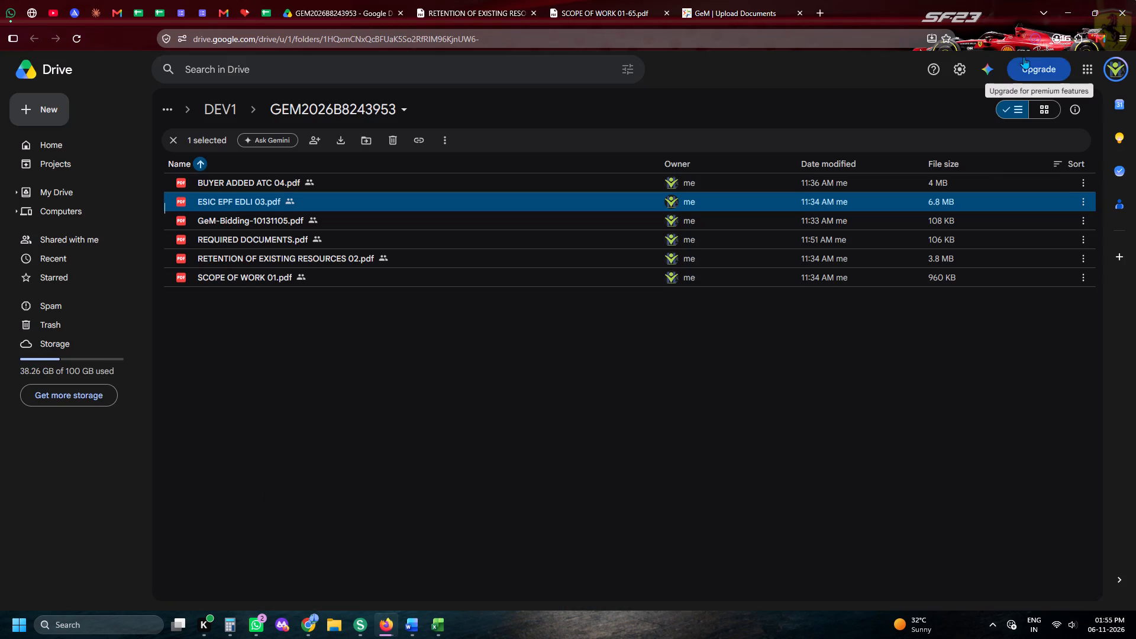
left_click(1032, 38)
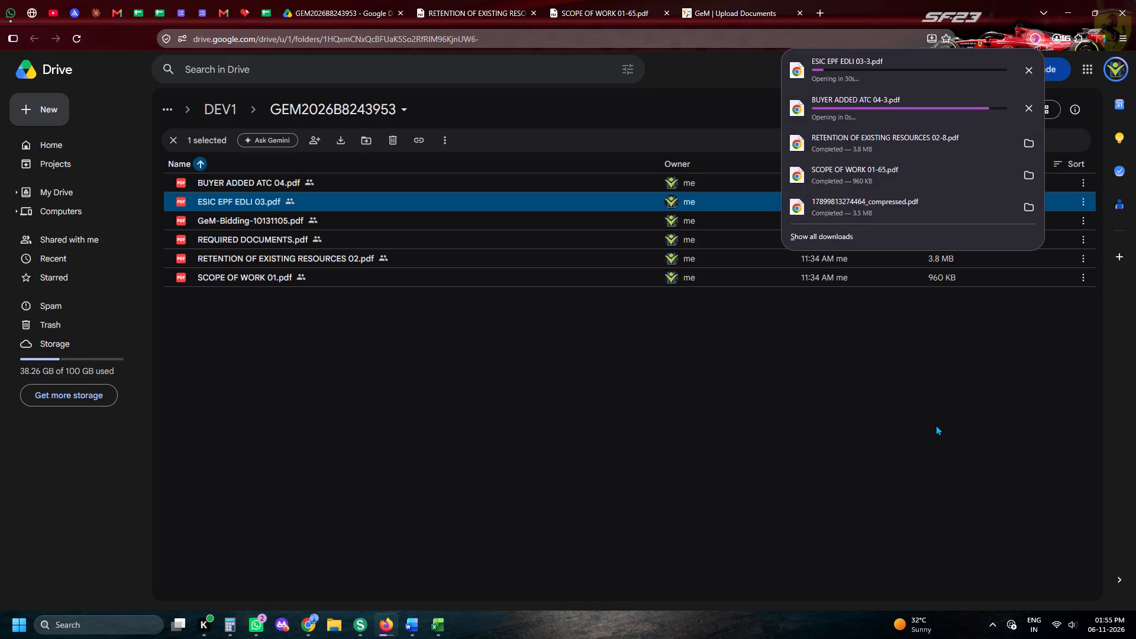
left_click(729, 0)
left_click(685, 392)
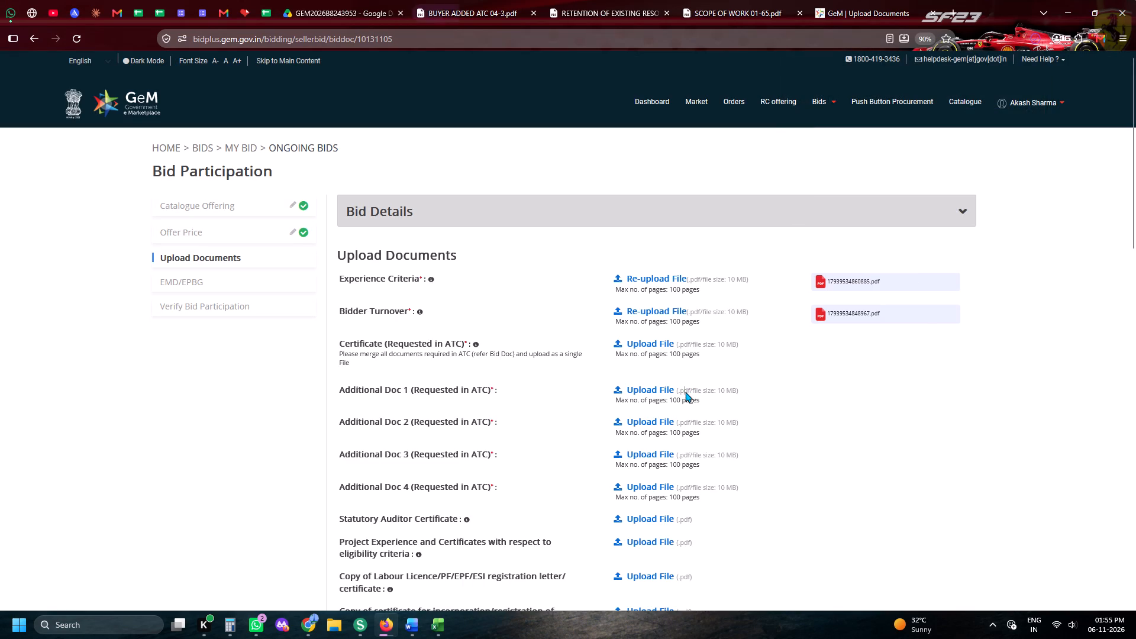
scroll(834, 328, "up", 8)
left_click(838, 312)
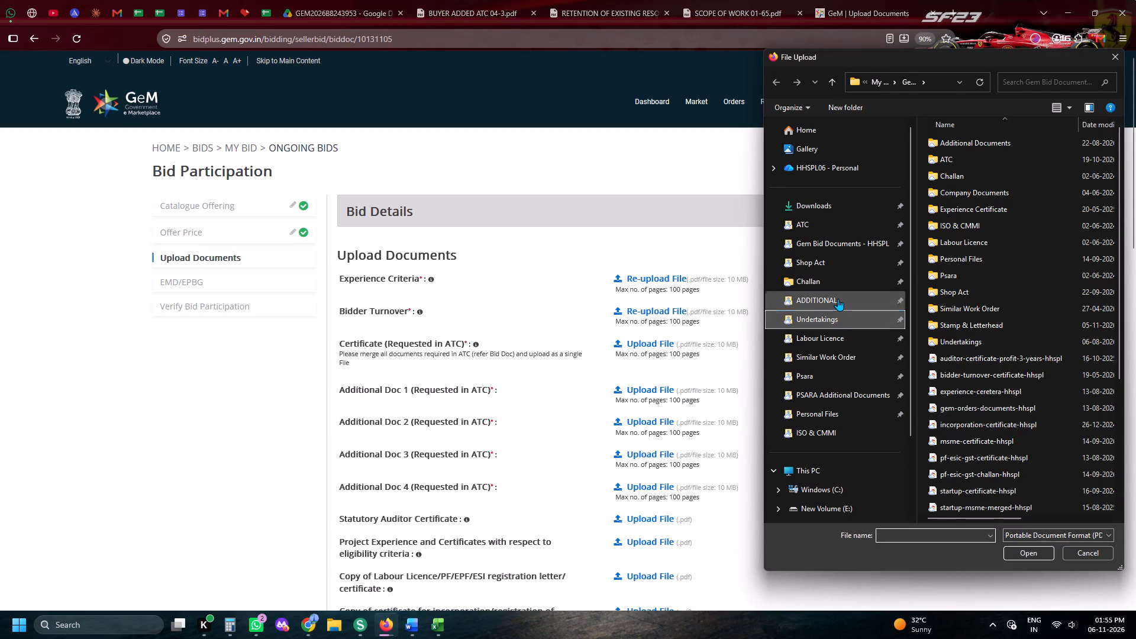
left_click(838, 299)
double_click(954, 242)
left_click(1028, 39)
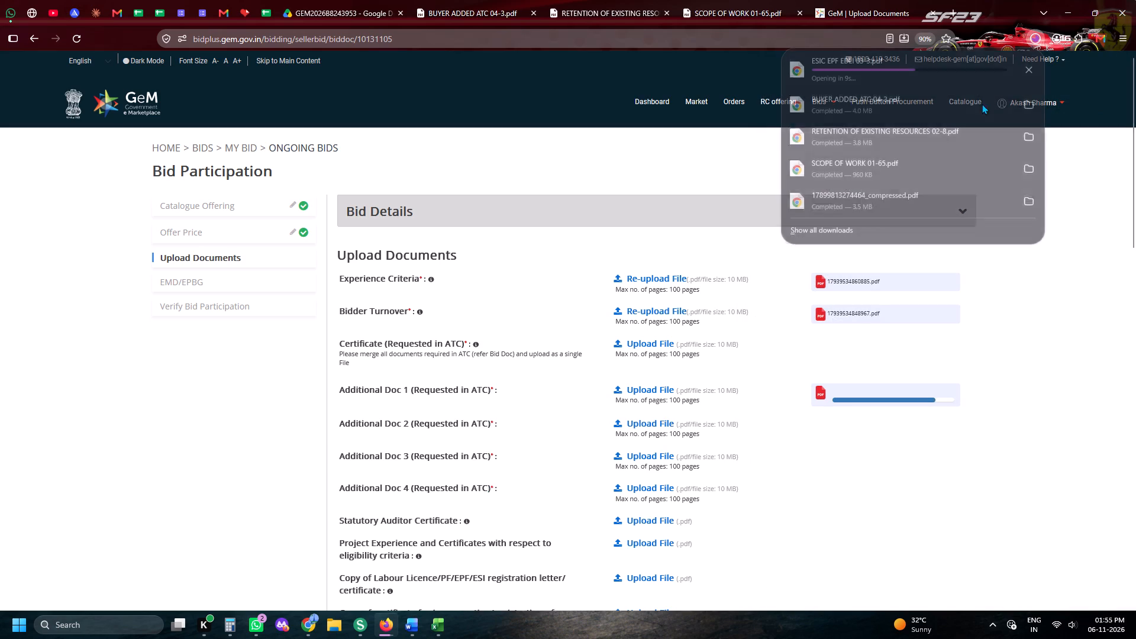
left_click(839, 487)
Upload credit-worthiness-hhspl, networth-certificate-hhspl and working-capital-hhspl as Additional Doc 2, 3 and 4 respectively.
scroll(808, 427, "down", 3)
left_click(691, 192)
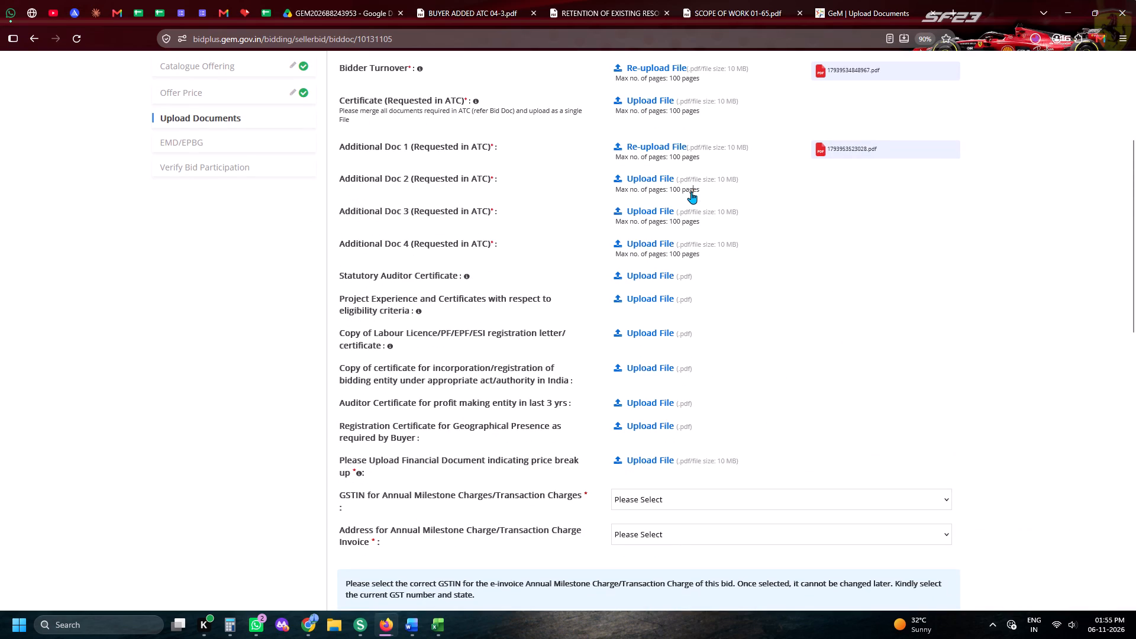
left_click(973, 214)
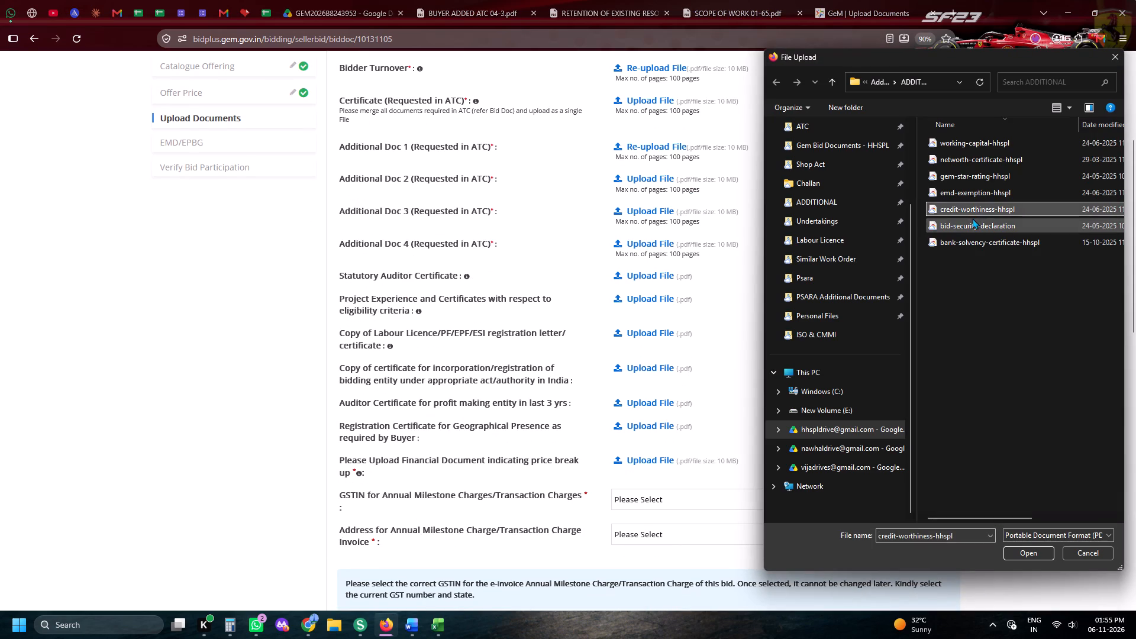
triple_click(972, 218)
double_click(967, 211)
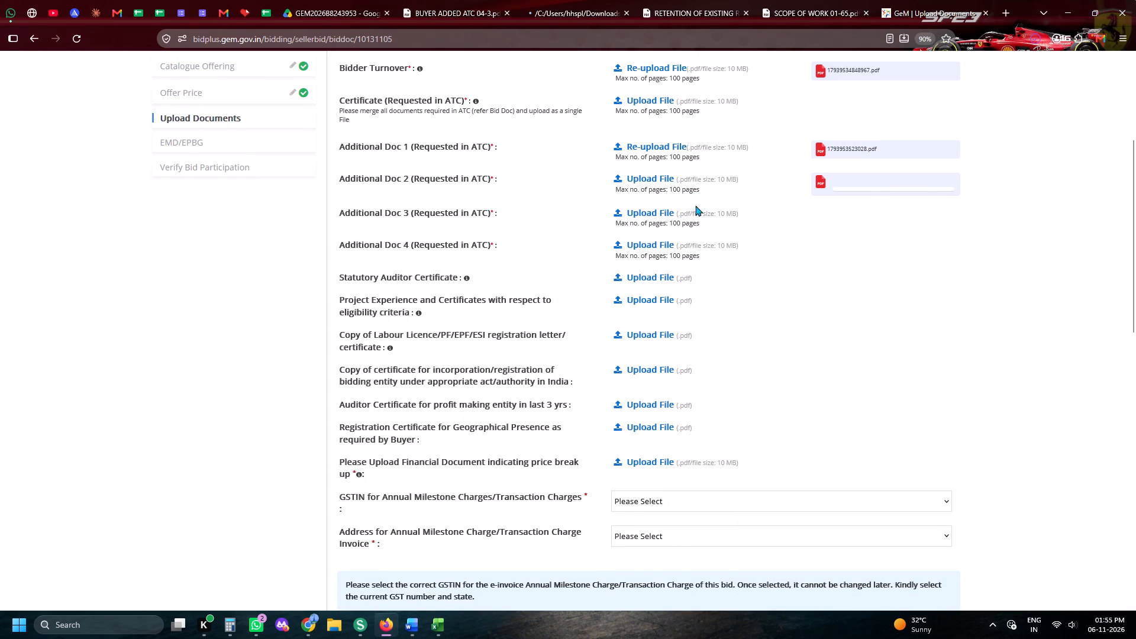
left_click(687, 222)
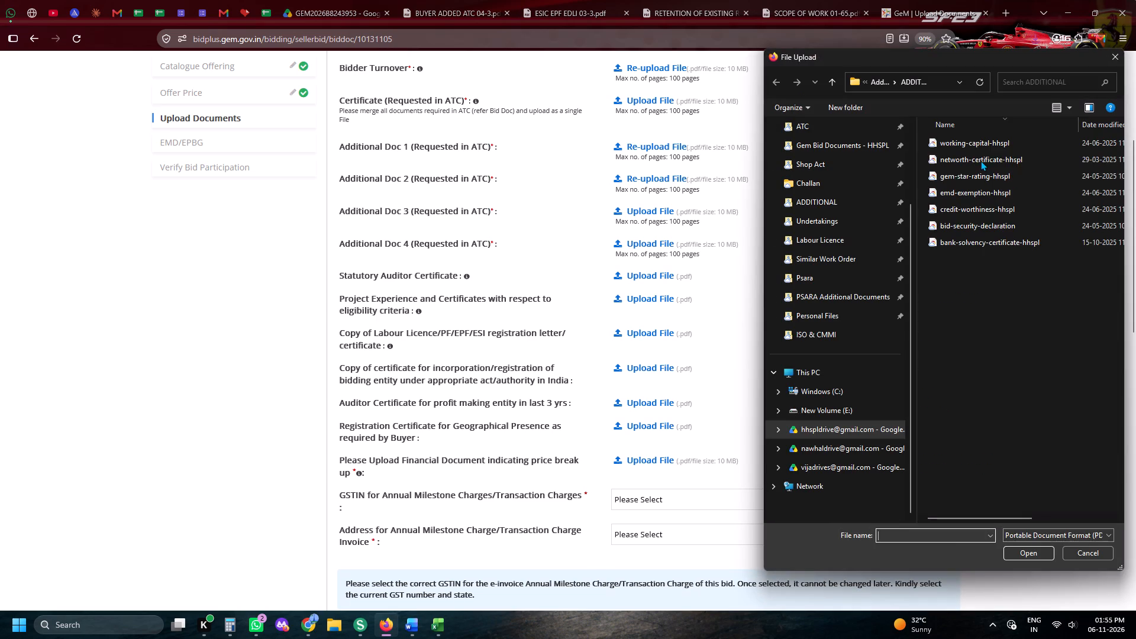
double_click(980, 160)
left_click(694, 246)
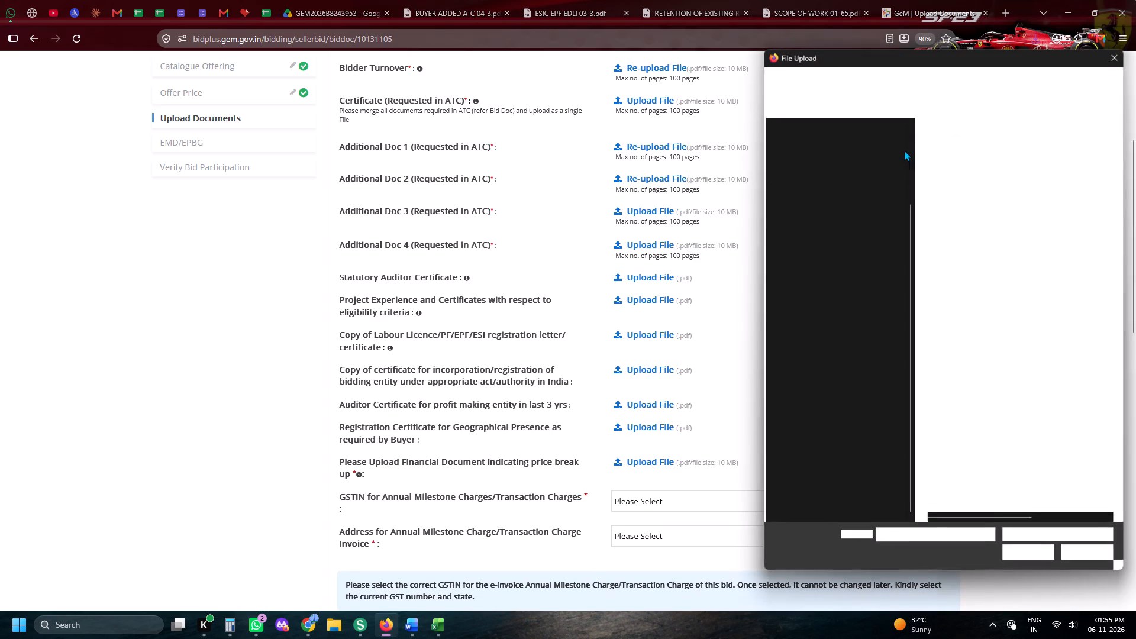
double_click(930, 144)
In Sejda, merge the downloaded PDFs in the order Scope of Work, Retention of Existing Resources, ESIC EPF EDLI, Buyer Added ATC, saving to Downloads.
left_click(370, 622)
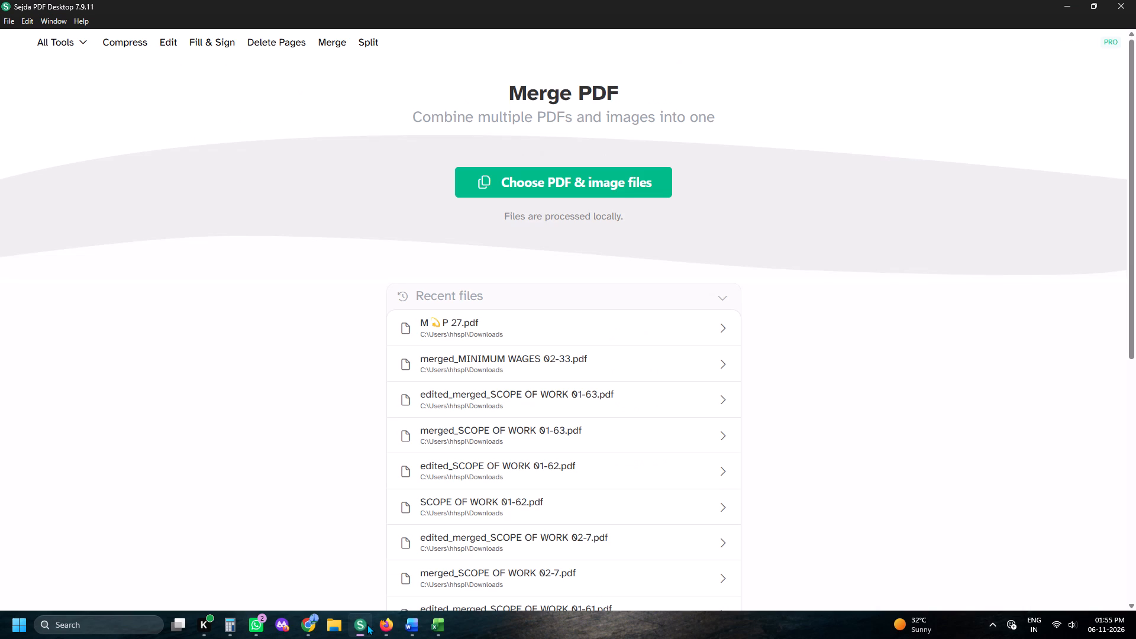
left_click(530, 194)
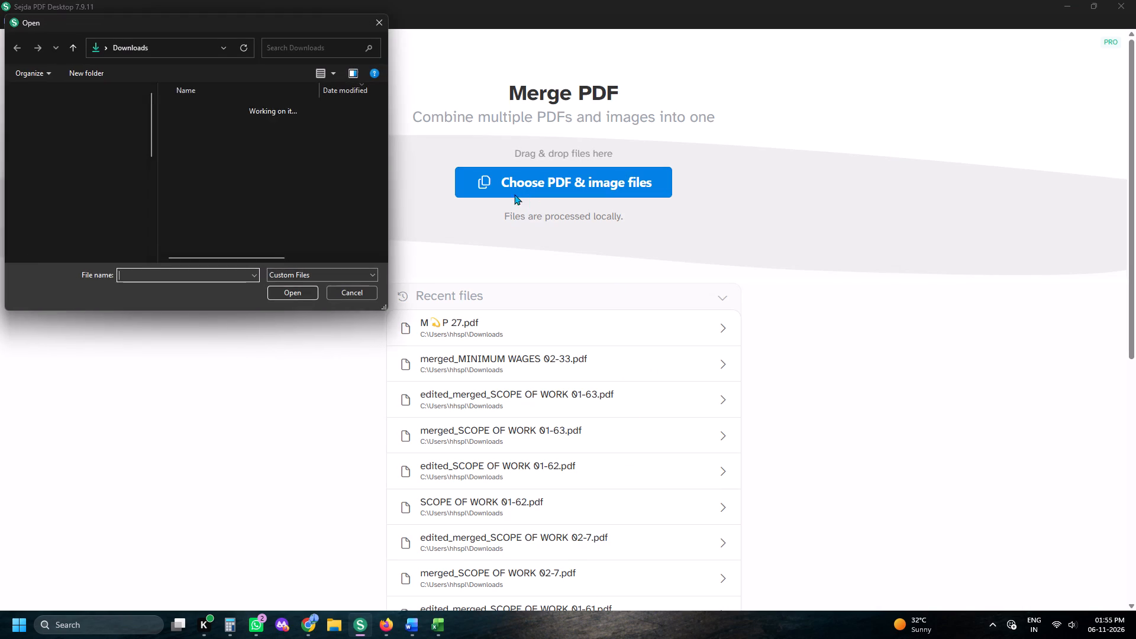
left_click_drag(168, 122, 186, 162)
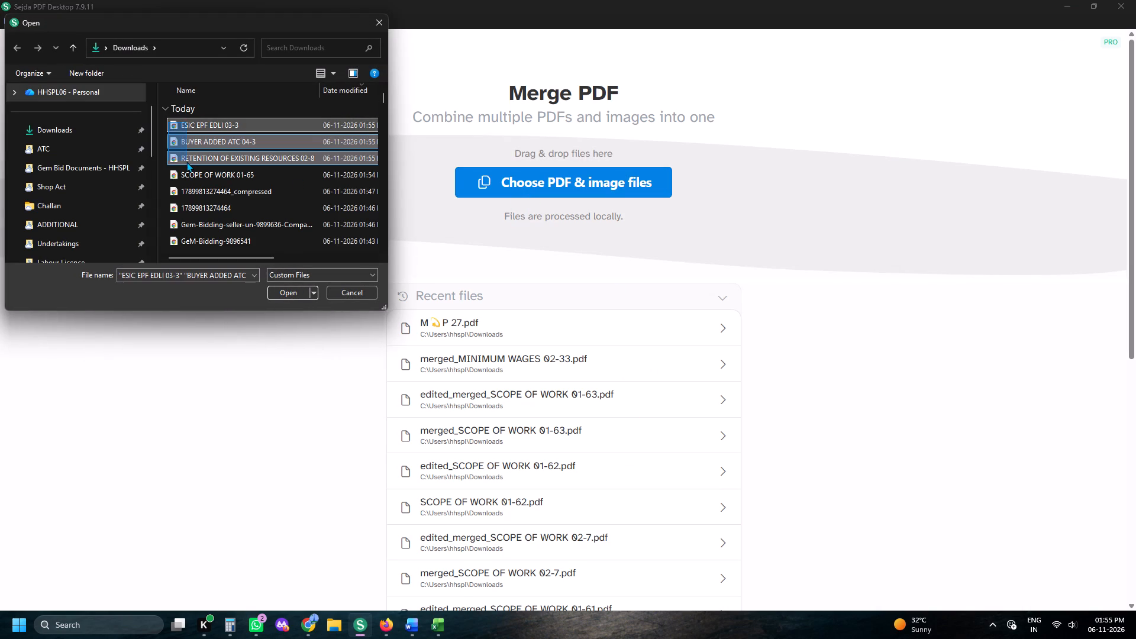
left_click_drag(186, 162, 191, 176)
left_click(272, 298)
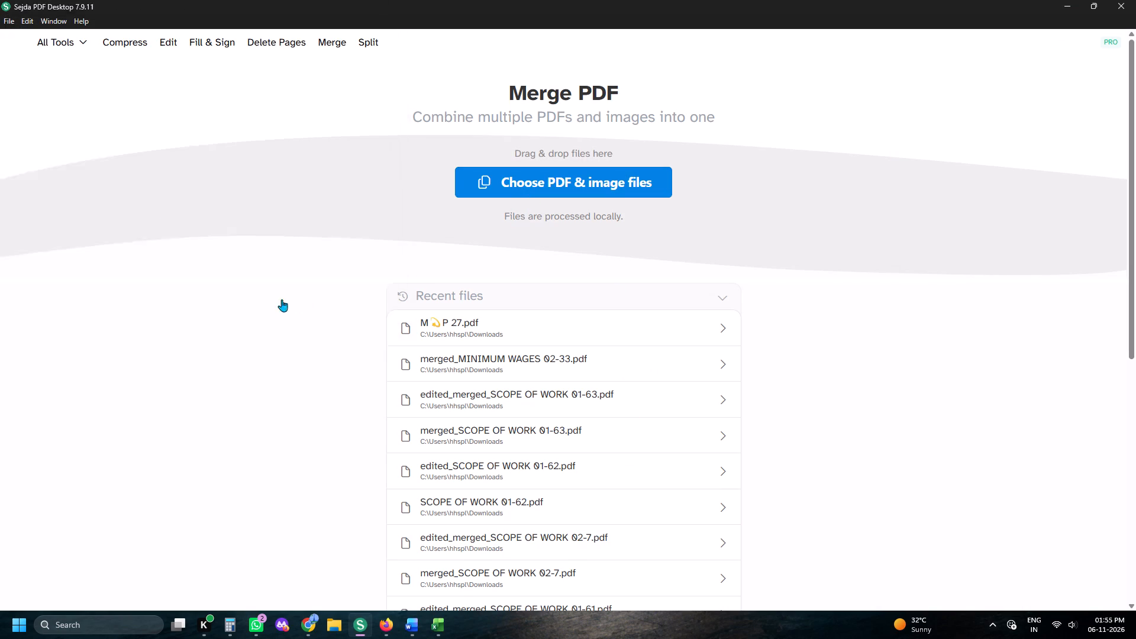
left_click_drag(758, 335, 315, 348)
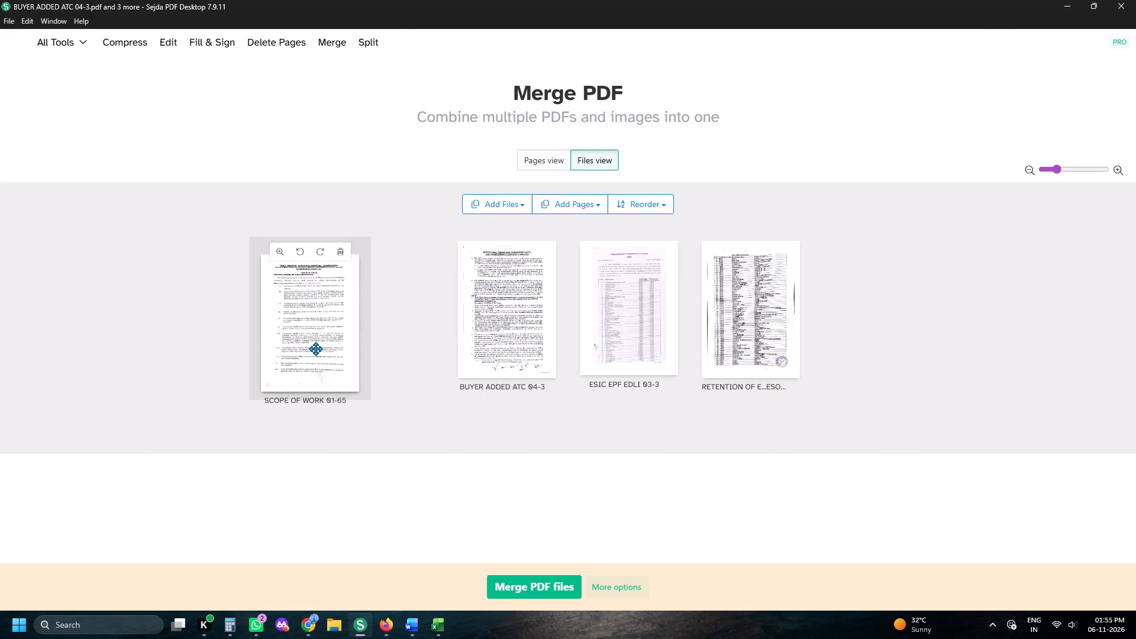
left_click_drag(315, 348, 296, 347)
left_click_drag(743, 337, 740, 337)
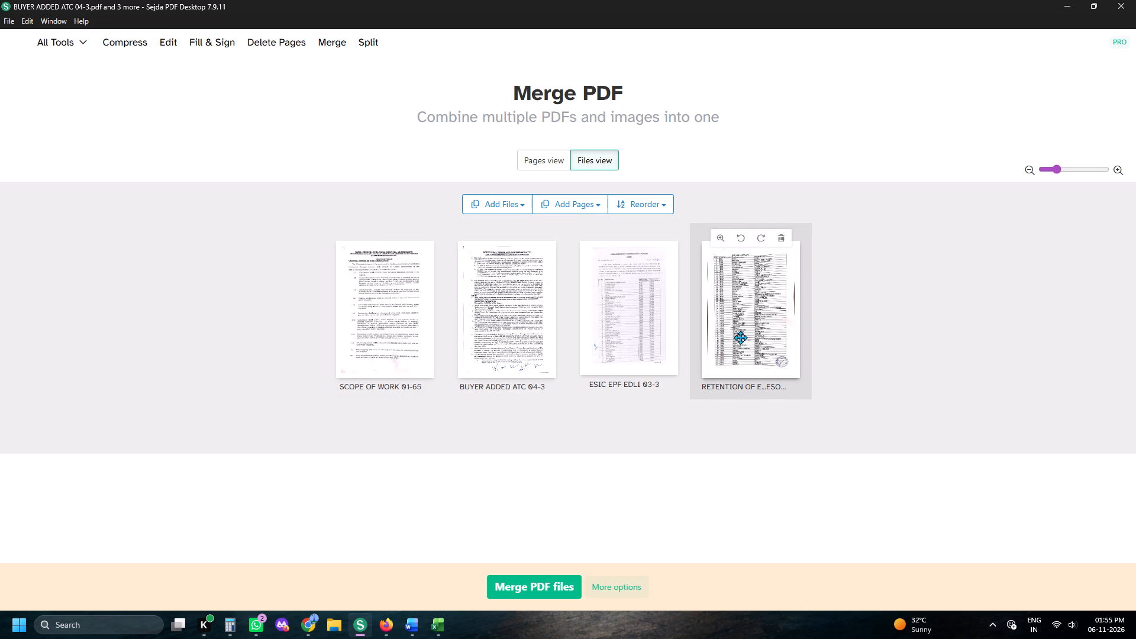
left_click_drag(740, 337, 459, 340)
left_click_drag(596, 339, 793, 338)
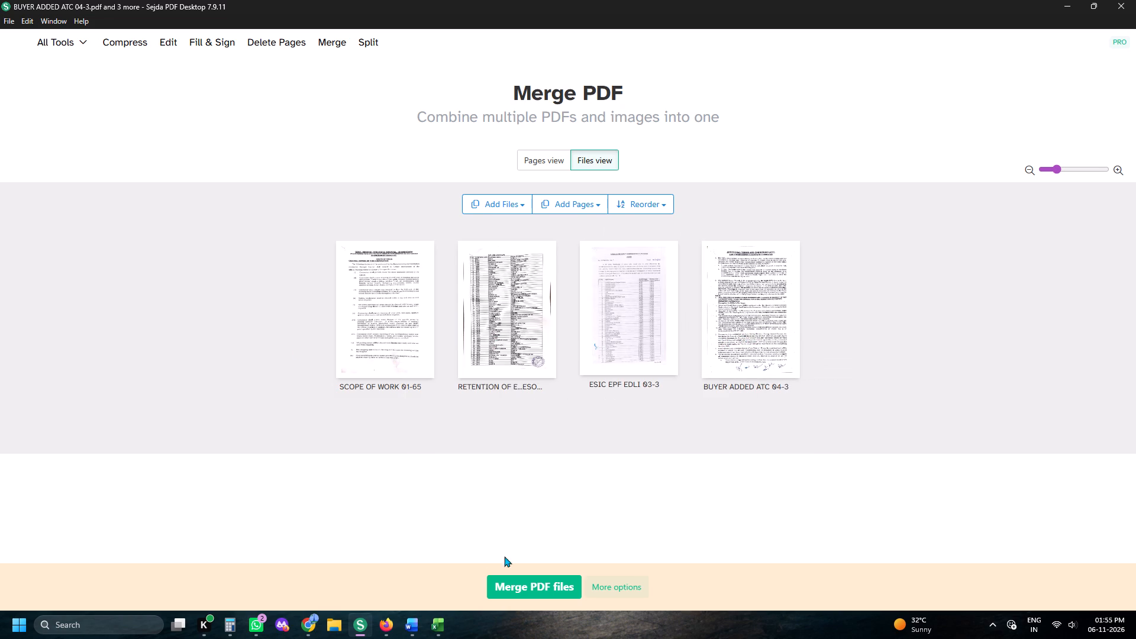
left_click(523, 595)
left_click(82, 131)
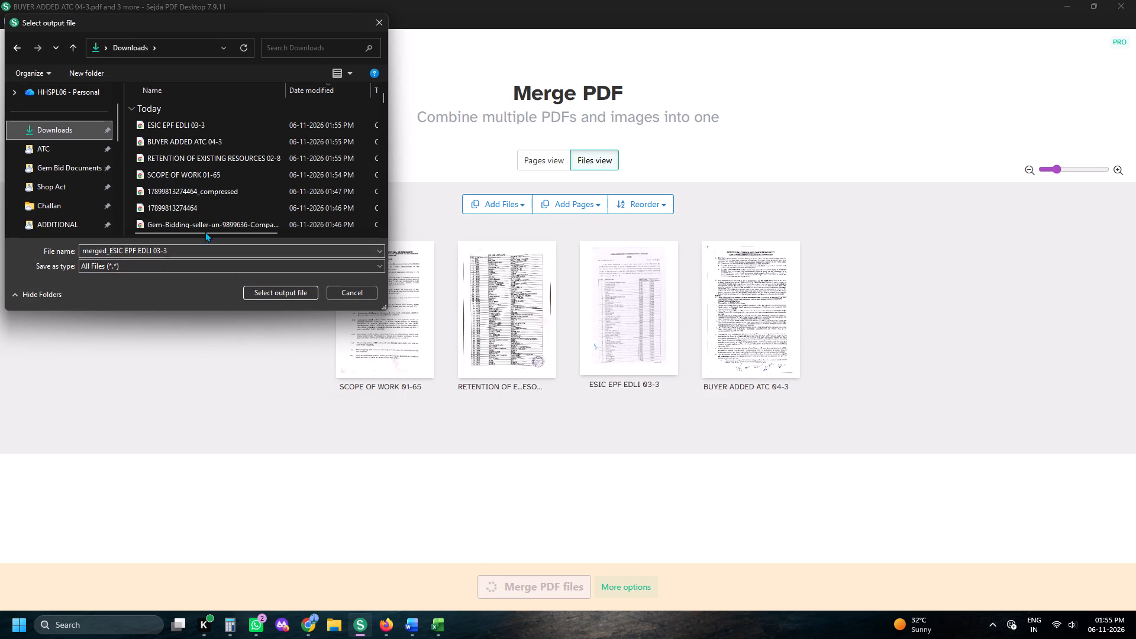
left_click(289, 288)
Switch to the iLovePDF page in Firefox and open its Merge PDF tool.
left_click(377, 621)
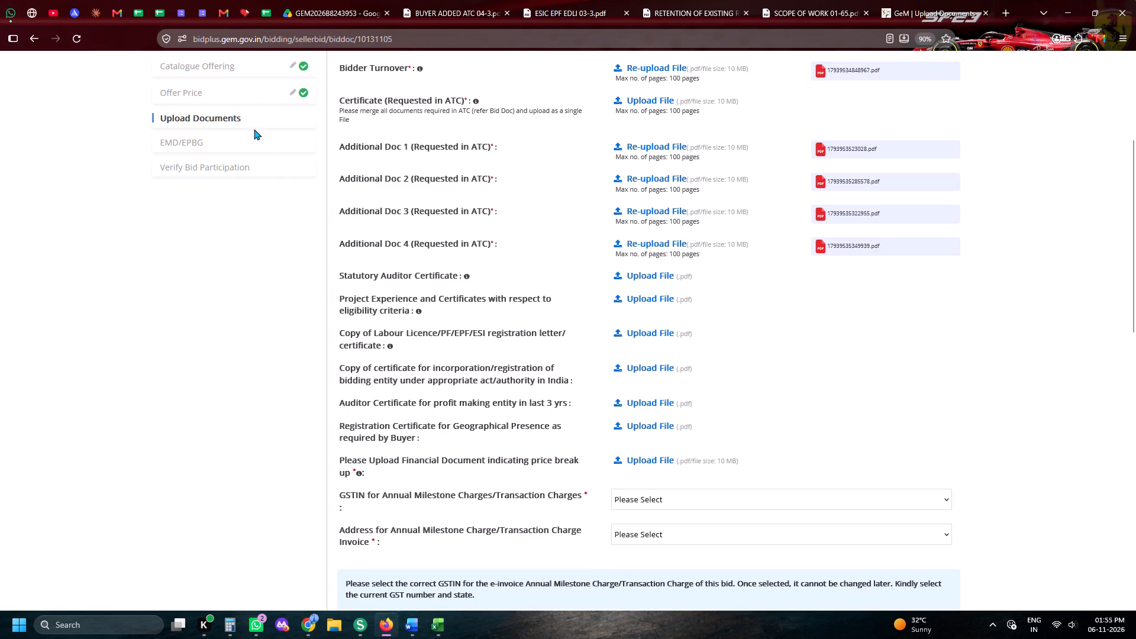
left_click(251, 0)
left_click(146, 73)
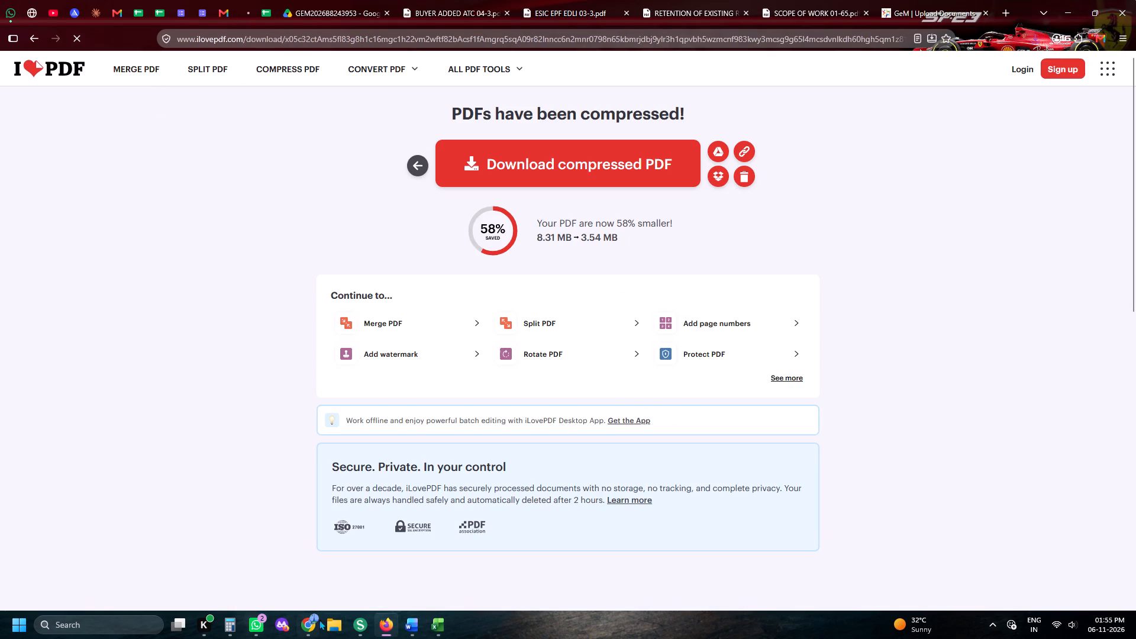
Switch to Sejda and open the merged tender PDF in its PDF editor.
left_click(356, 631)
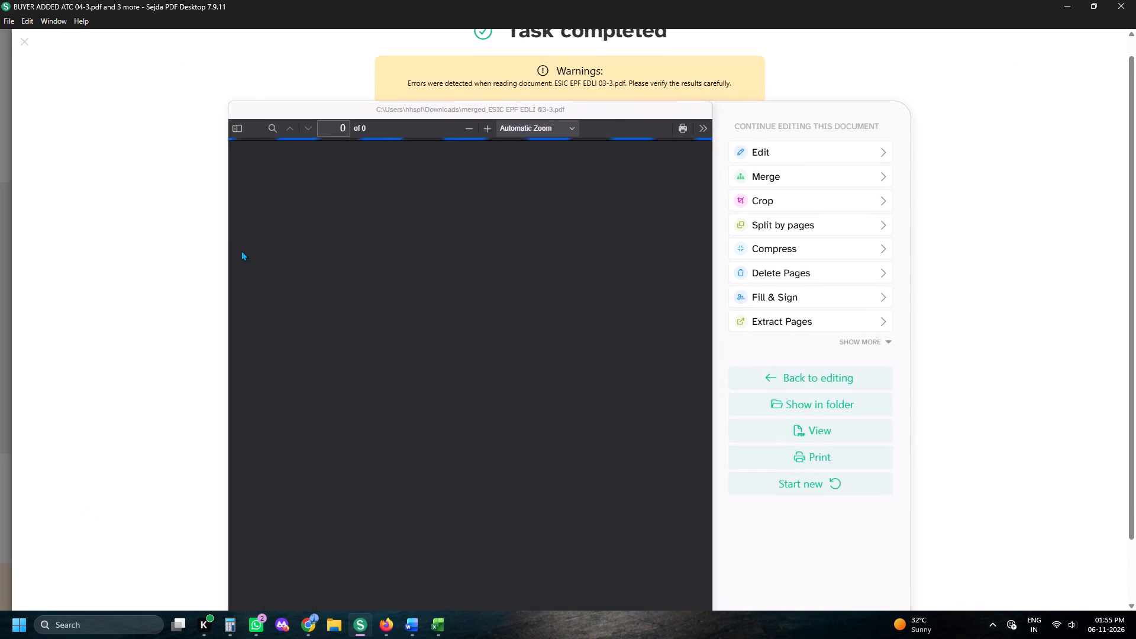
scroll(538, 175, "down", 15)
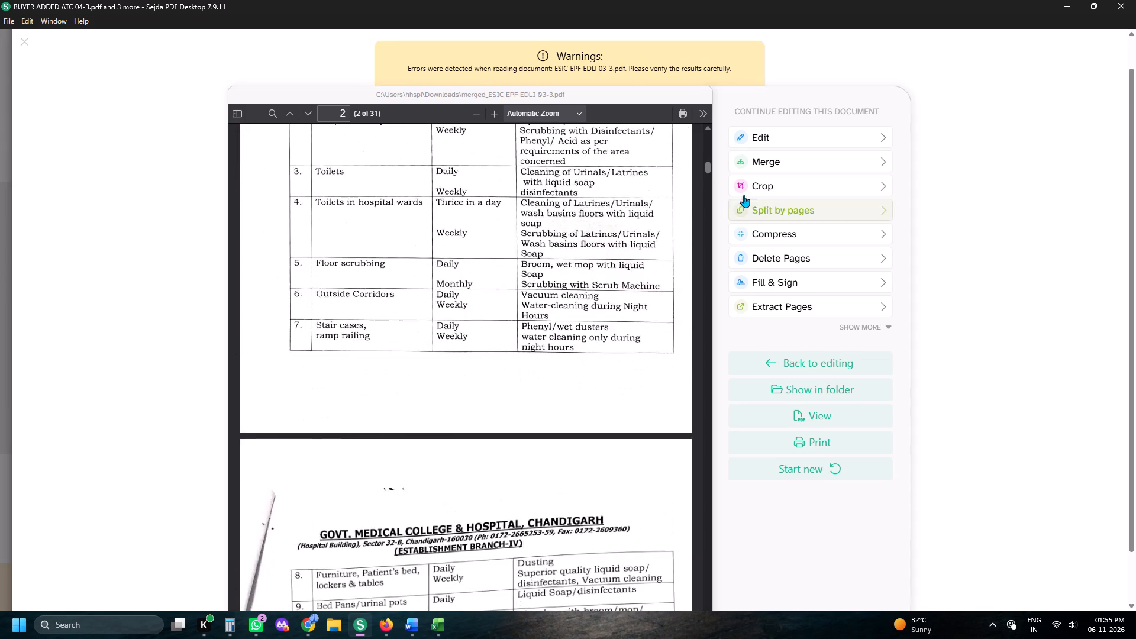
scroll(753, 185, "down", 5)
left_click(741, 80)
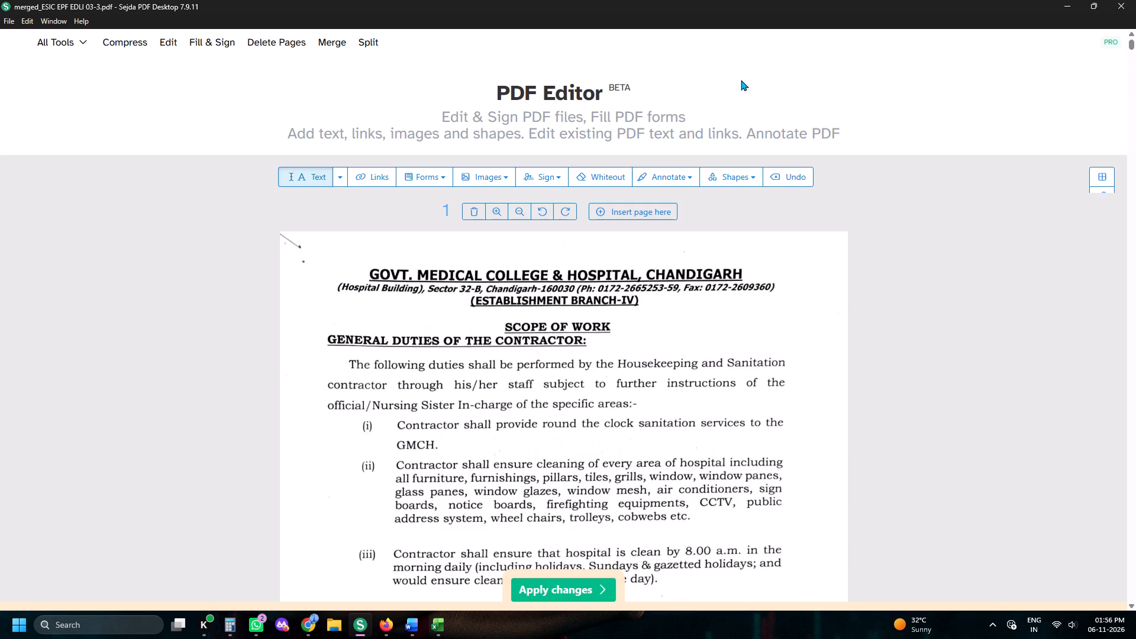
Place the Harshnath Human Services stamp and signature at the lower right of page 1 and repeat it on all pages.
scroll(473, 319, "down", 7)
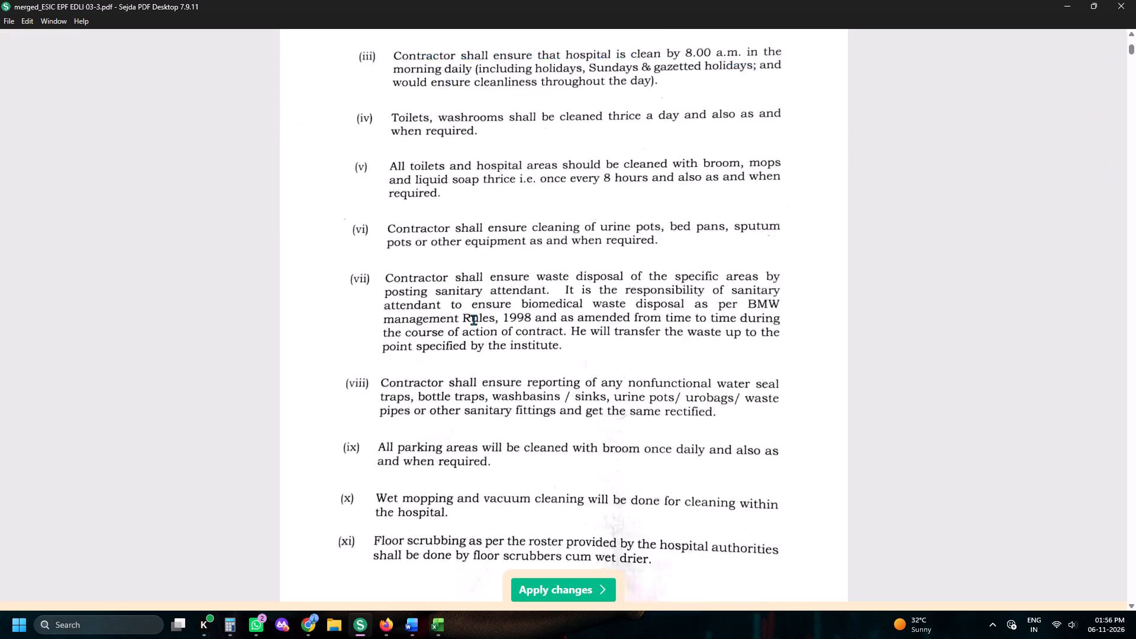
scroll(473, 319, "down", 6)
scroll(477, 318, "up", 14)
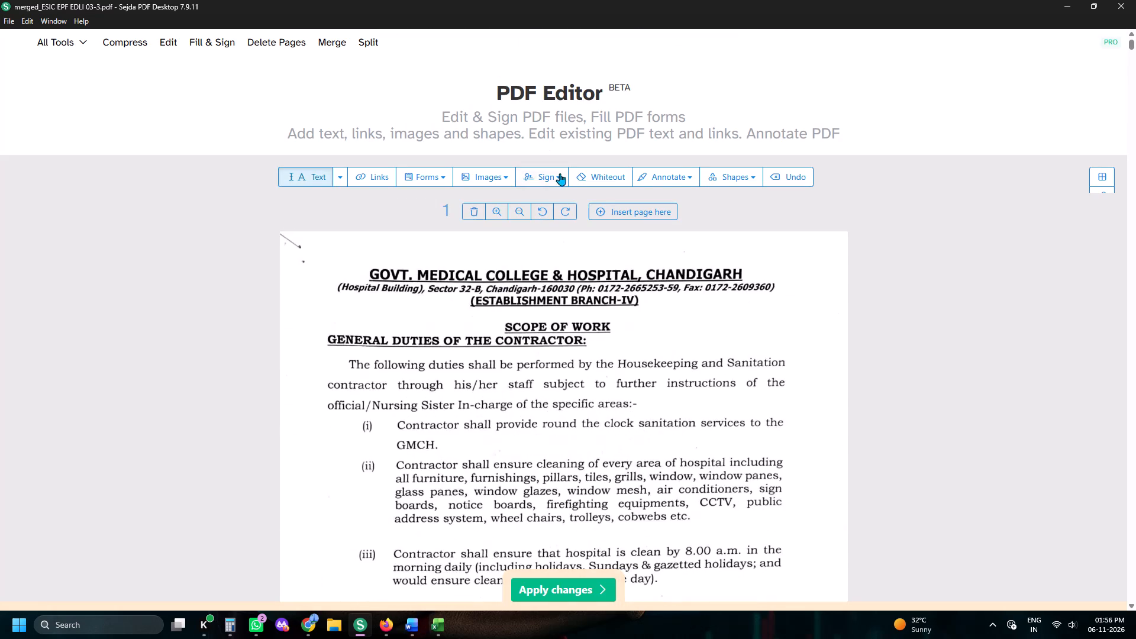
left_click(560, 173)
left_click(569, 259)
key("space")
key("space")
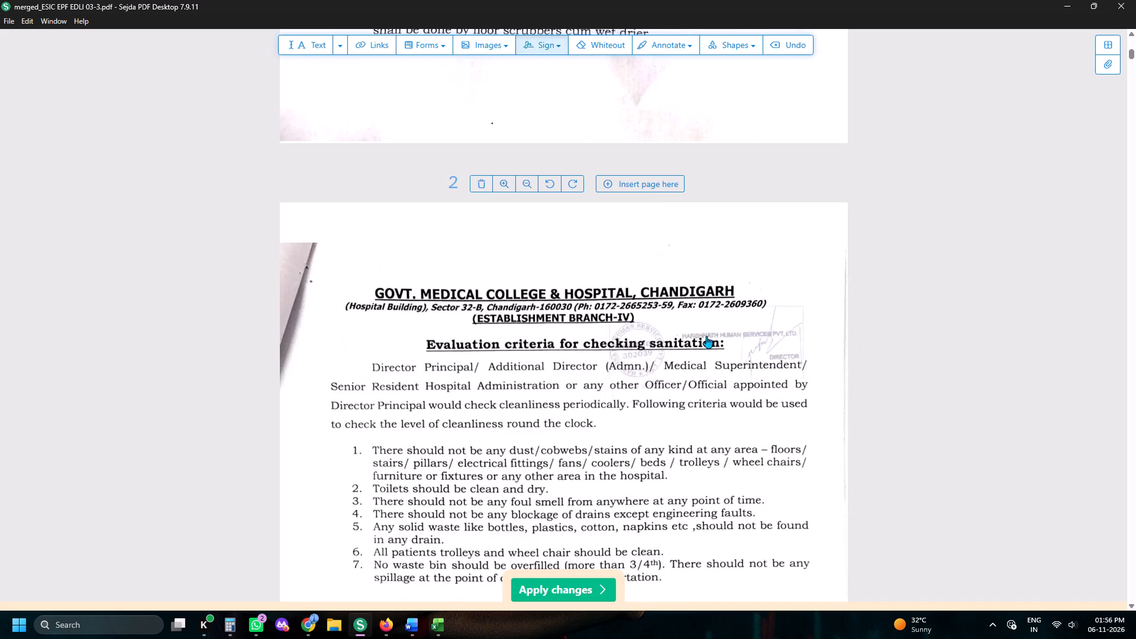
scroll(704, 122, "up", 3)
left_click(714, 324)
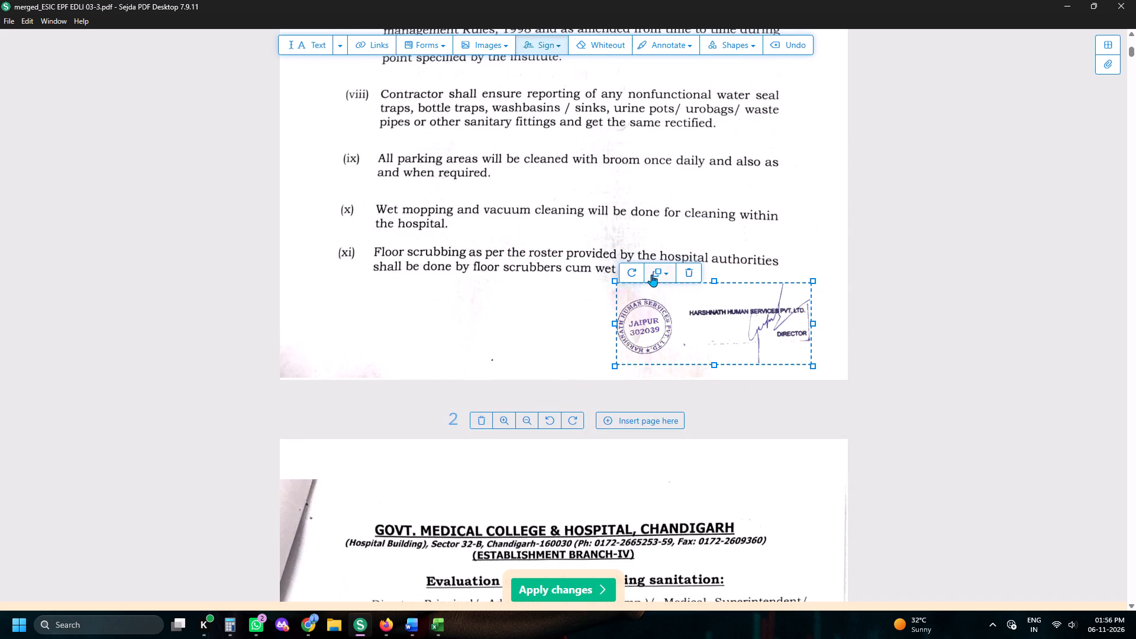
left_click(651, 275)
left_click(680, 311)
left_click(677, 299)
On page 4, delete the company stamp overlapping the Jain Associates seal and place a new one below the staff table beside it.
key("space")
key("space")
key("space")
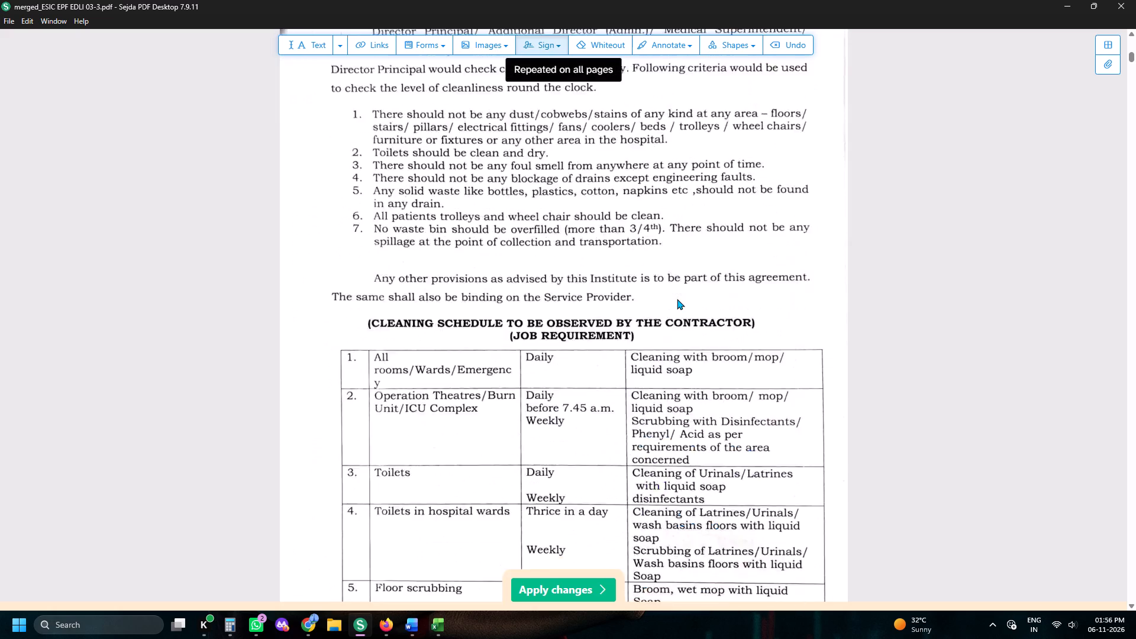
key("space")
key("space")
key("space")
key("space")
key("space")
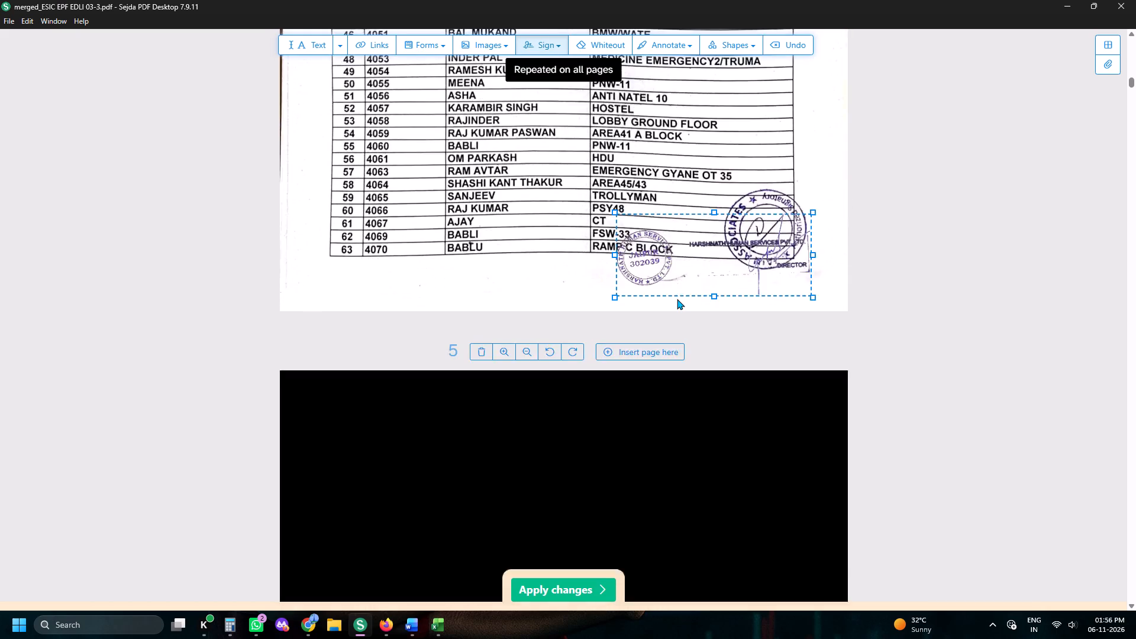
key("space")
scroll(677, 299, "up", 7)
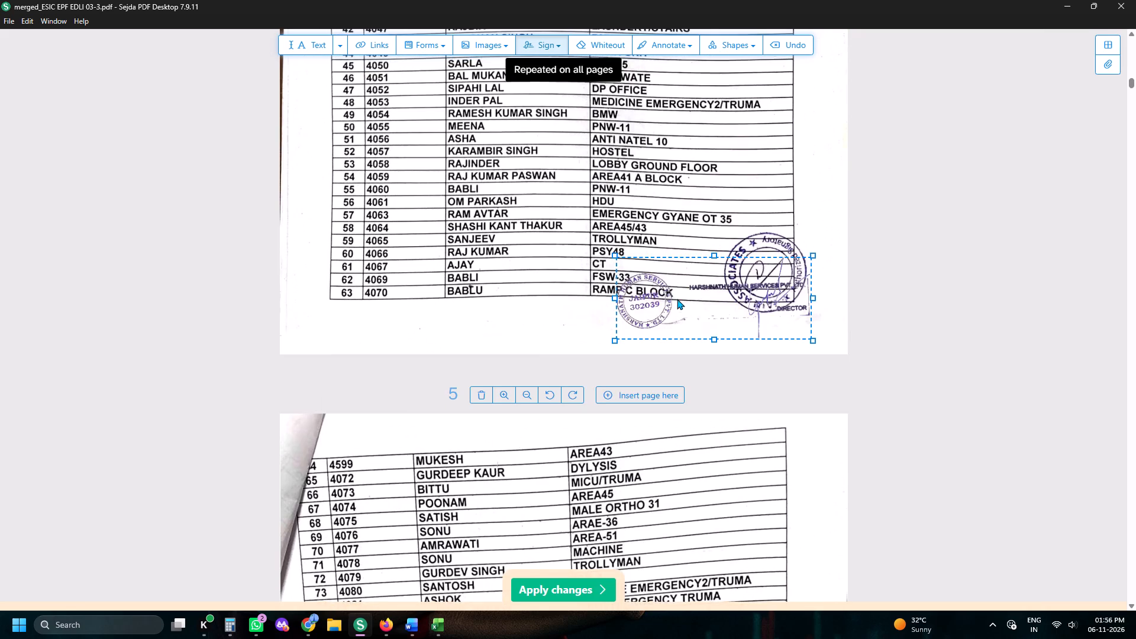
left_click(692, 251)
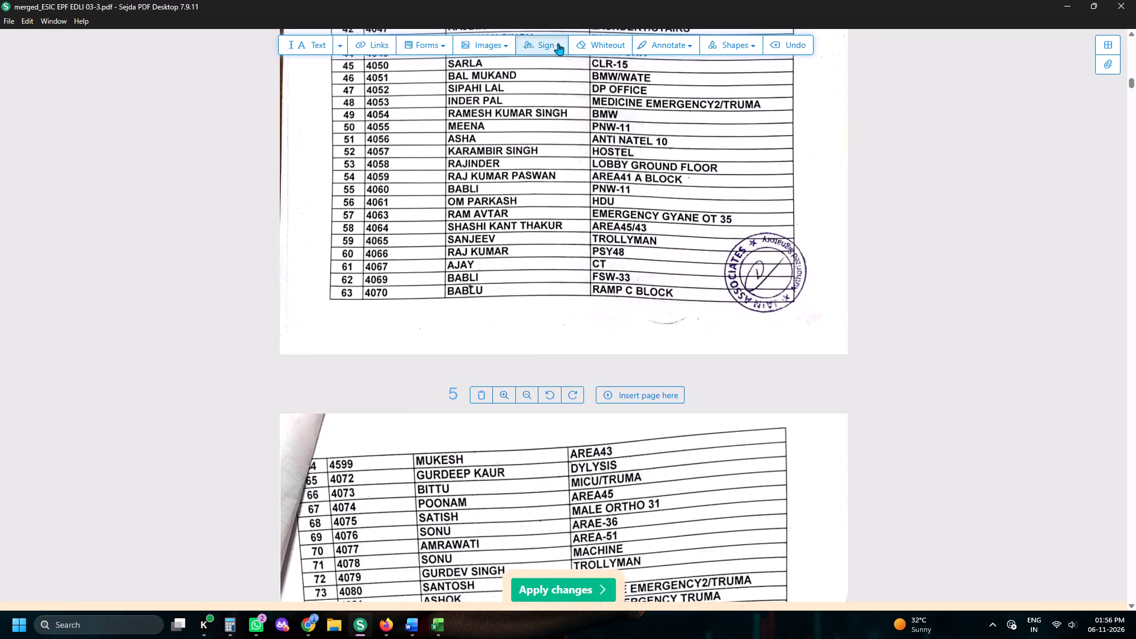
left_click(558, 43)
left_click(573, 119)
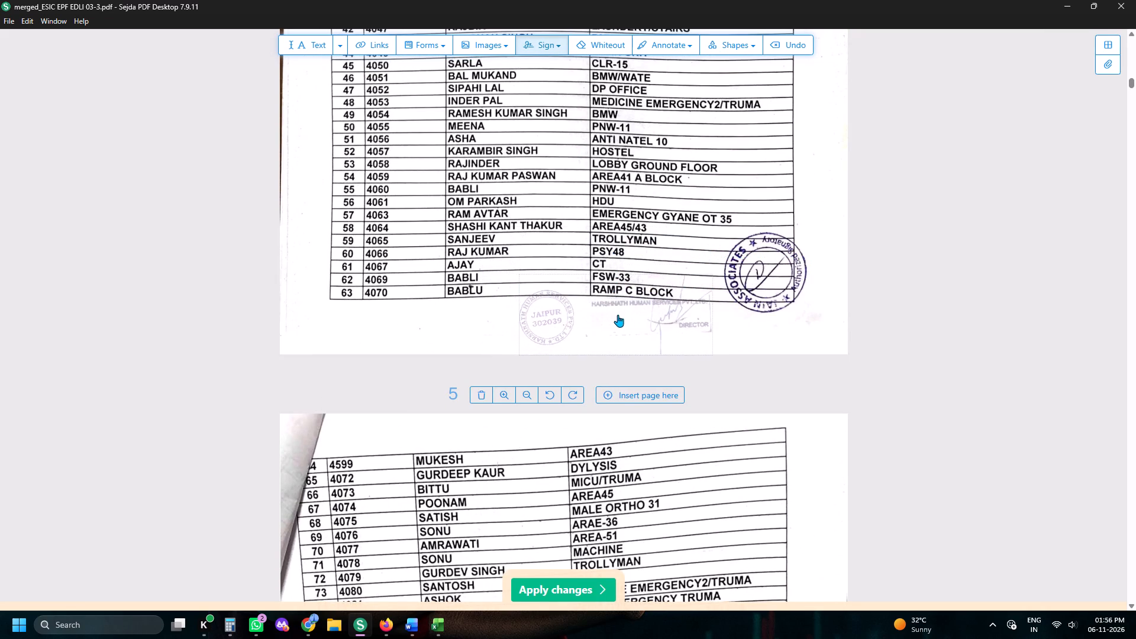
left_click(618, 315)
On page 5, replace the company stamp covering the round seal with one centred over the table's last rows.
scroll(618, 315, "down", 15)
scroll(712, 92, "up", 3)
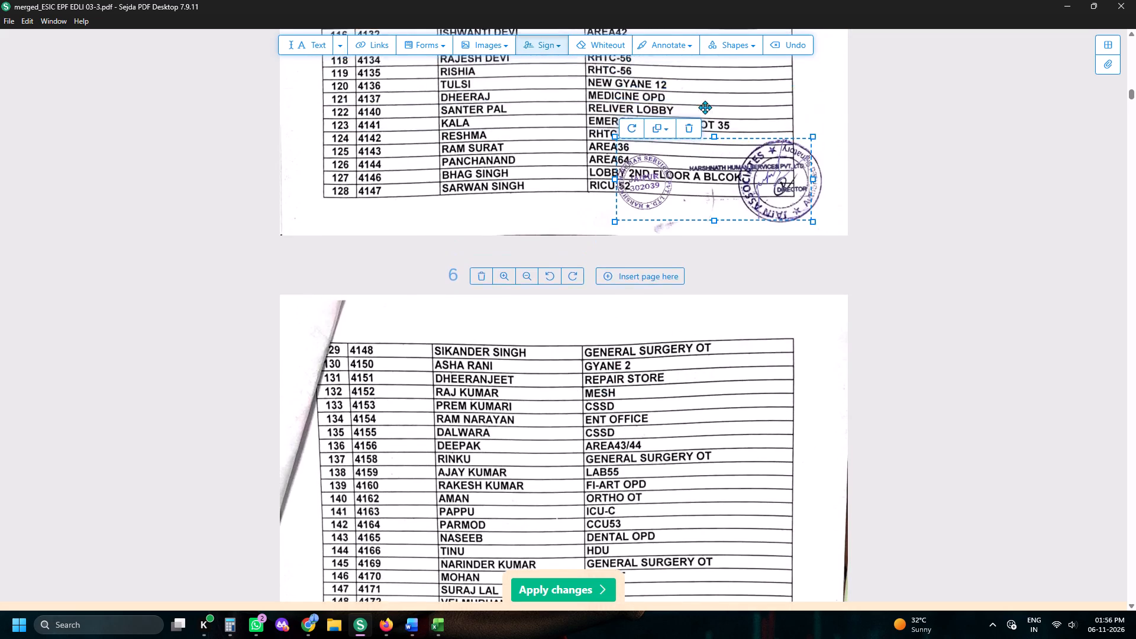
left_click(692, 310)
left_click(692, 301)
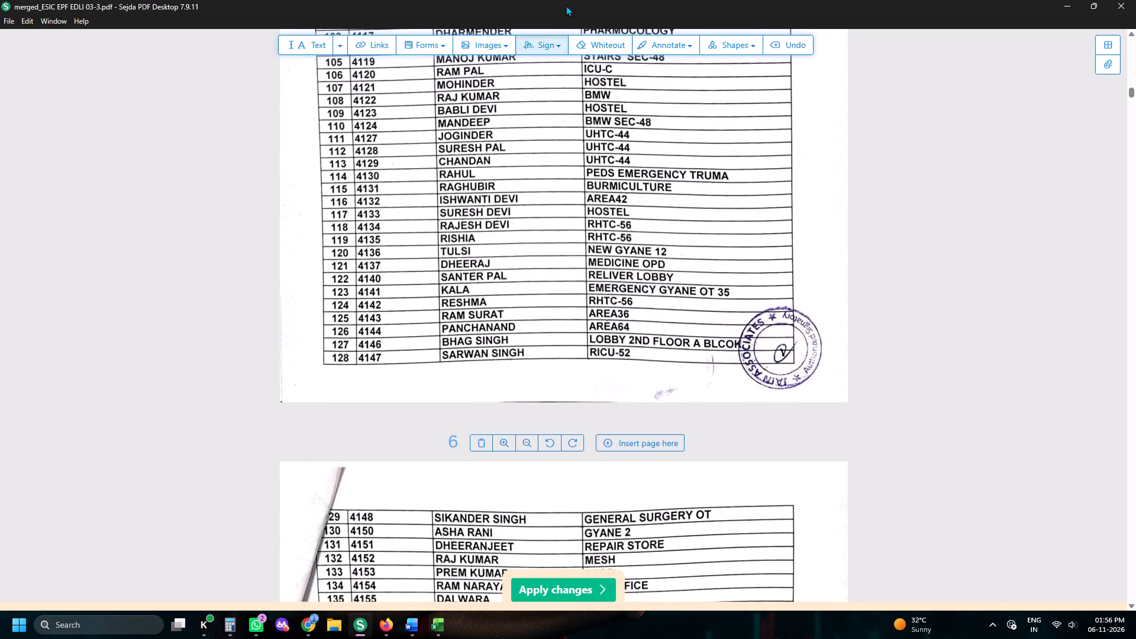
left_click(558, 41)
left_click(574, 121)
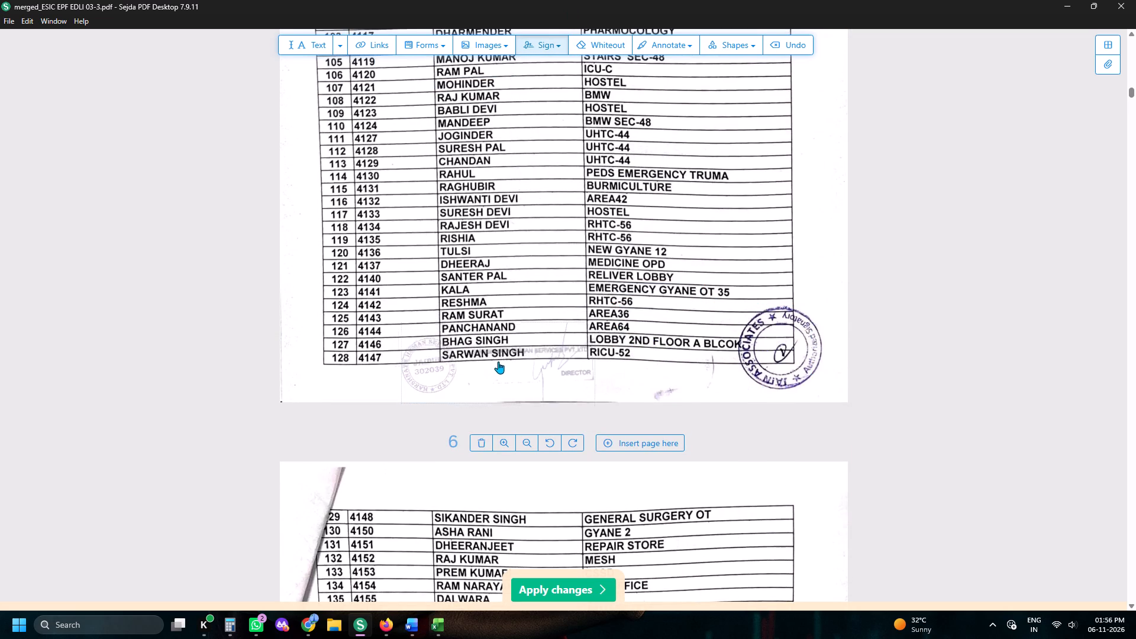
left_click(501, 357)
On page 6, delete the company stamp overlapping the round seal and place a new one just above the seal.
scroll(501, 357, "down", 14)
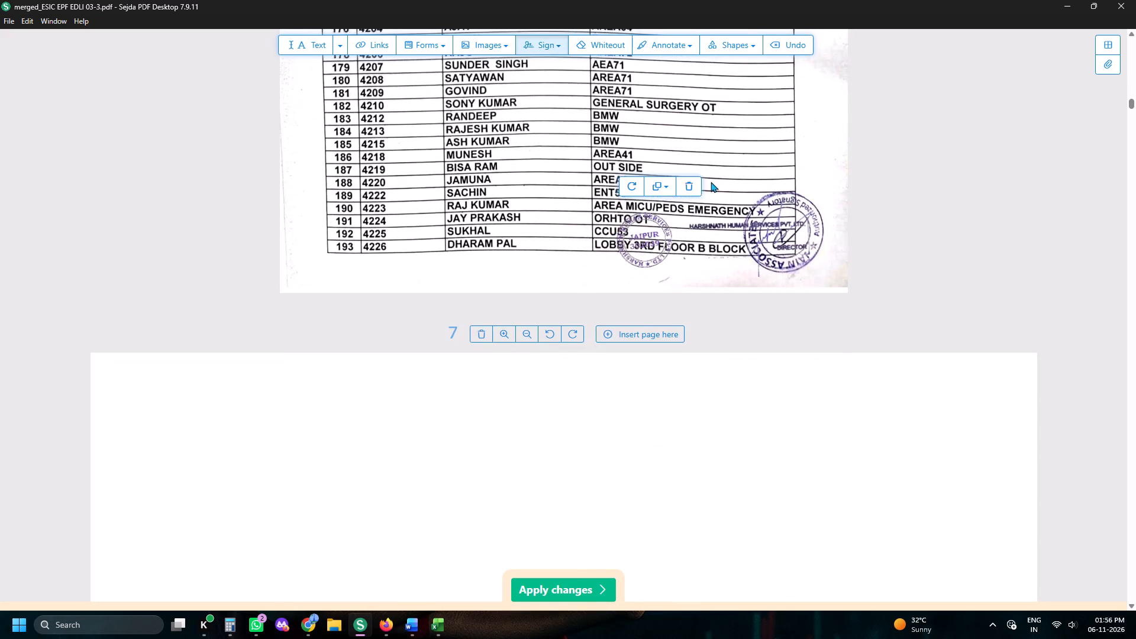
left_click(689, 192)
left_click(556, 47)
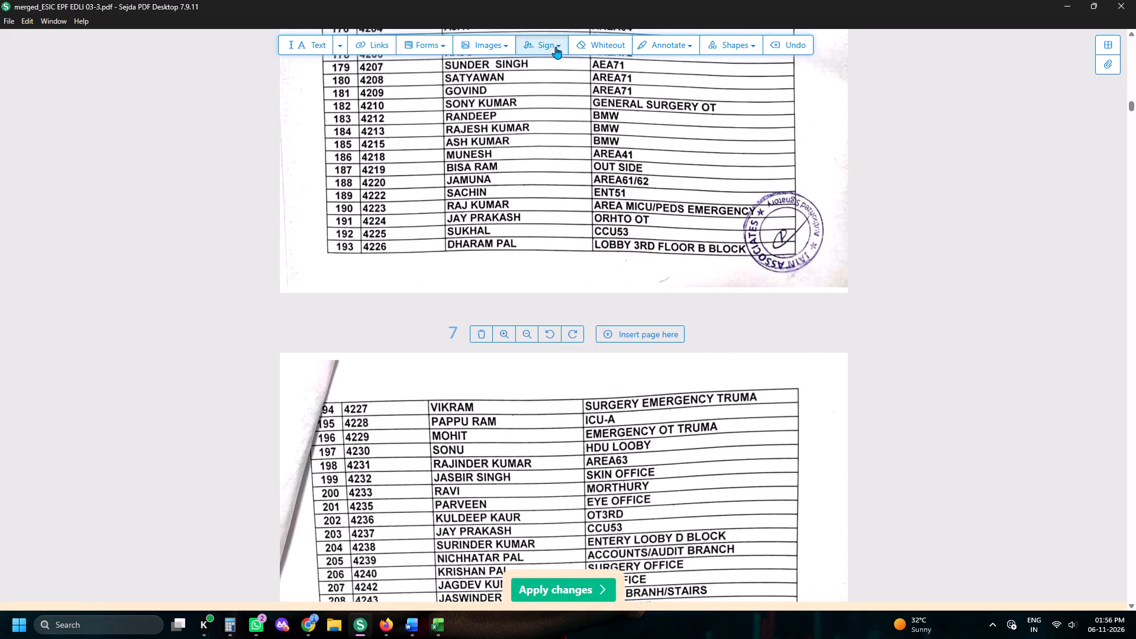
left_click(576, 118)
left_click(727, 143)
On page 7, replace the company stamp that overlaps the round seal with one placed above the seal.
scroll(727, 143, "down", 2)
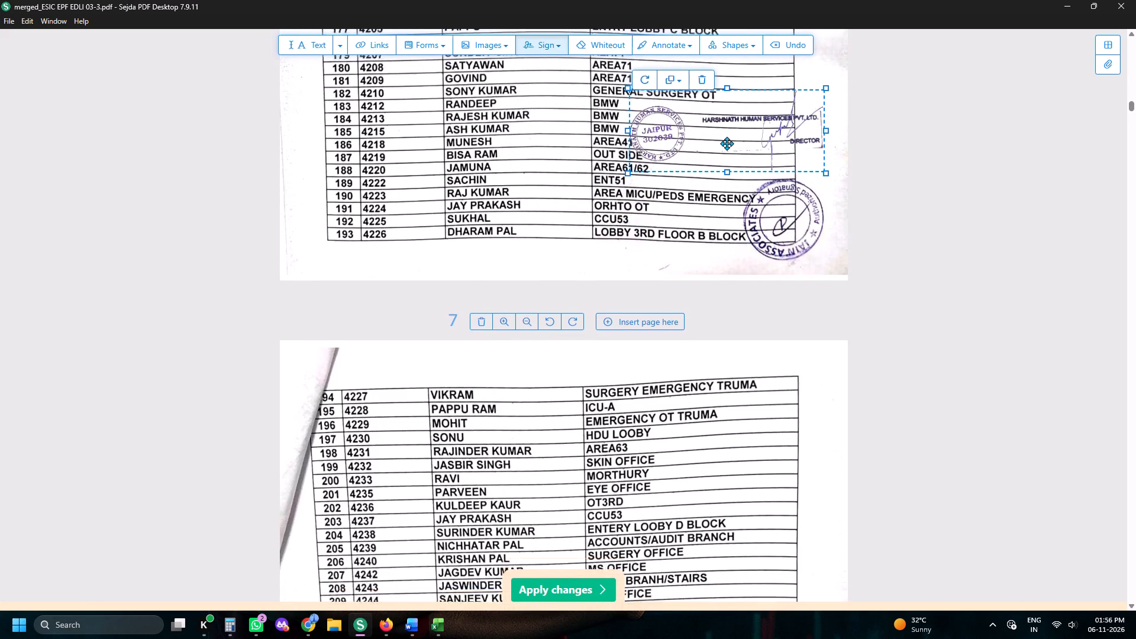
scroll(727, 143, "down", 11)
left_click(688, 153)
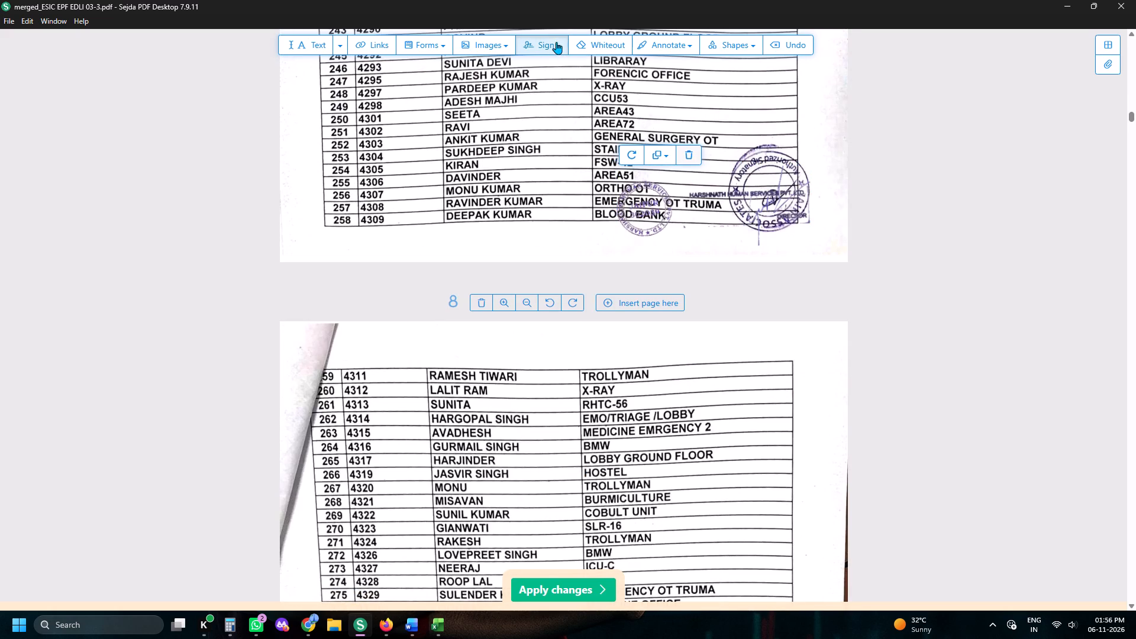
left_click(556, 42)
left_click(595, 135)
left_click(741, 95)
On page 8, remove the company stamp covering the round seal and place it again above the seal.
scroll(738, 95, "down", 7)
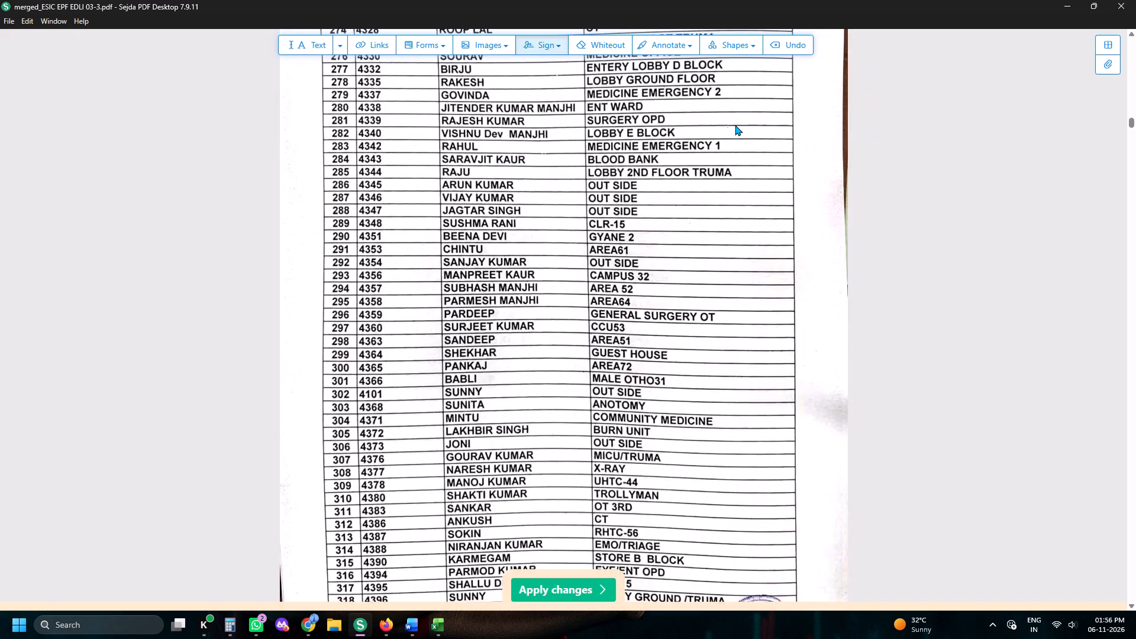
scroll(735, 125, "down", 5)
left_click(680, 199)
left_click(563, 41)
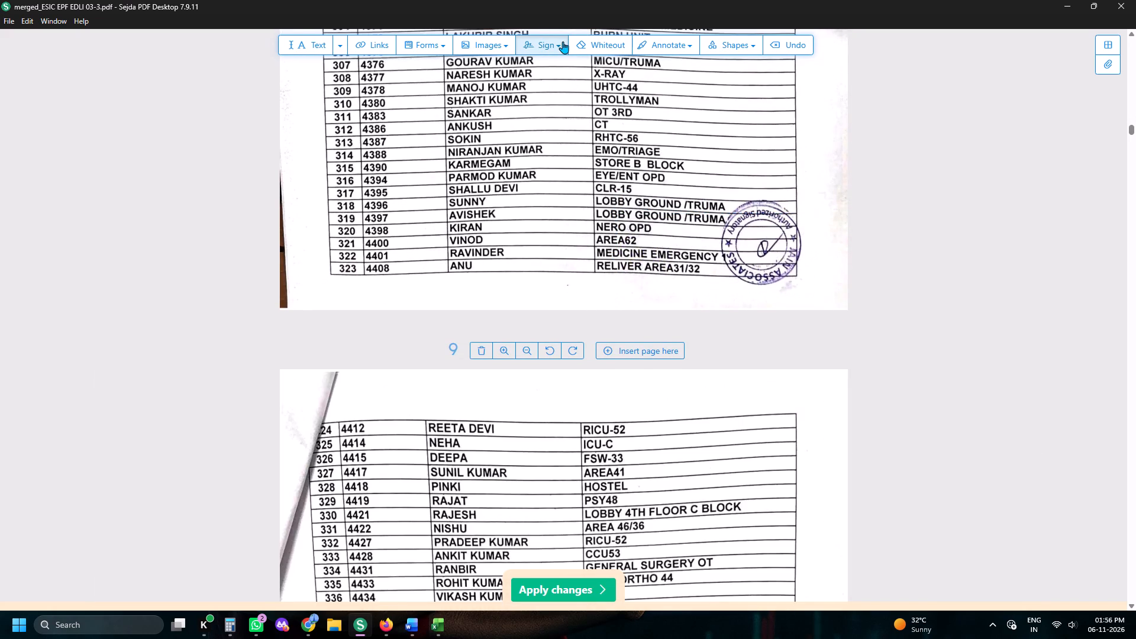
left_click(595, 119)
left_click(720, 131)
On page 9, delete the company stamp overlapping the round seal and place a new one above the seal.
scroll(720, 131, "down", 11)
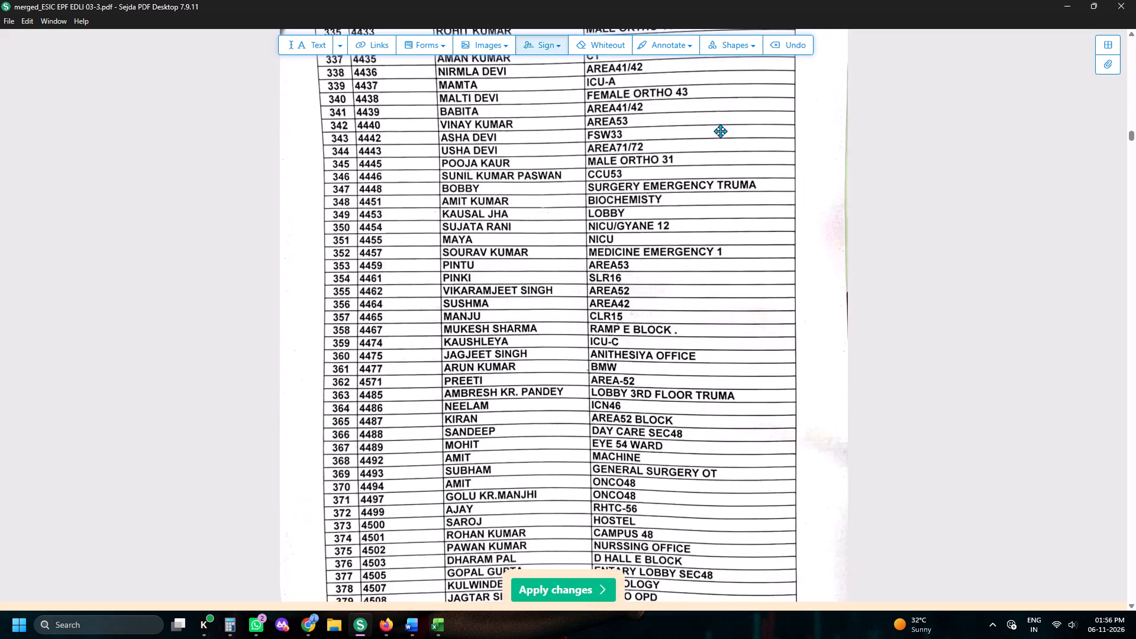
scroll(720, 131, "down", 3)
scroll(720, 131, "up", 3)
scroll(719, 246, "up", 9)
scroll(719, 246, "down", 7)
scroll(719, 246, "up", 9)
scroll(719, 246, "down", 4)
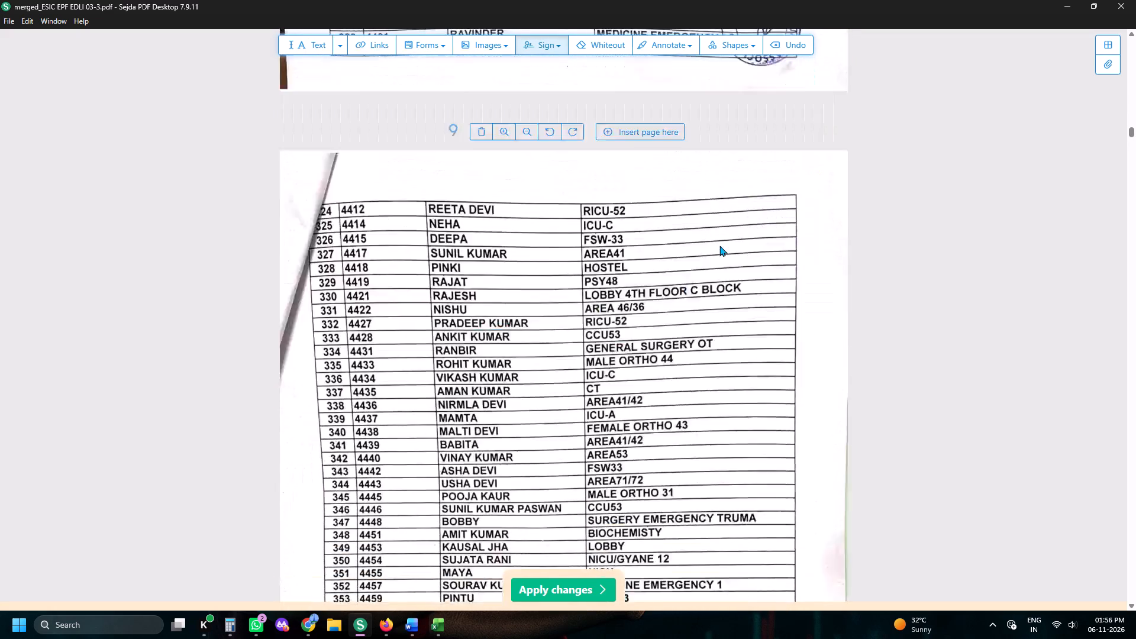
scroll(719, 246, "down", 9)
left_click(693, 173)
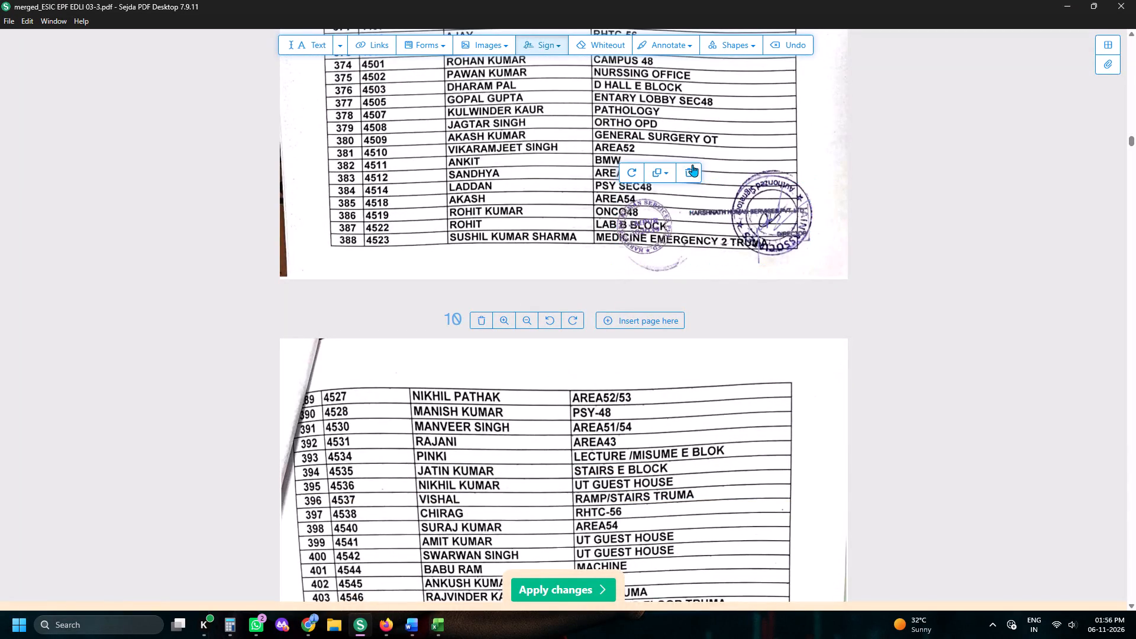
left_click(692, 164)
left_click(547, 42)
left_click(596, 117)
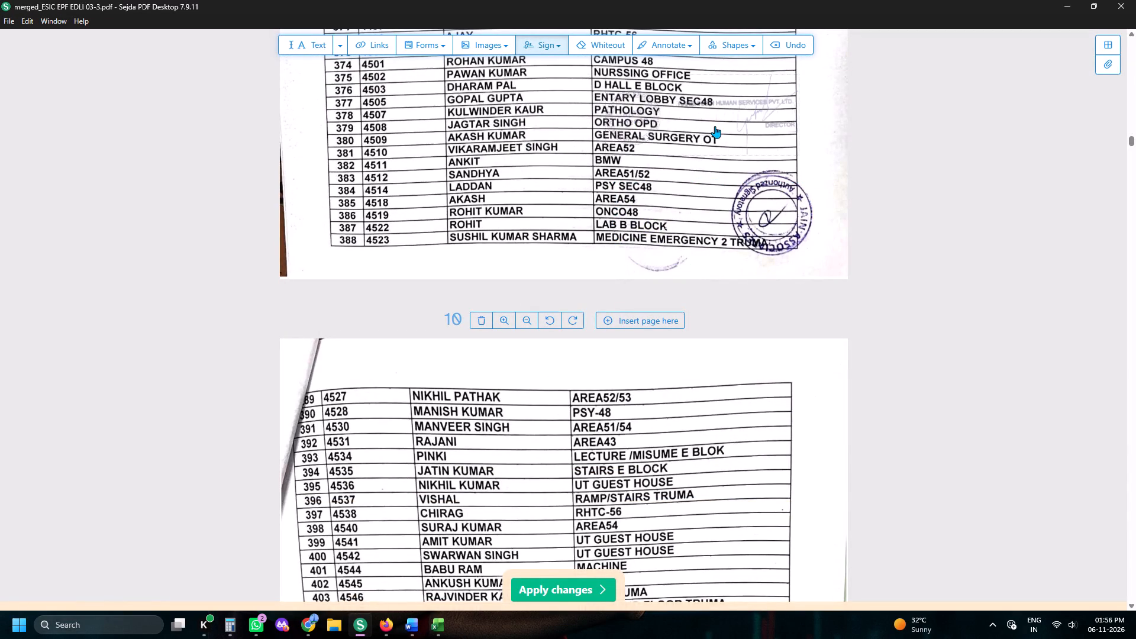
left_click(715, 126)
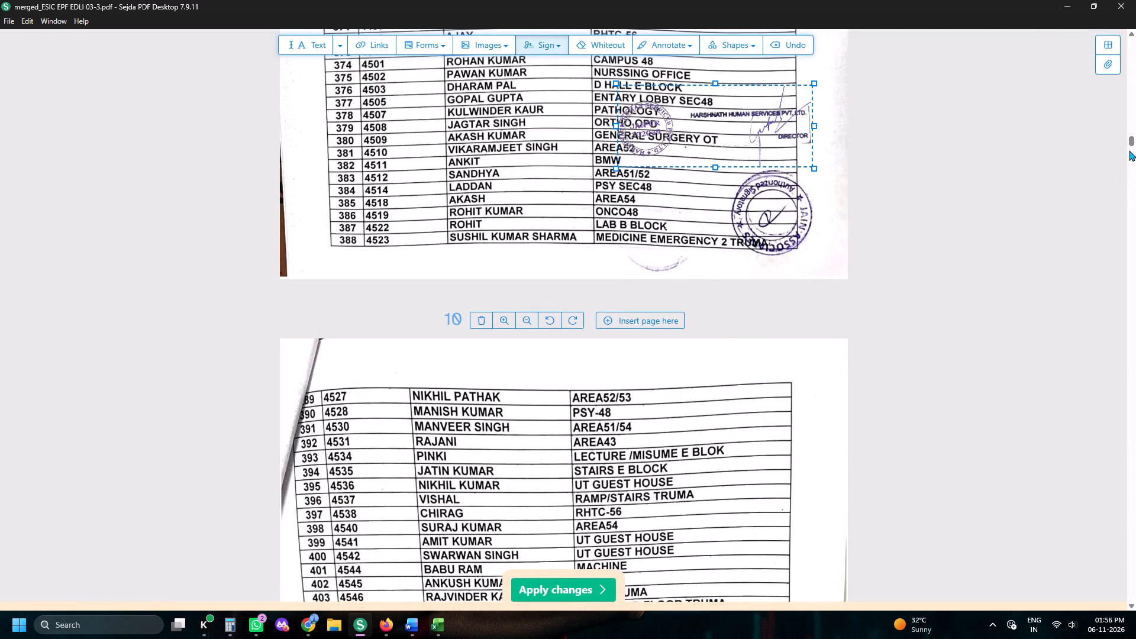
On page 11, replace the company stamp overlapping the round seal with one placed higher, above the seal.
left_click_drag(1133, 142, 1133, 189)
scroll(974, 222, "up", 8)
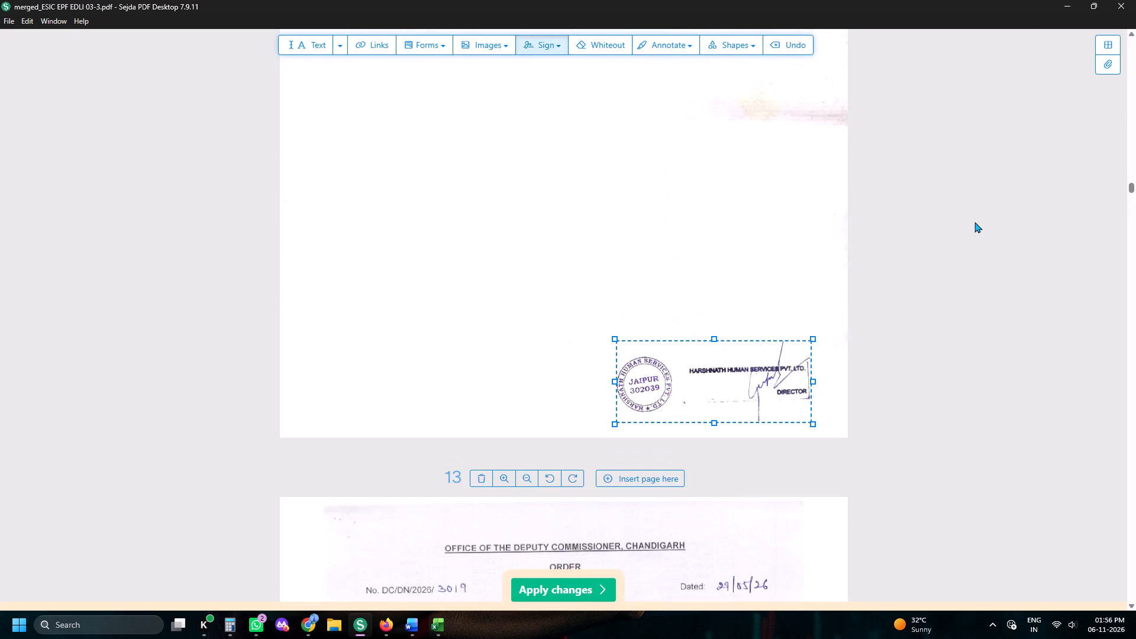
scroll(974, 226, "up", 14)
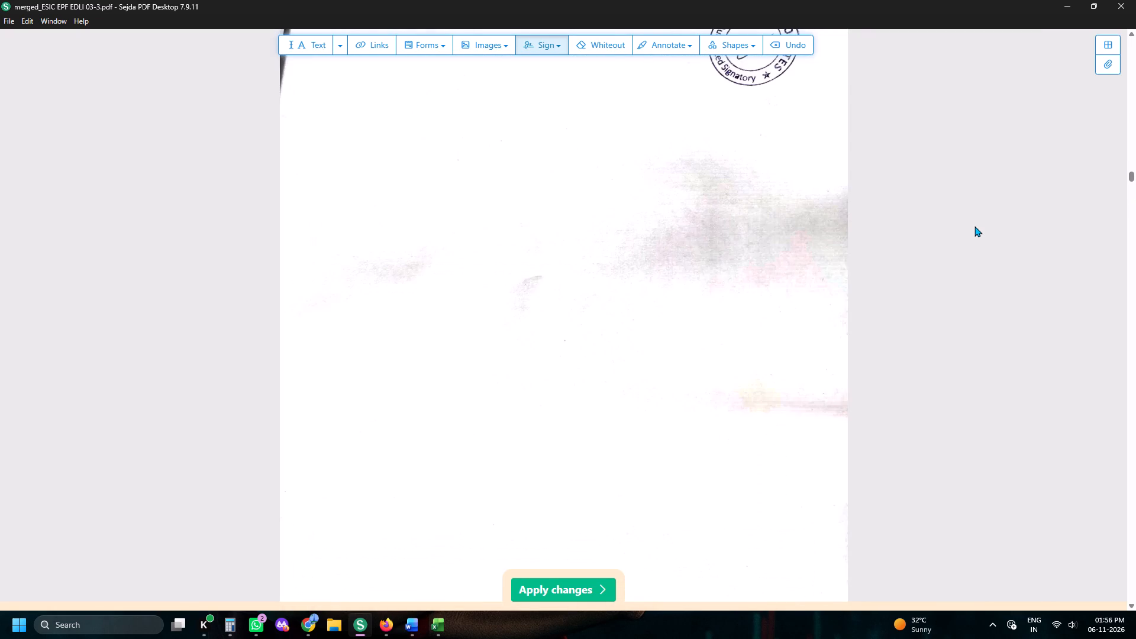
scroll(974, 226, "up", 11)
scroll(974, 226, "down", 2)
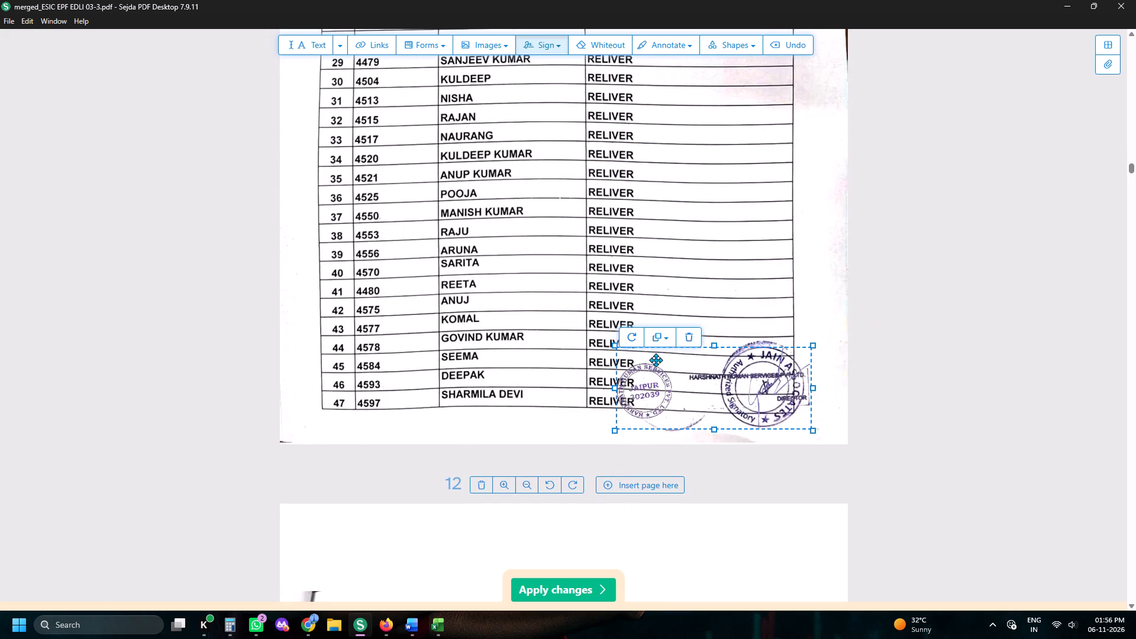
left_click(657, 337)
left_click(688, 342)
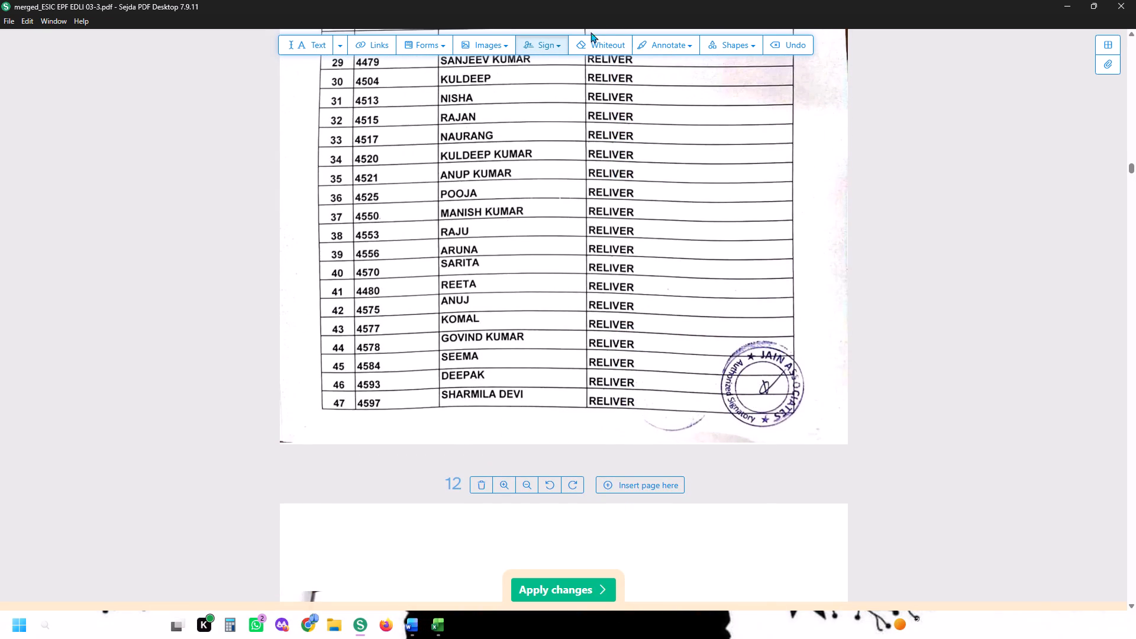
left_click(561, 49)
left_click(595, 124)
left_click(729, 267)
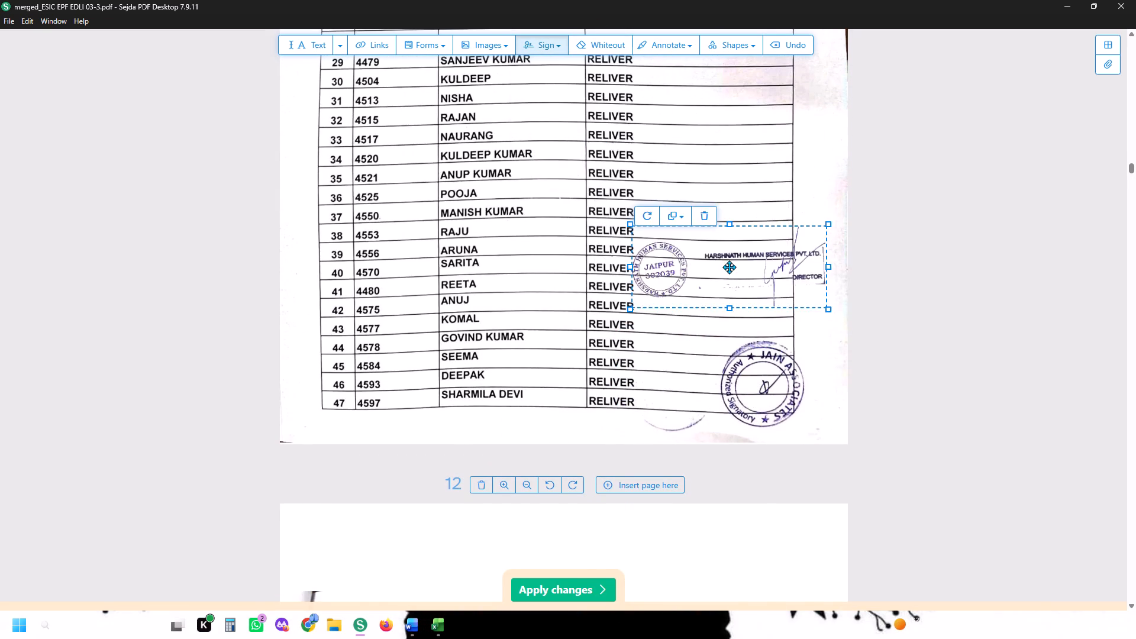
On page 10, delete the company stamp overlapping the round seal and place a new one higher up the table.
scroll(729, 267, "up", 13)
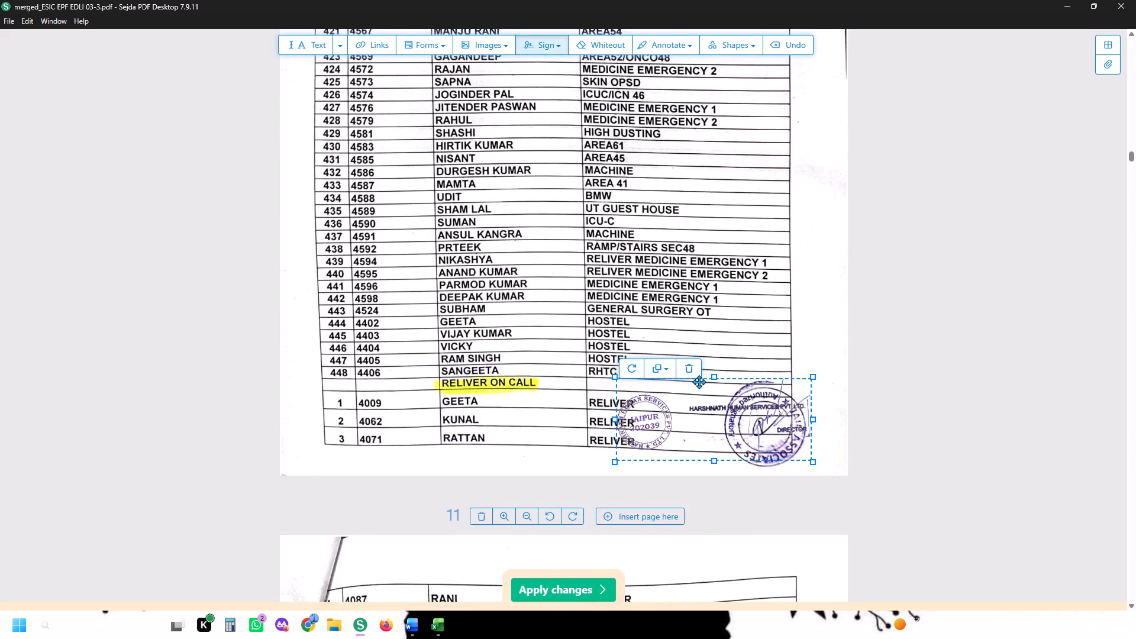
left_click(697, 379)
left_click(688, 363)
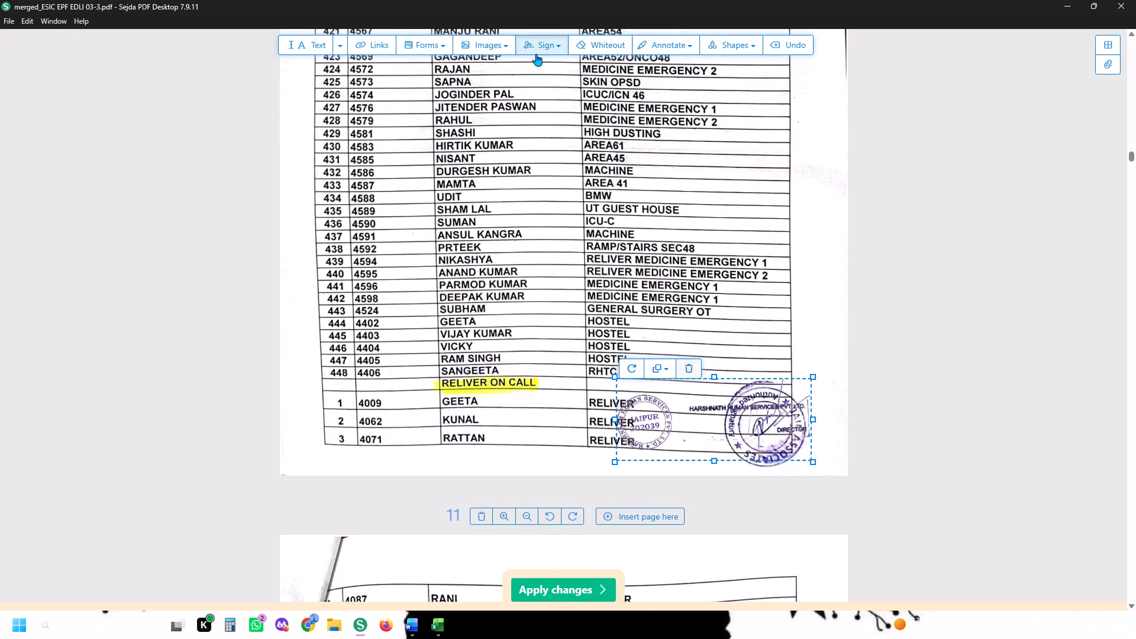
left_click(539, 45)
left_click(590, 118)
left_click(726, 222)
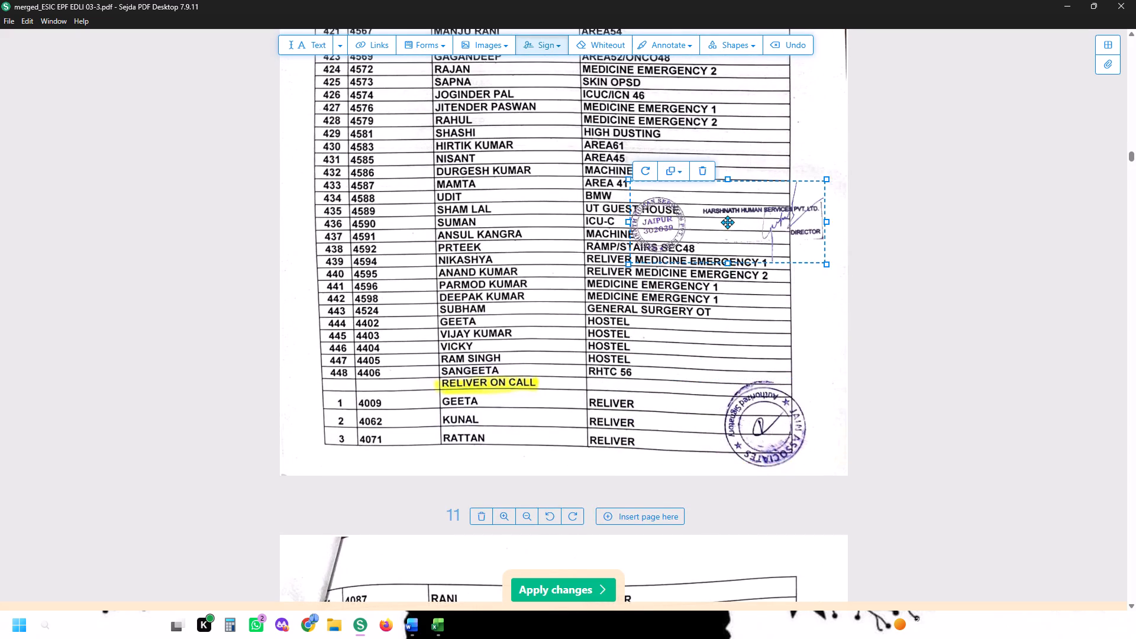
scroll(727, 222, "up", 12)
scroll(727, 222, "down", 16)
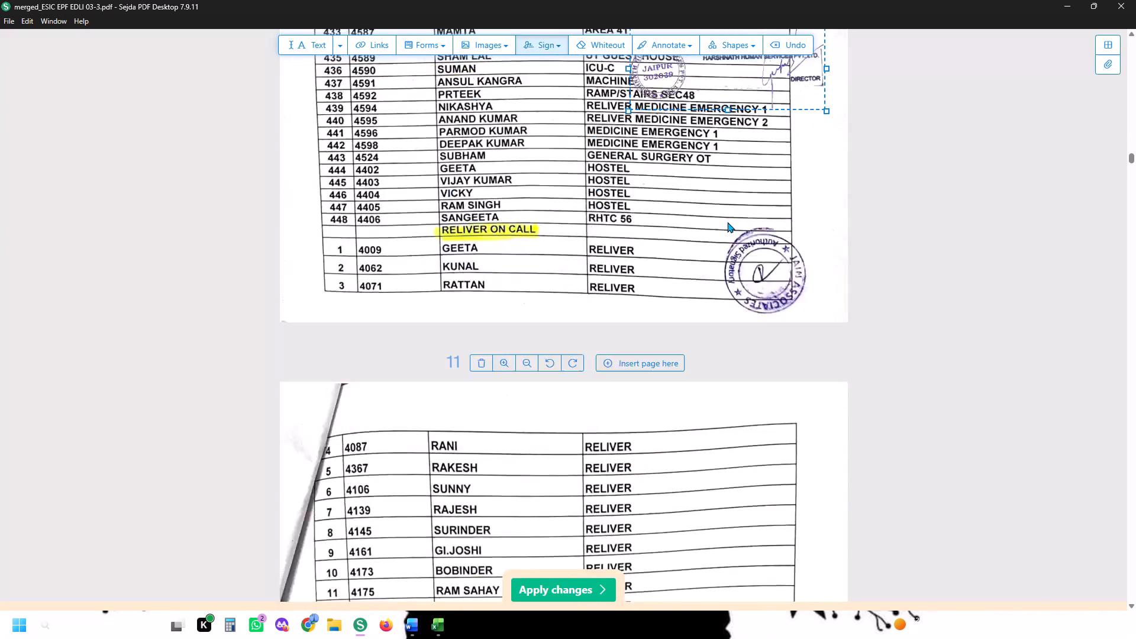
On page 24, delete the company stamp overlapping the handwritten signatures at the bottom.
scroll(727, 222, "down", 16)
scroll(727, 222, "down", 9)
scroll(727, 222, "down", 15)
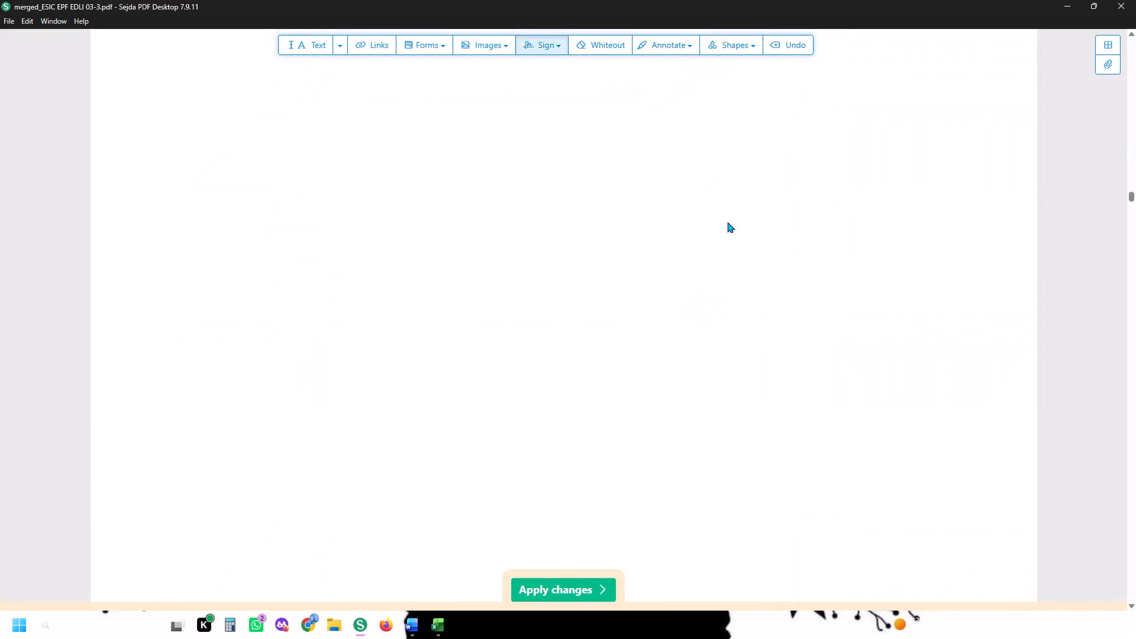
key("space")
key("space")
key("space")
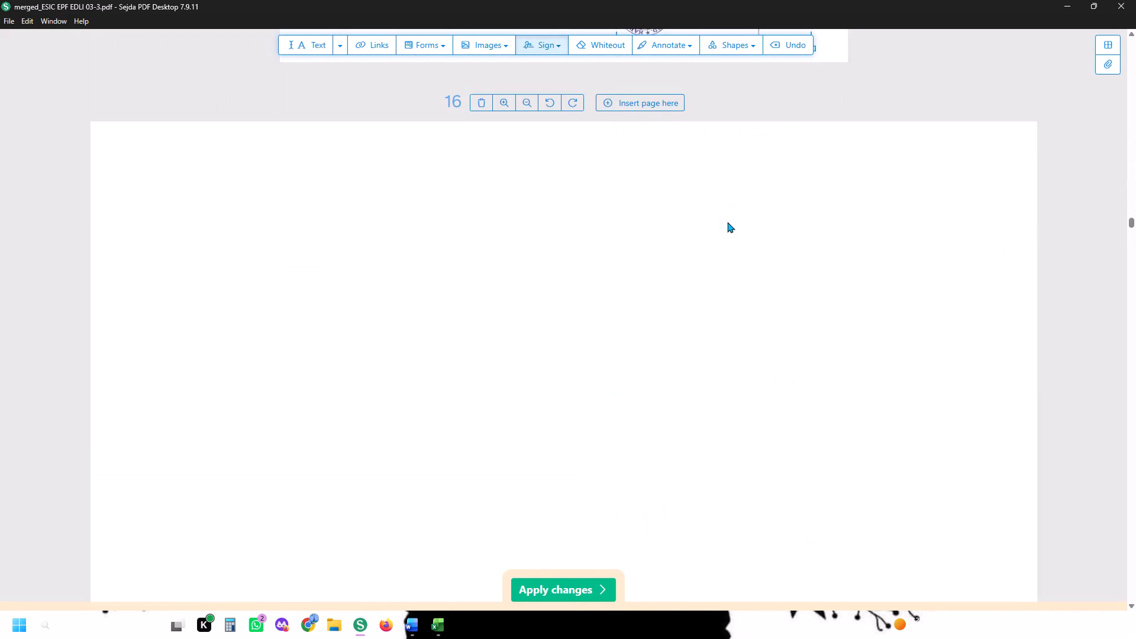
key("space")
key("space")
key("space")
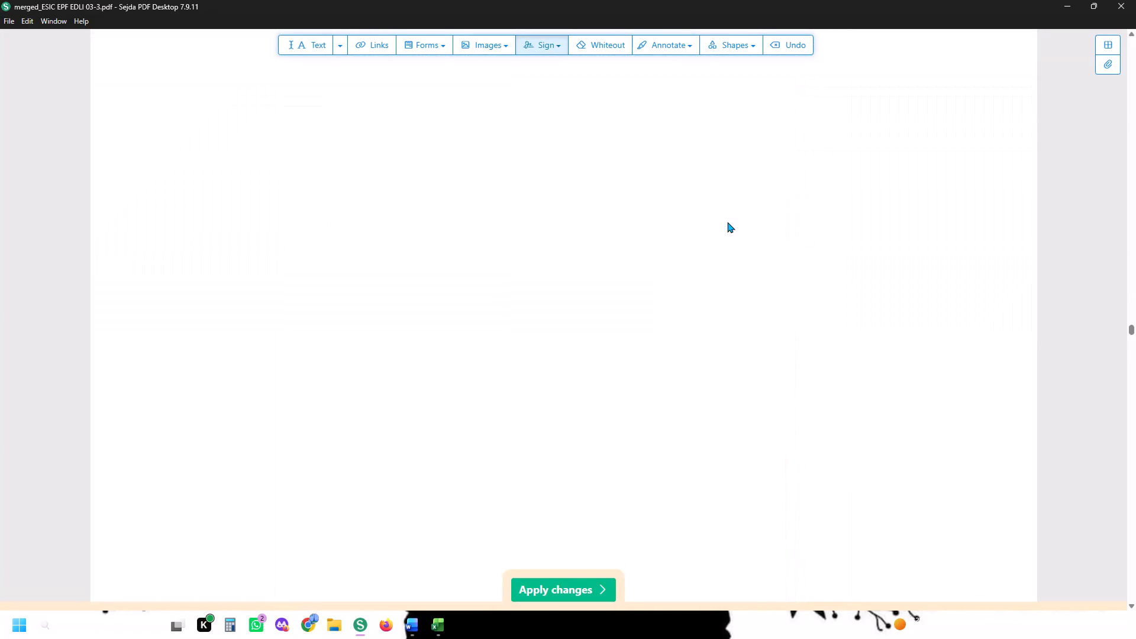
key("space")
key("space")
key("space")
key("space")
key("space")
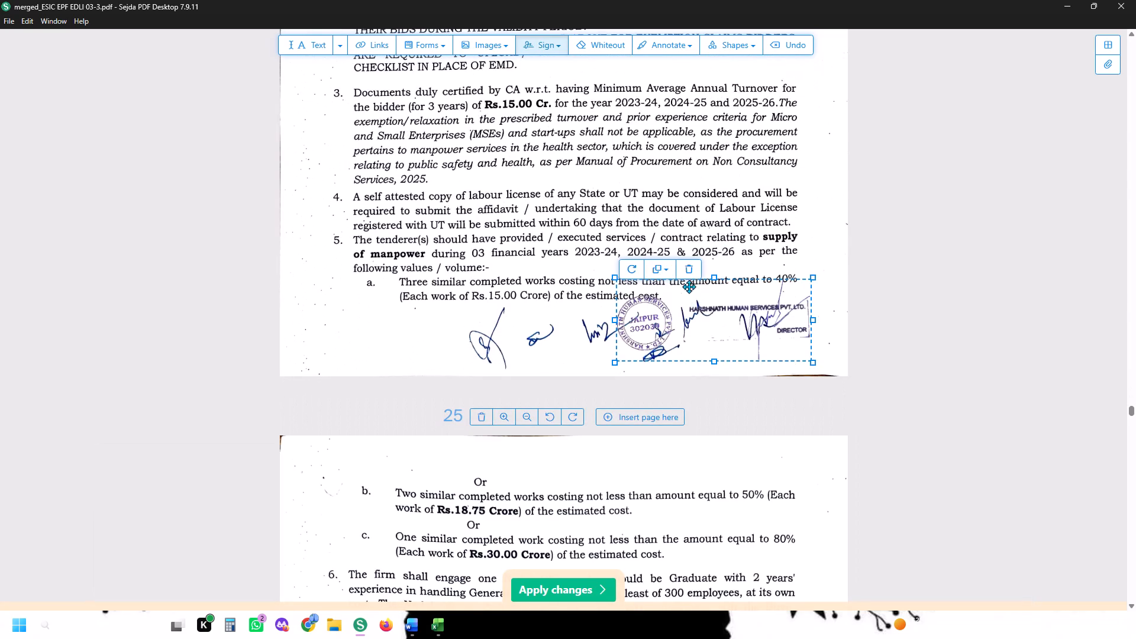
left_click(686, 271)
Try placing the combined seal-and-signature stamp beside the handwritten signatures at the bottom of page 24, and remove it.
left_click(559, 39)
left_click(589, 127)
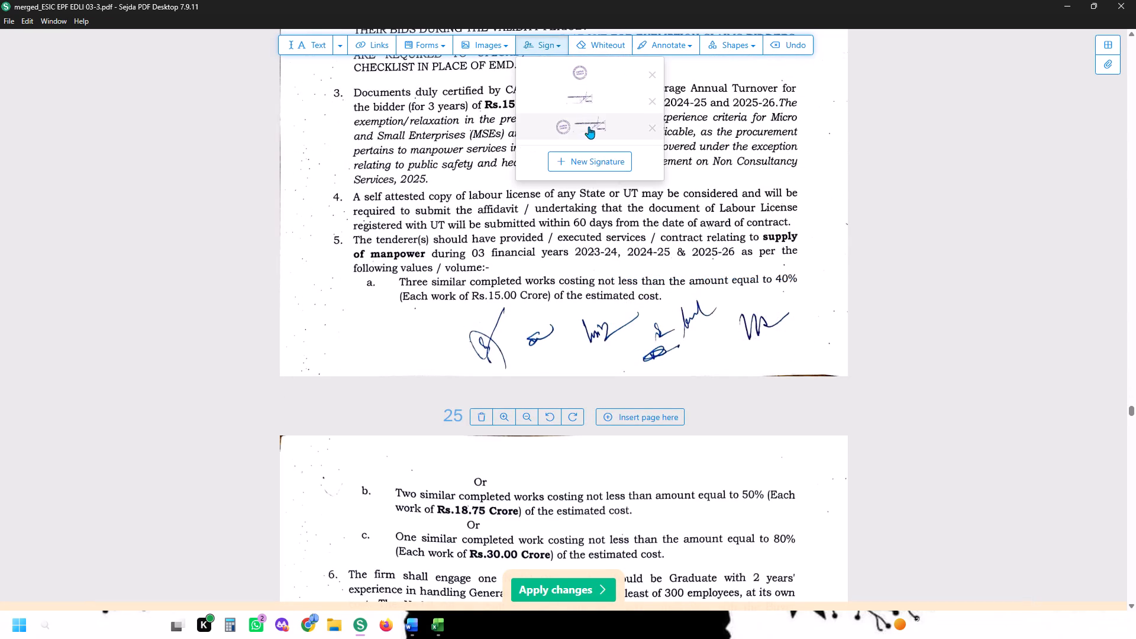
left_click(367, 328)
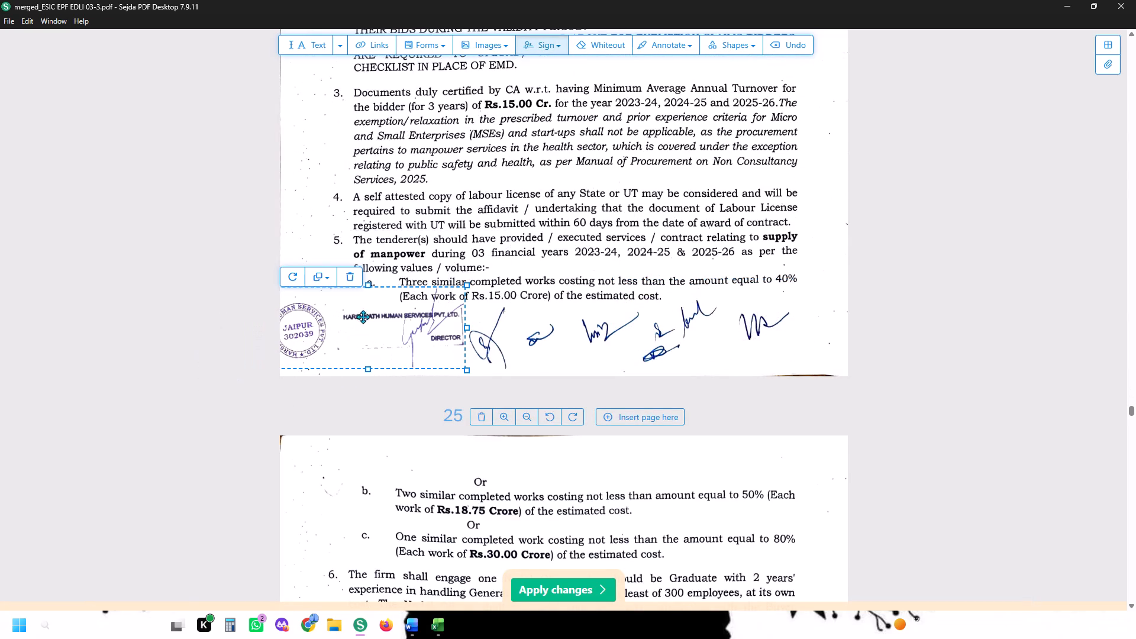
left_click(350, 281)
On page 24, place the director signature stamp before the handwritten signatures and the round company seal in the margin above it.
left_click(535, 51)
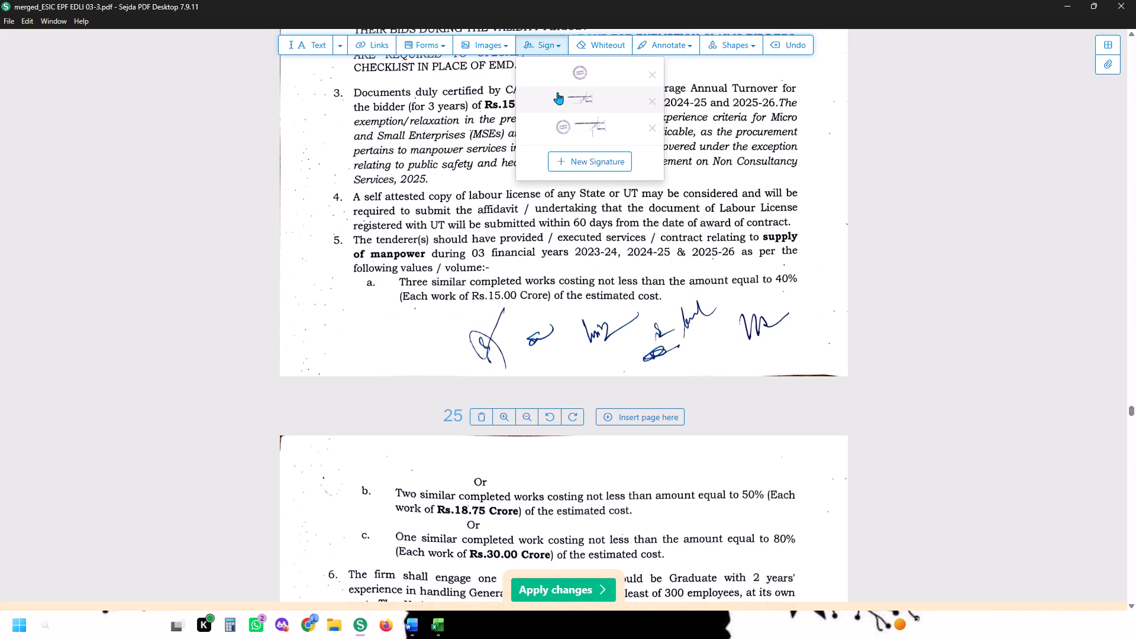
left_click(570, 99)
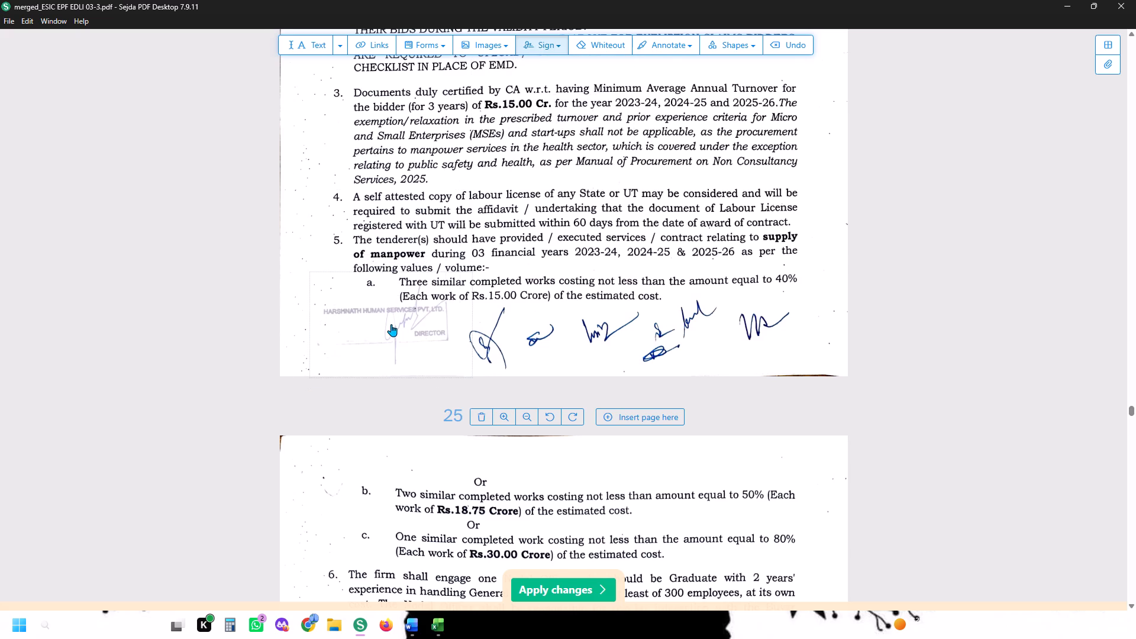
left_click(396, 328)
left_click(554, 47)
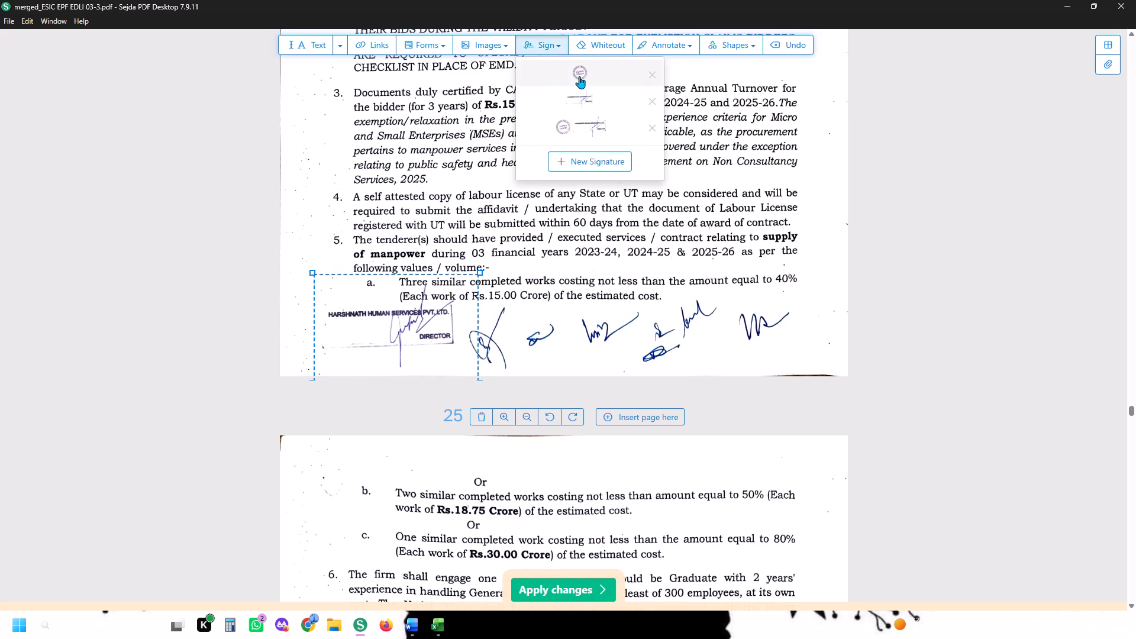
left_click(579, 69)
left_click(331, 263)
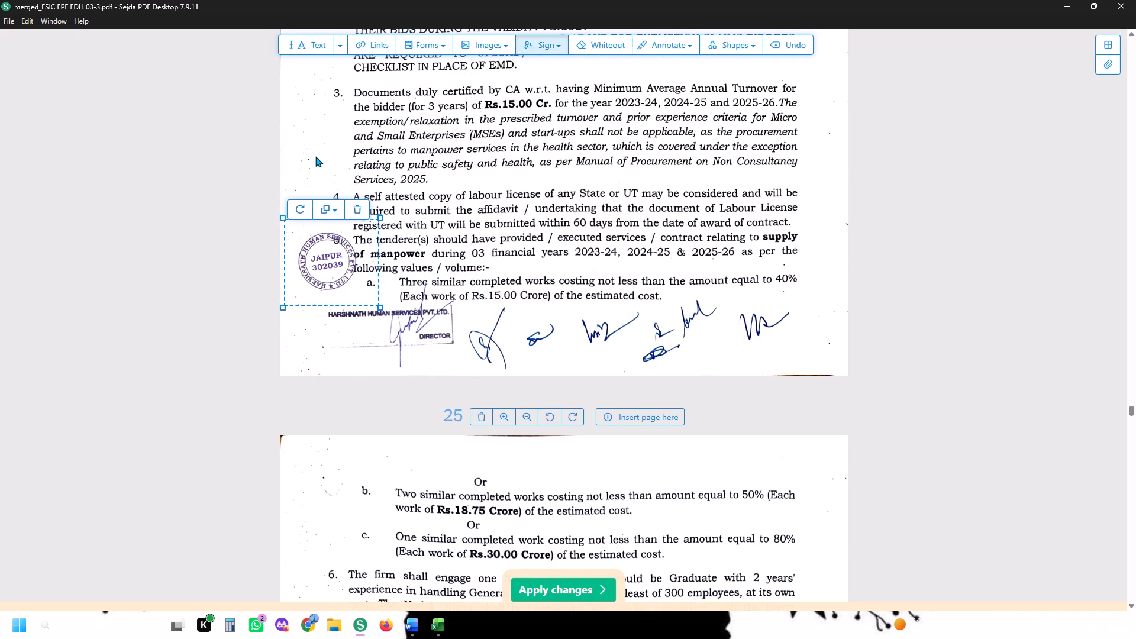
left_click(315, 156)
On page 25, replace the company stamp overlapping the signatures with a combined stamp in the blank area before them.
scroll(376, 257, "down", 9)
scroll(682, 302, "down", 6)
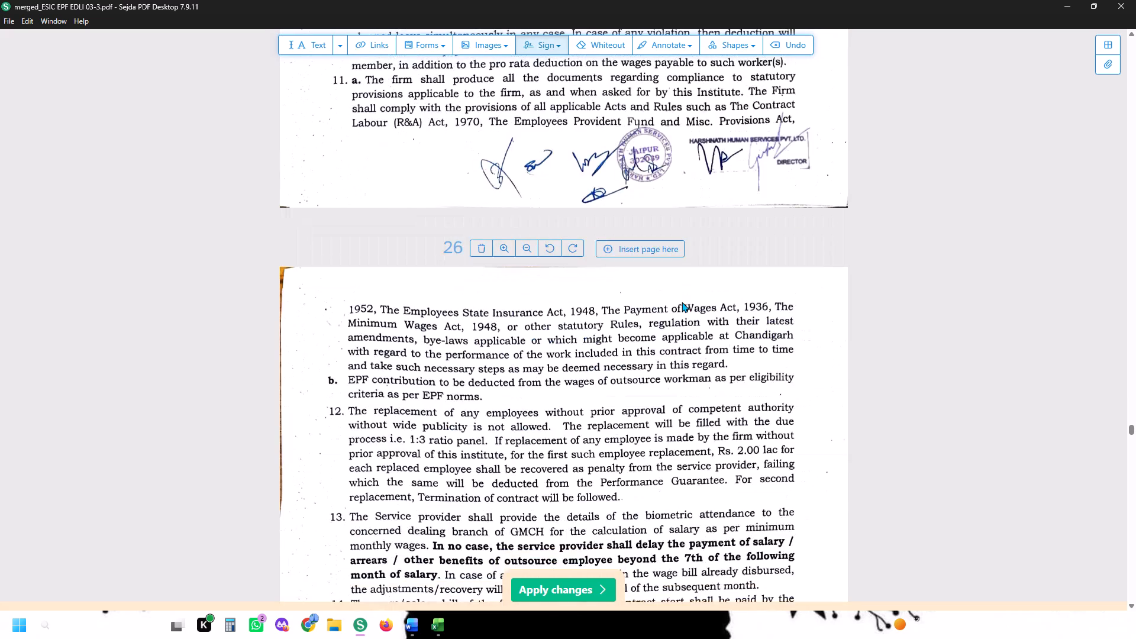
left_click(692, 94)
left_click(556, 46)
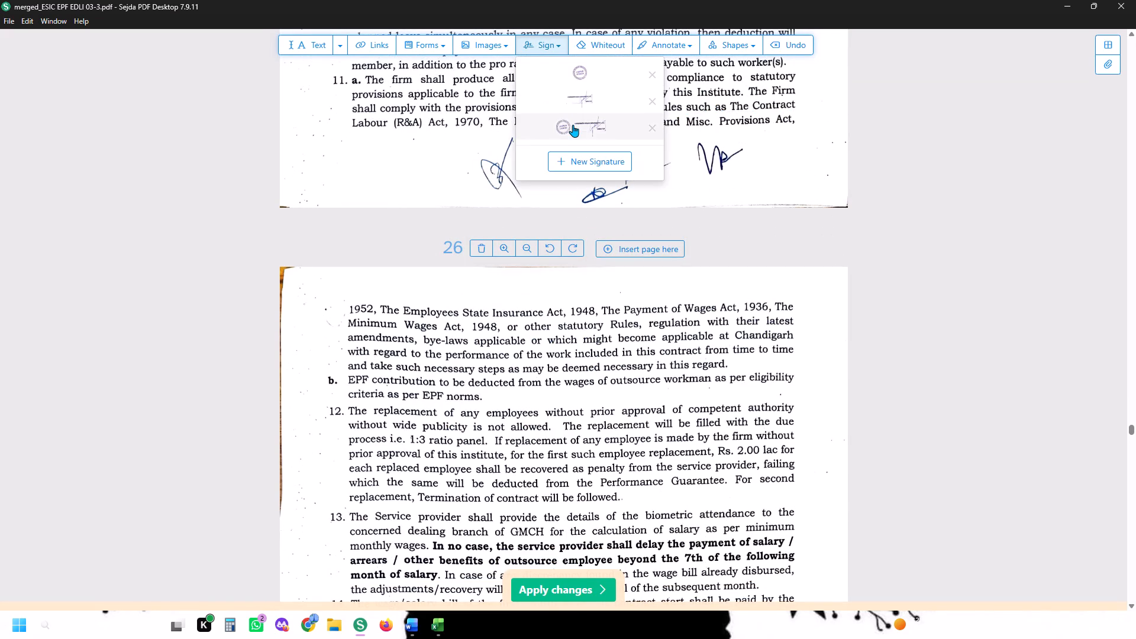
left_click(573, 125)
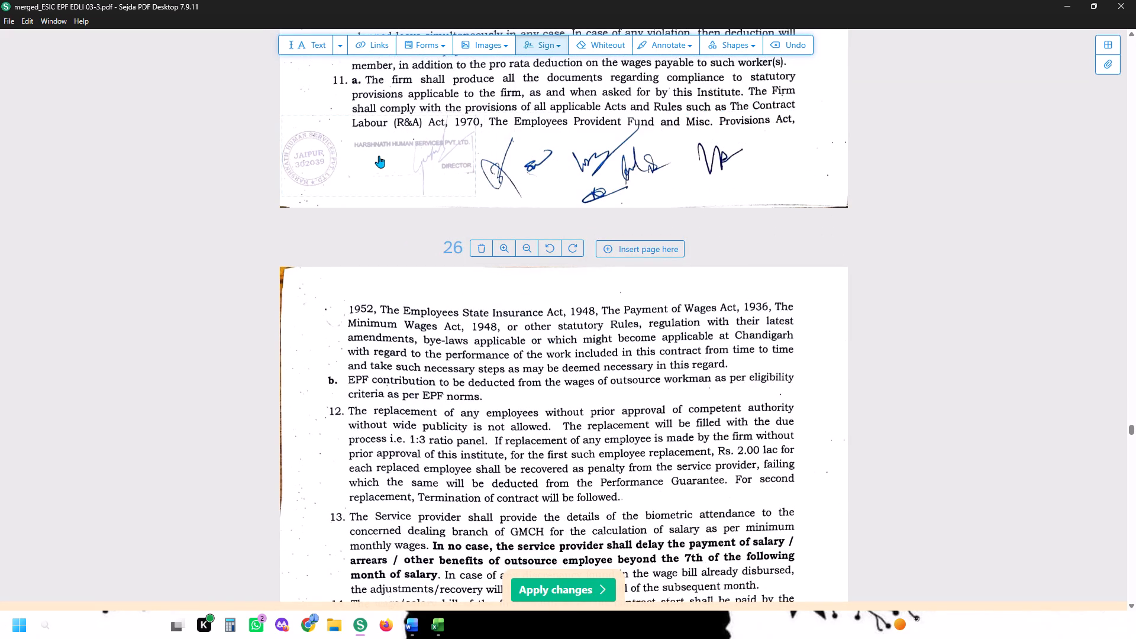
left_click(379, 156)
On page 26, delete the company stamp overlapping the handwritten signatures at the bottom.
scroll(498, 275, "down", 6)
scroll(590, 279, "down", 7)
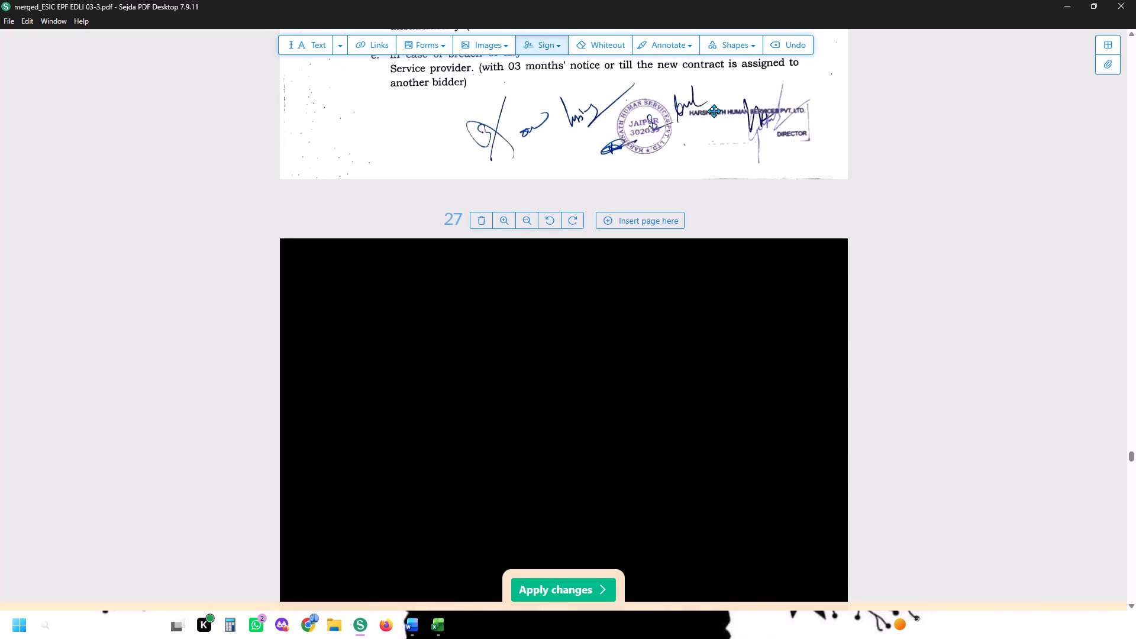
left_click(690, 75)
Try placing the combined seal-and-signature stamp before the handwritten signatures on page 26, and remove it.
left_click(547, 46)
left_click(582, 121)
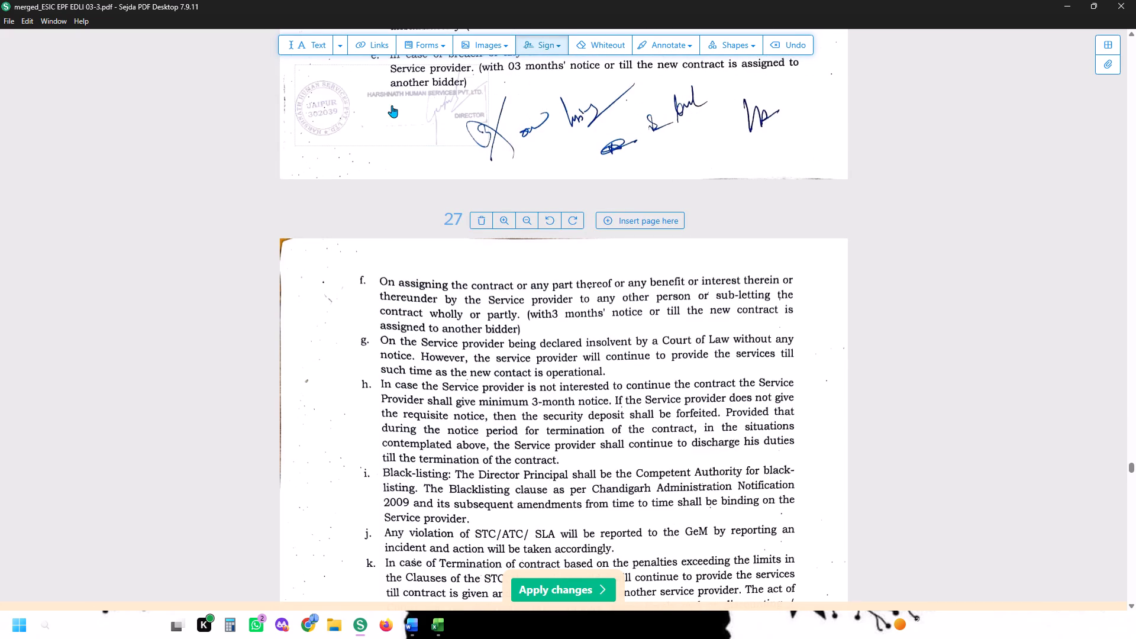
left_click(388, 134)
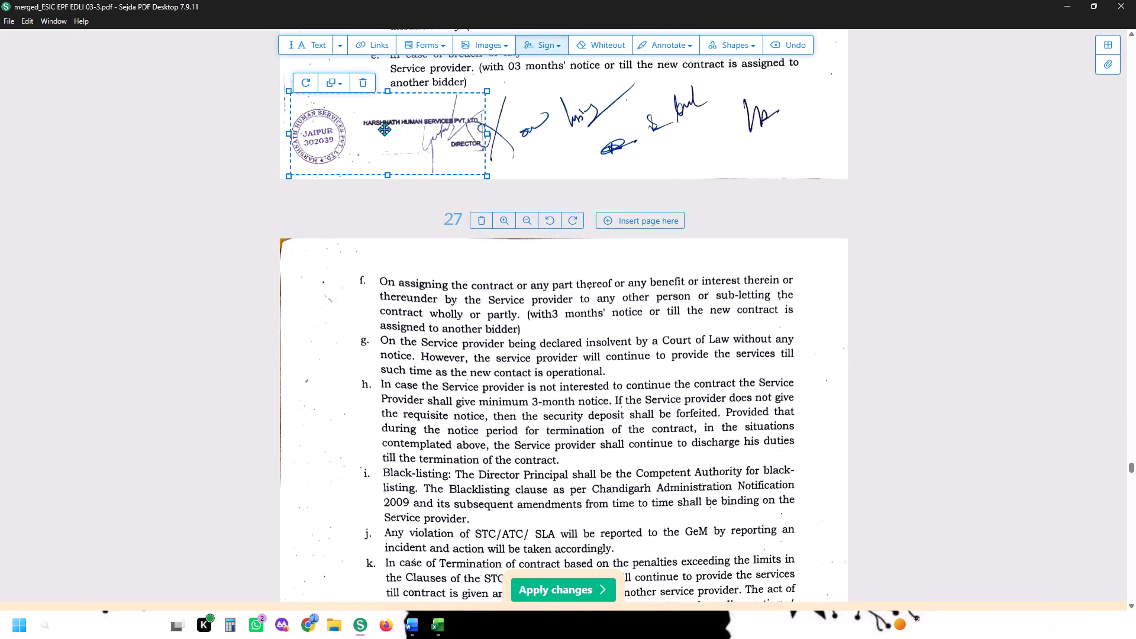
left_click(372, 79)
On page 26, place the director signature stamp before the handwritten signatures and the round company seal separately in the margin above.
left_click(540, 41)
left_click(583, 99)
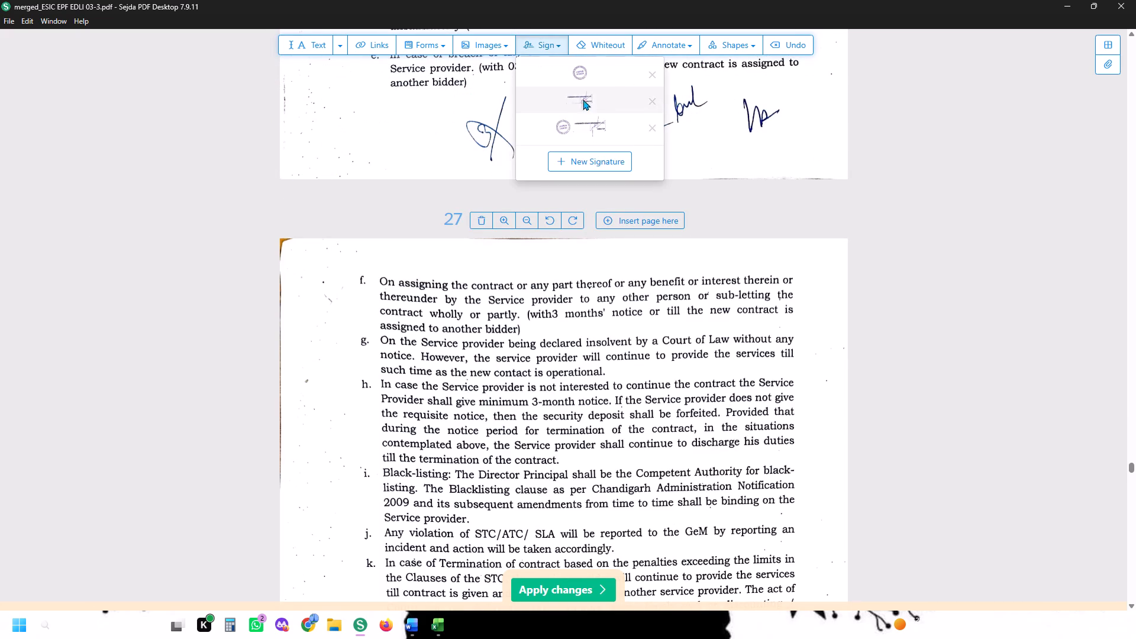
left_click(384, 128)
left_click(543, 49)
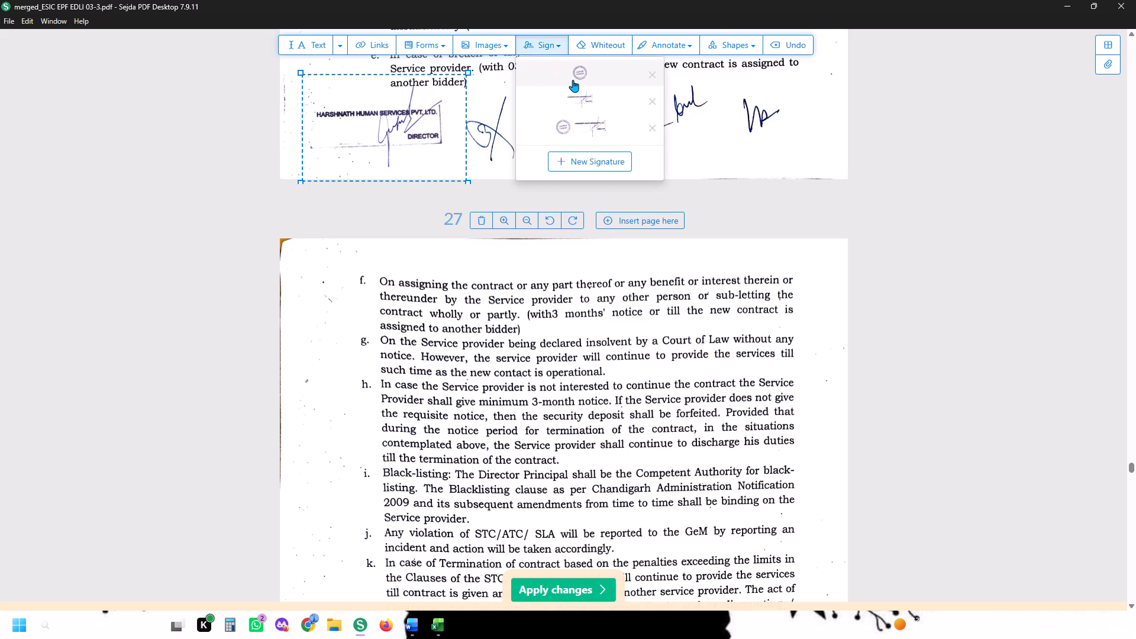
left_click(577, 74)
scroll(544, 130, "up", 3)
left_click(331, 267)
On page 27, replace the stamp overlapping the signatures with a round seal beside clause 24 and a director signature stamp below clause 25.
scroll(331, 267, "down", 9)
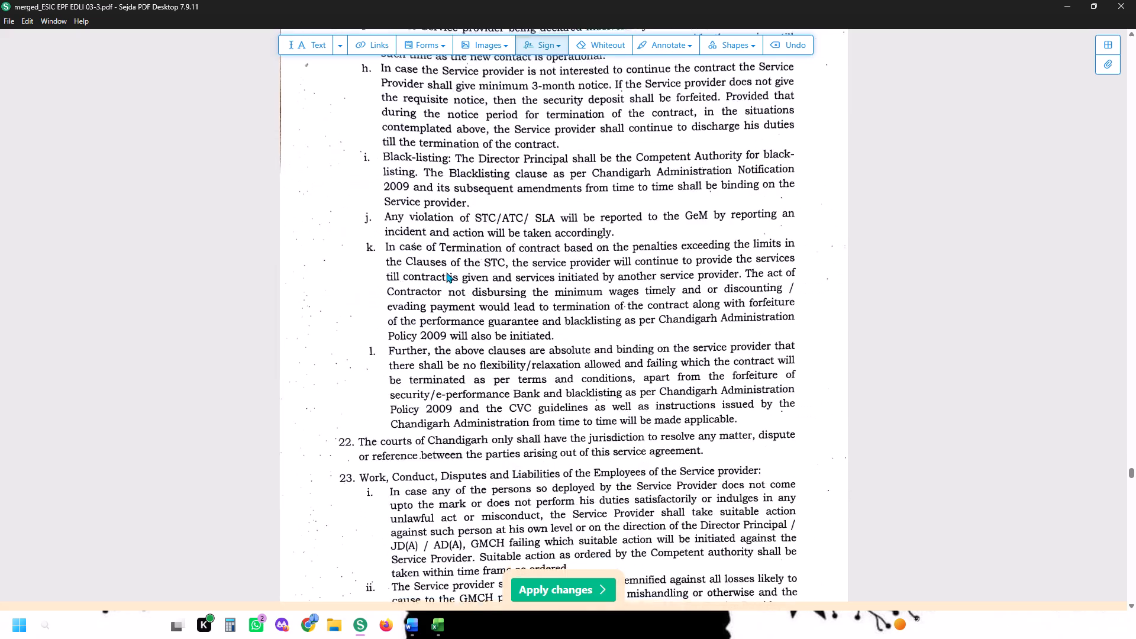
scroll(446, 272, "down", 5)
left_click(699, 226)
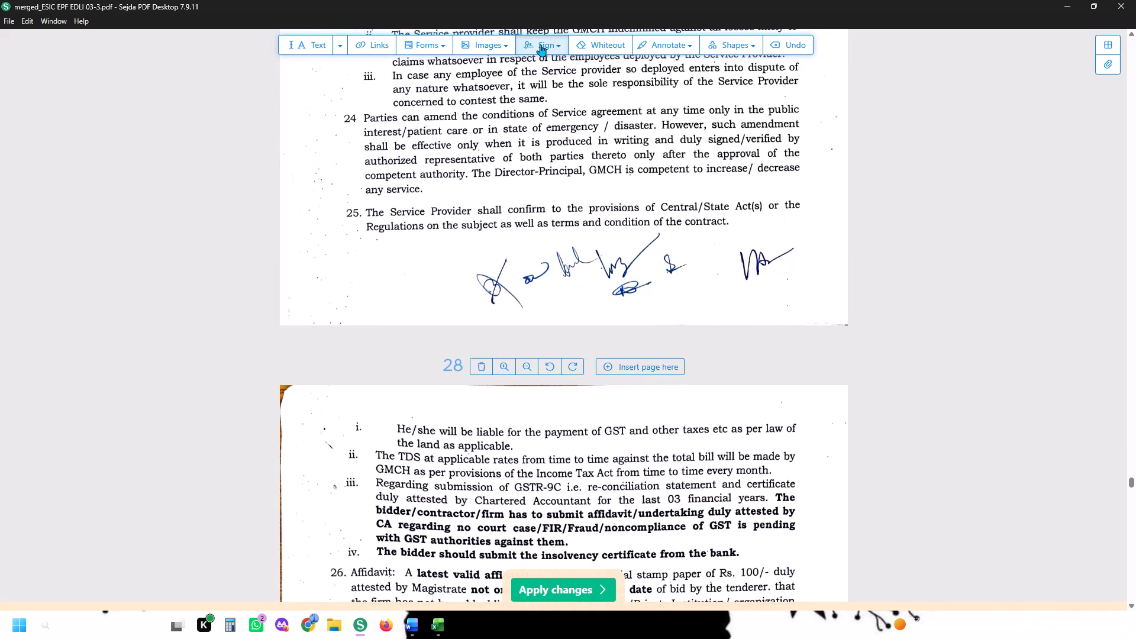
left_click(540, 44)
left_click(576, 75)
left_click(333, 175)
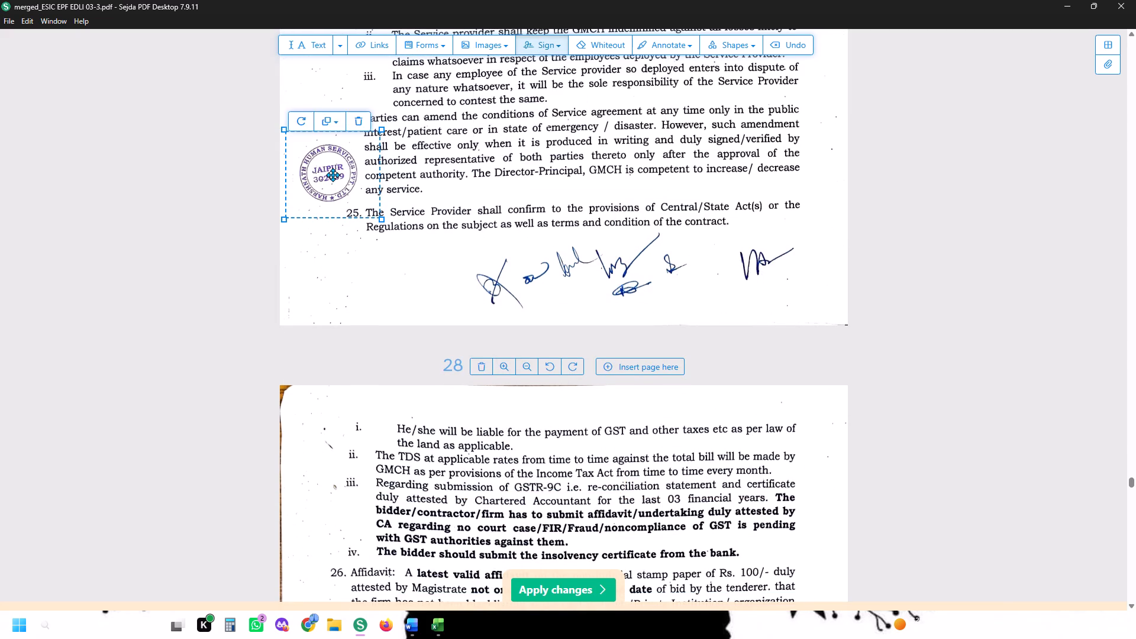
left_click(557, 43)
left_click(585, 104)
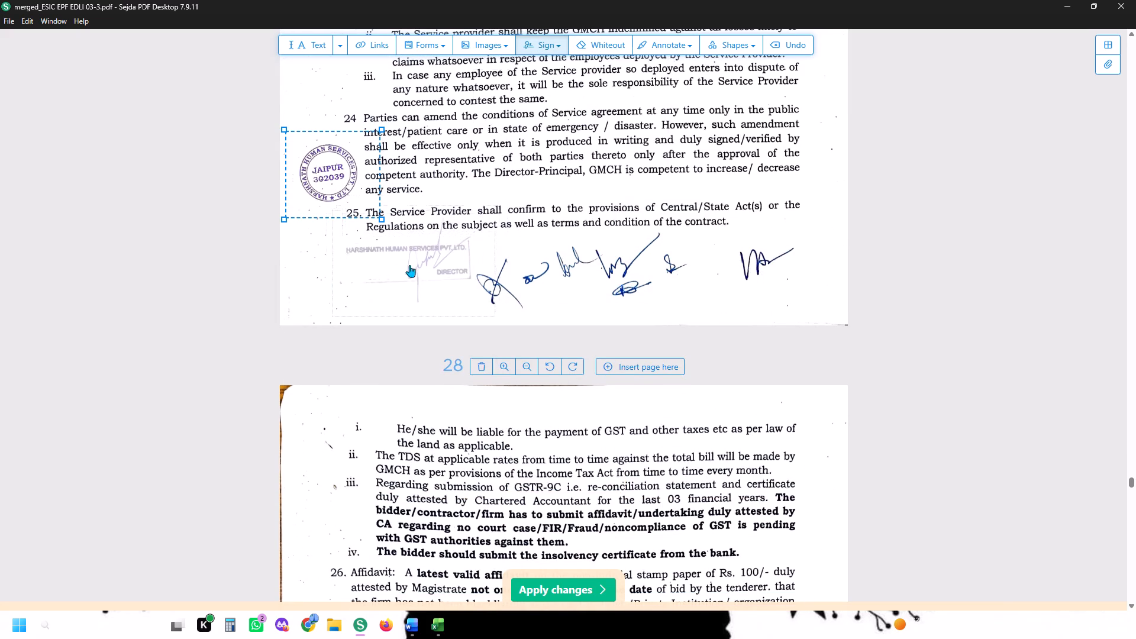
left_click(398, 270)
On page 29, delete the company stamp overlapping the signatures and place a combined one in the blank space of table item 5.
scroll(398, 270, "down", 6)
scroll(754, 280, "down", 19)
left_click(686, 277)
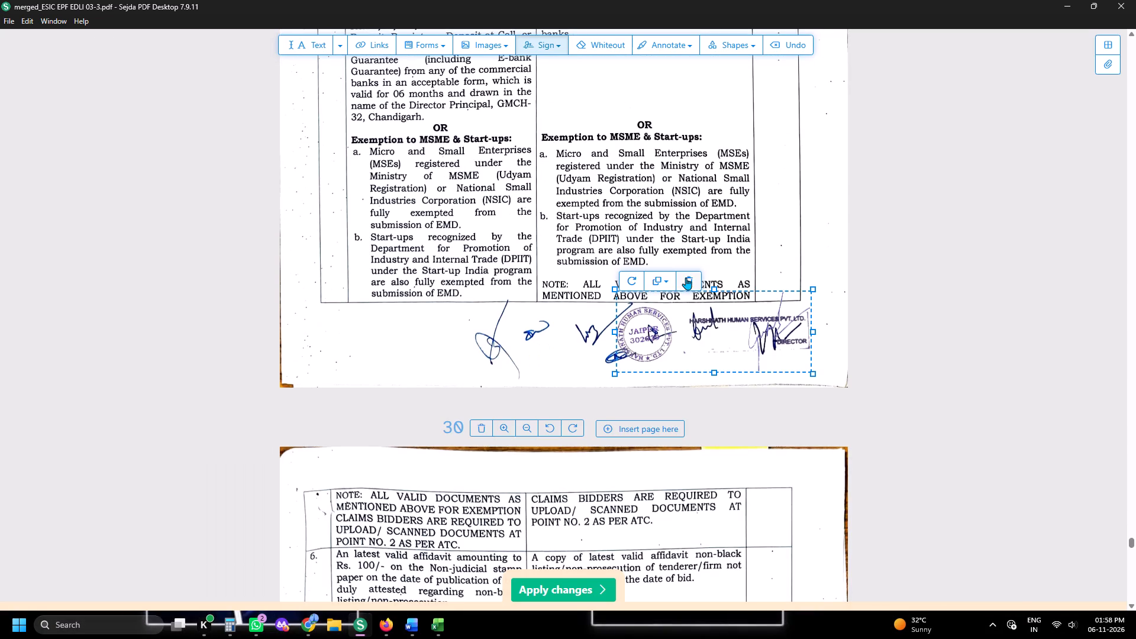
left_click(554, 42)
left_click(579, 114)
scroll(646, 250, "up", 3)
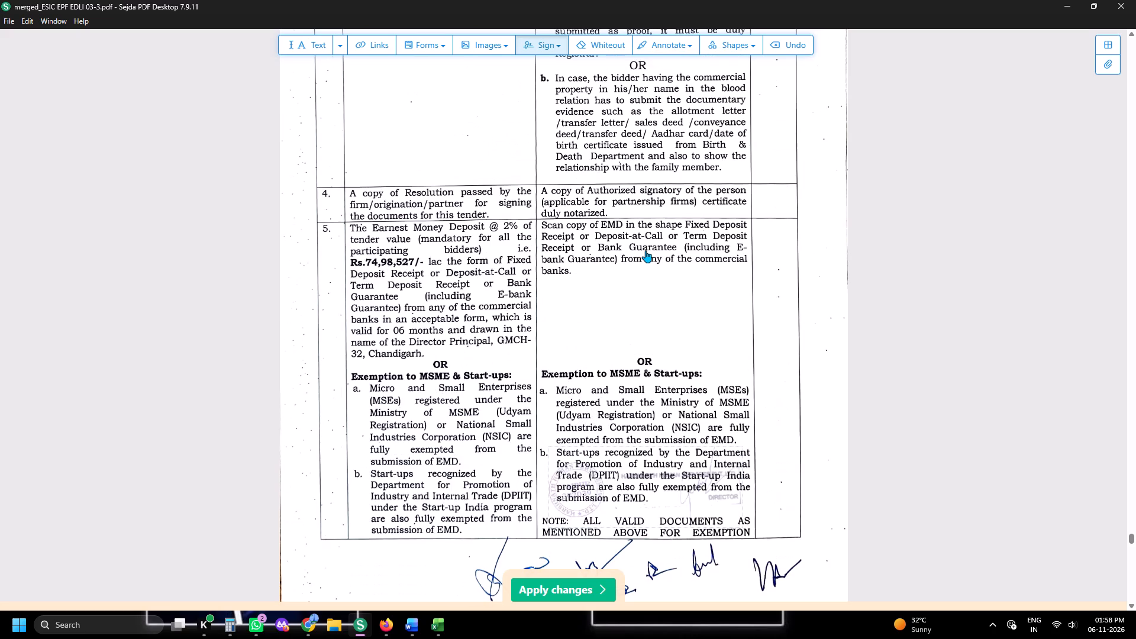
left_click(702, 330)
On page 30, delete the company stamp overlapping the signatures and place a combined one higher, in the row of item 14.
scroll(702, 330, "down", 14)
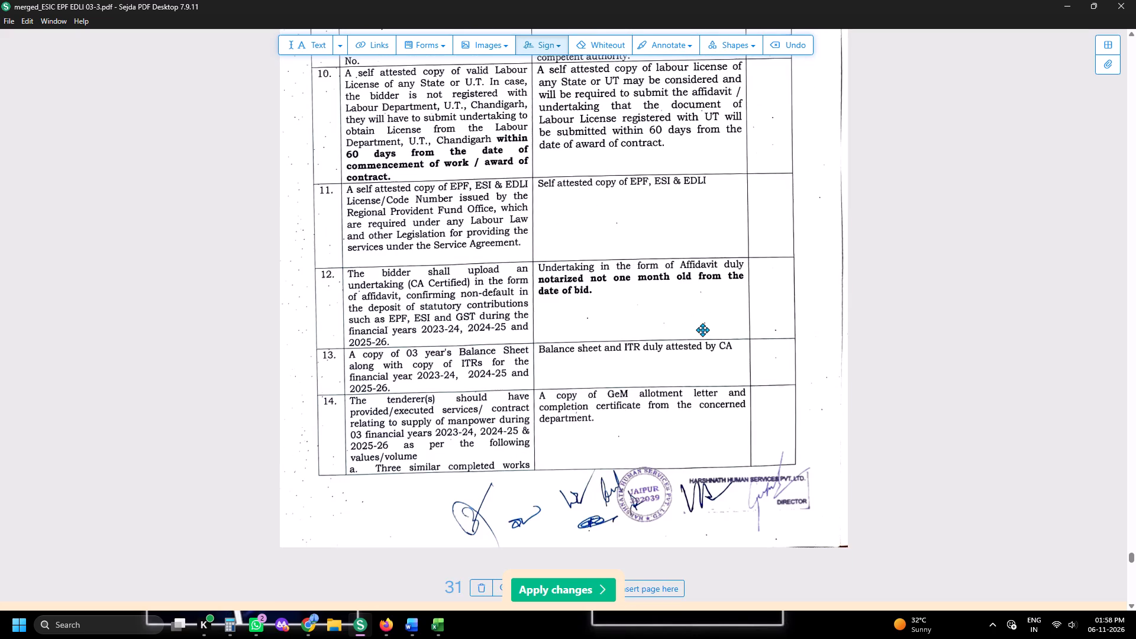
scroll(702, 330, "down", 3)
left_click(688, 199)
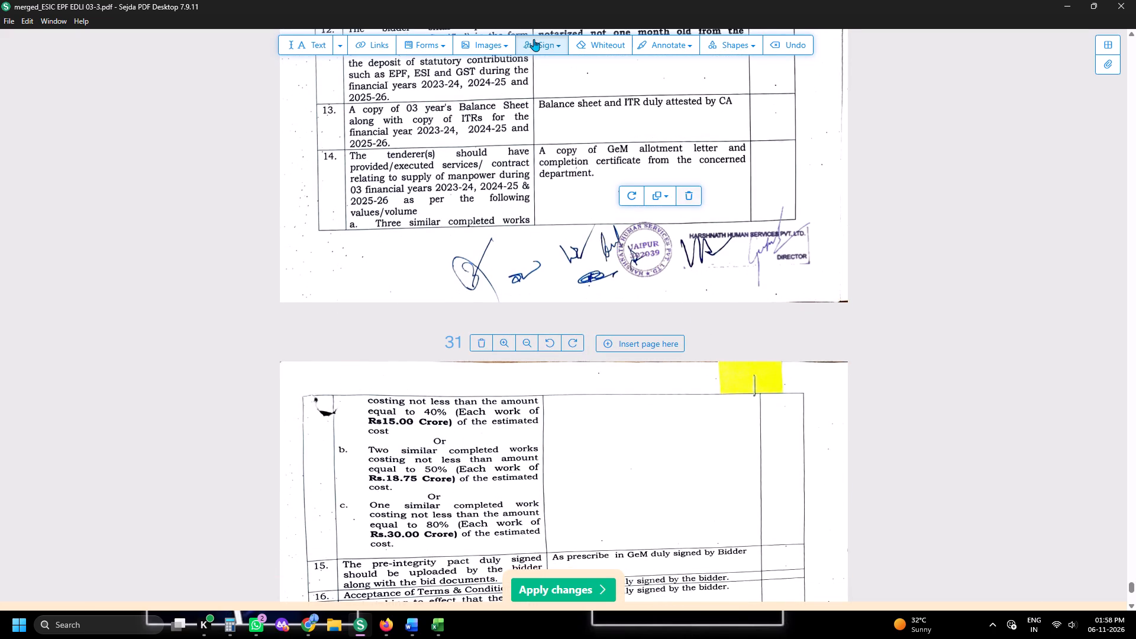
left_click(542, 22)
left_click(555, 46)
left_click(595, 133)
left_click(722, 187)
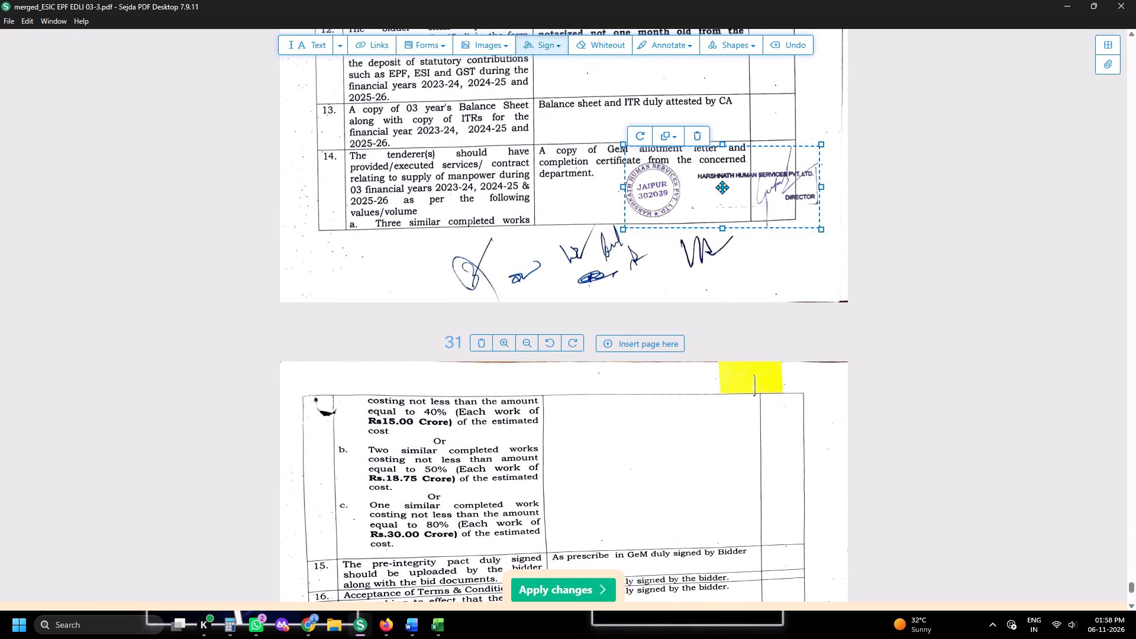
Apply the stamp changes and save the PDF in Downloads as edited_merged_ESIC EPF EDLI 03-3.
scroll(722, 187, "down", 14)
left_click(547, 587)
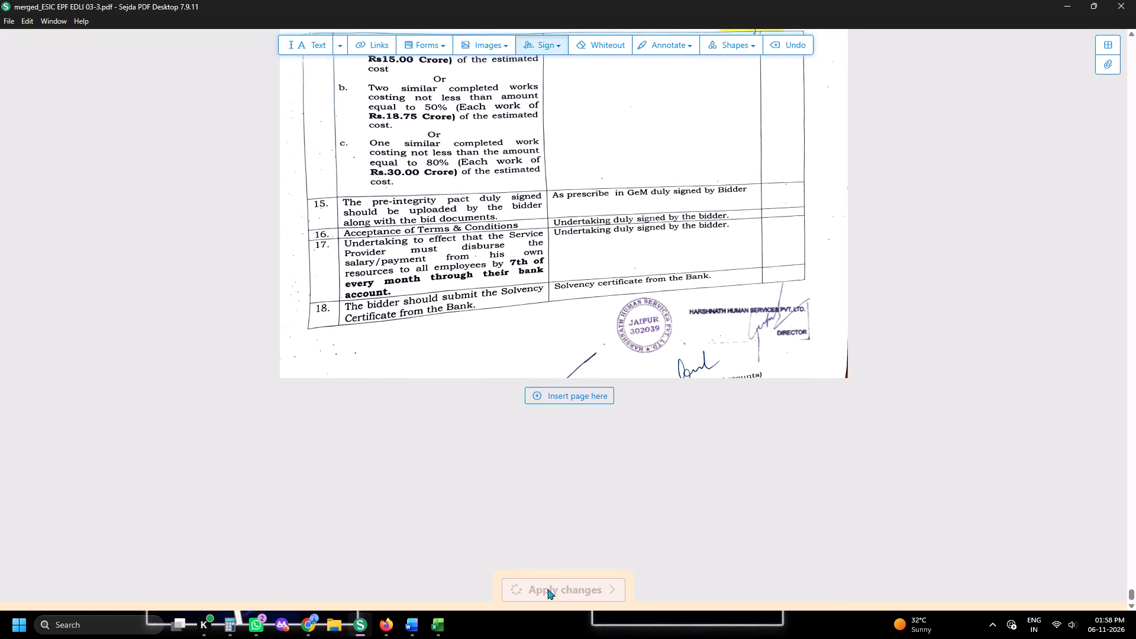
left_click(72, 122)
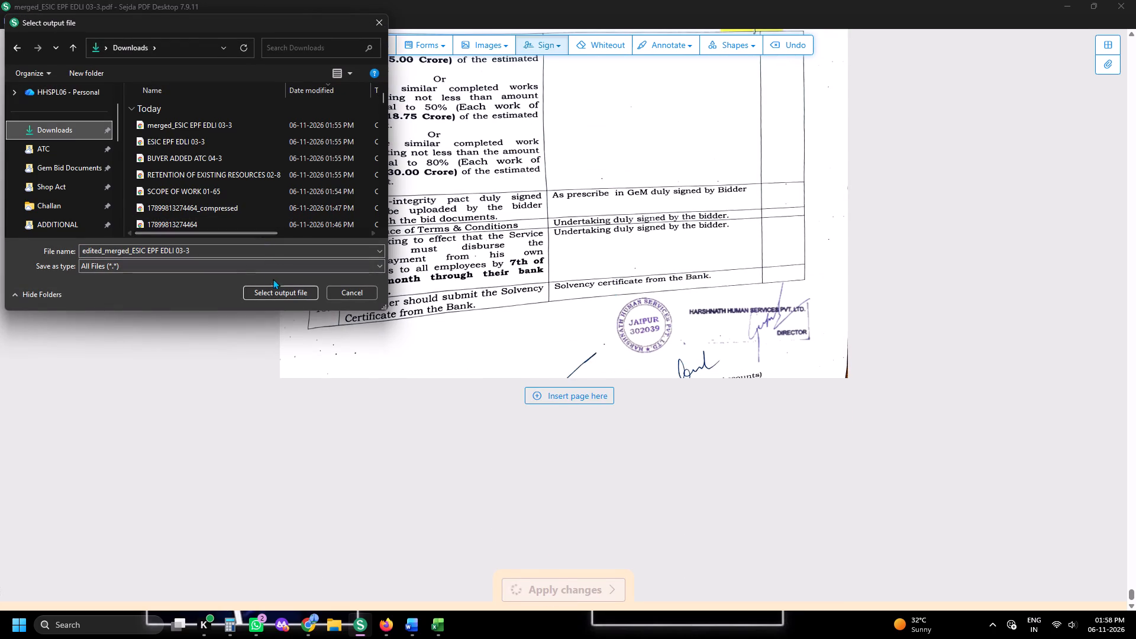
left_click(276, 288)
Switch to iLovePDF's Merge PDF page in Firefox and add edited_merged_ESIC EPF EDLI 03-3 from Downloads.
left_click(382, 630)
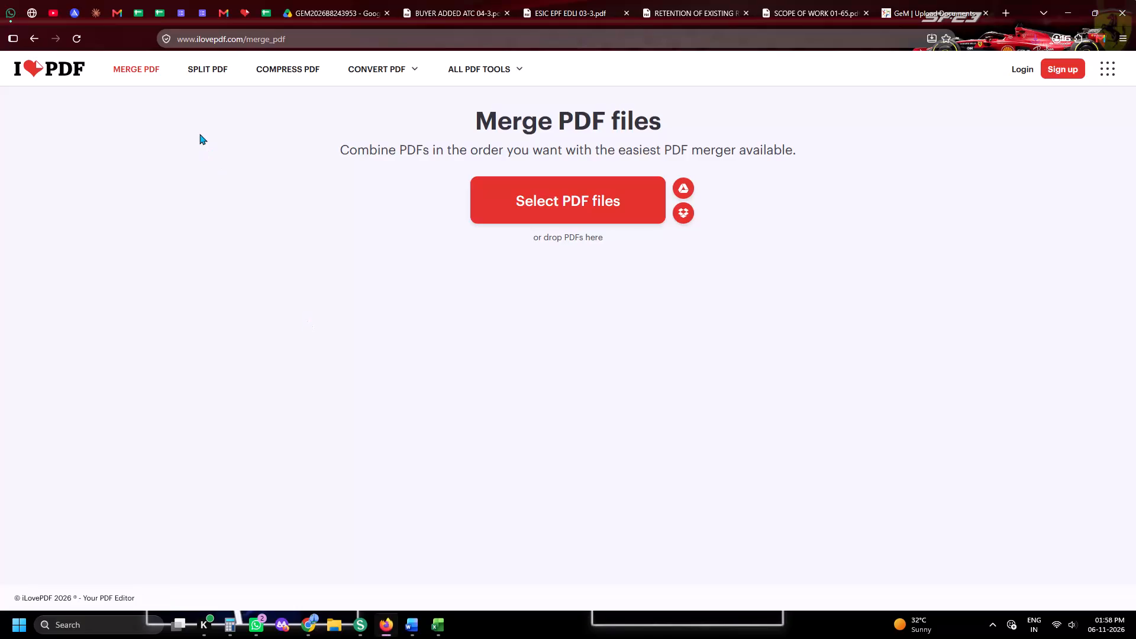
left_click(241, 0)
left_click(541, 206)
scroll(788, 296, "up", 10)
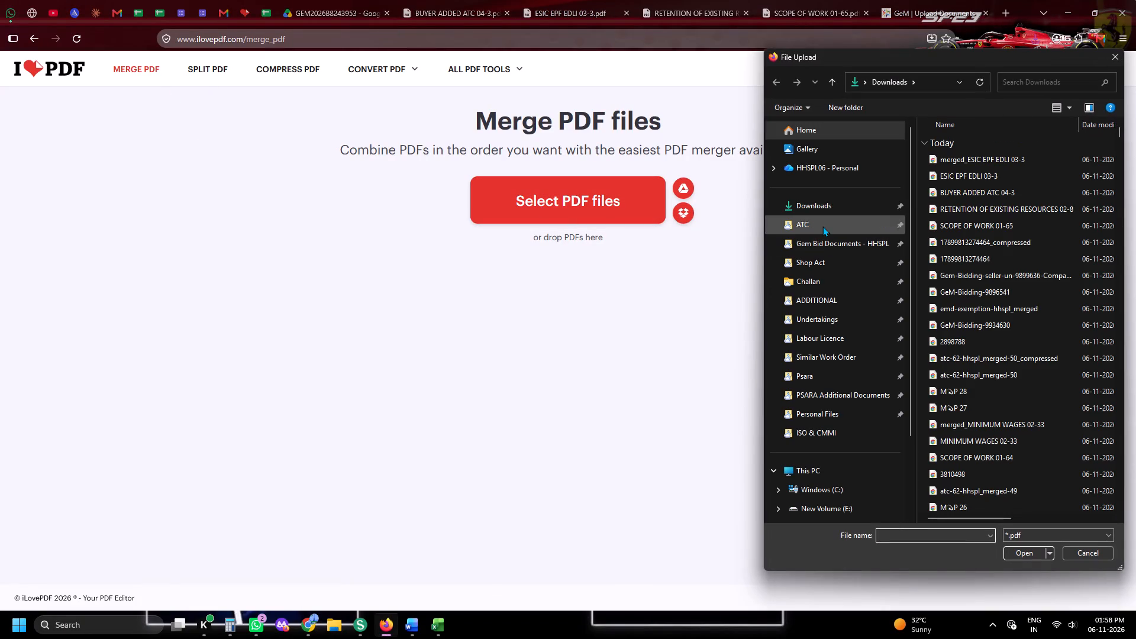
left_click(815, 208)
left_click(989, 157)
left_click(814, 238)
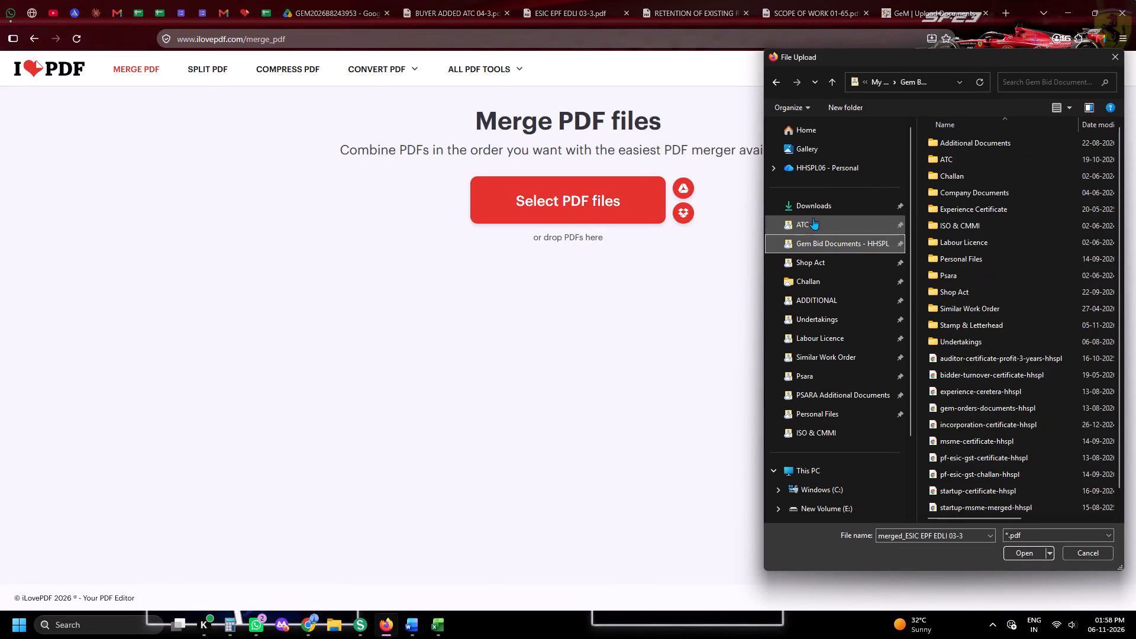
left_click(813, 218)
left_click(812, 207)
double_click(958, 160)
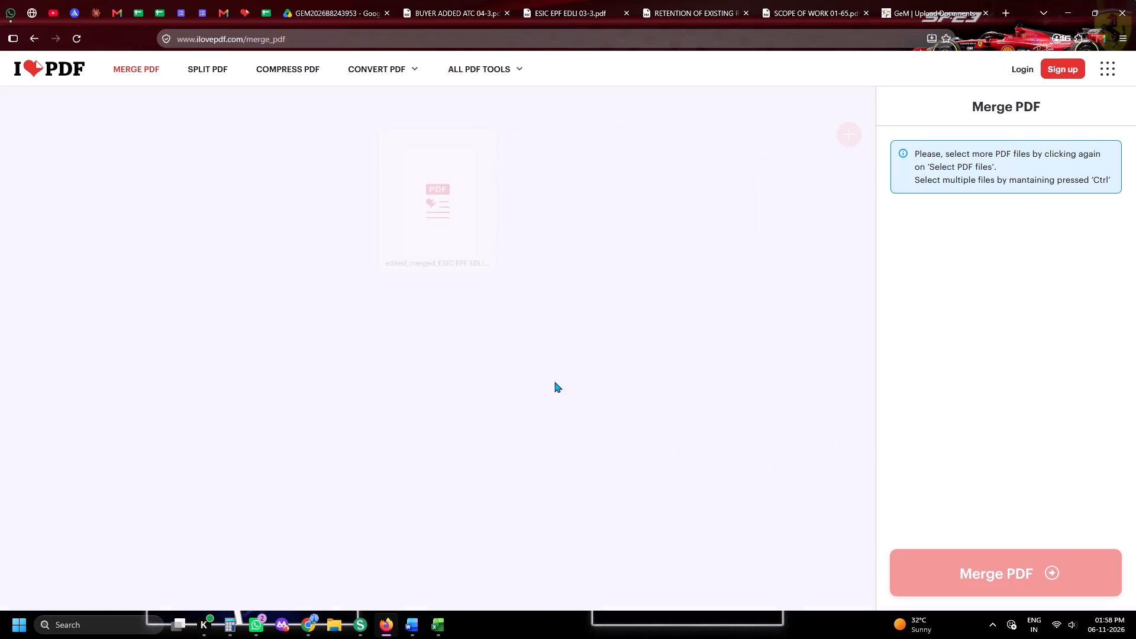
Add atc-45-hhspl.pdf from the ATC folder to the files for merging.
left_click(851, 129)
scroll(851, 264, "up", 5)
left_click(842, 226)
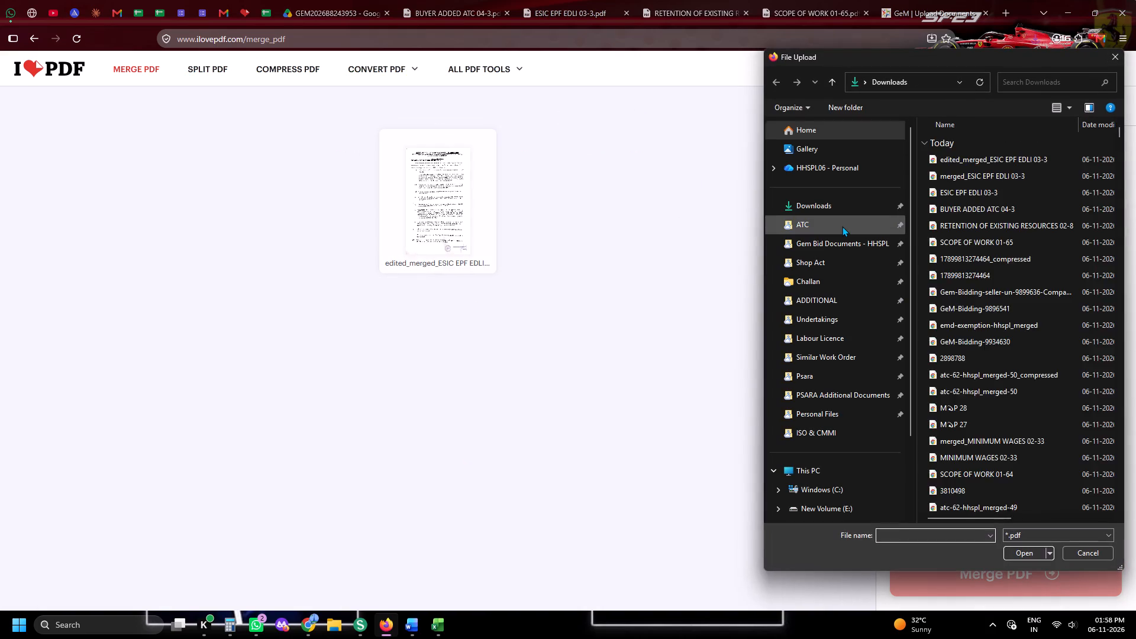
left_click(958, 167)
double_click(958, 162)
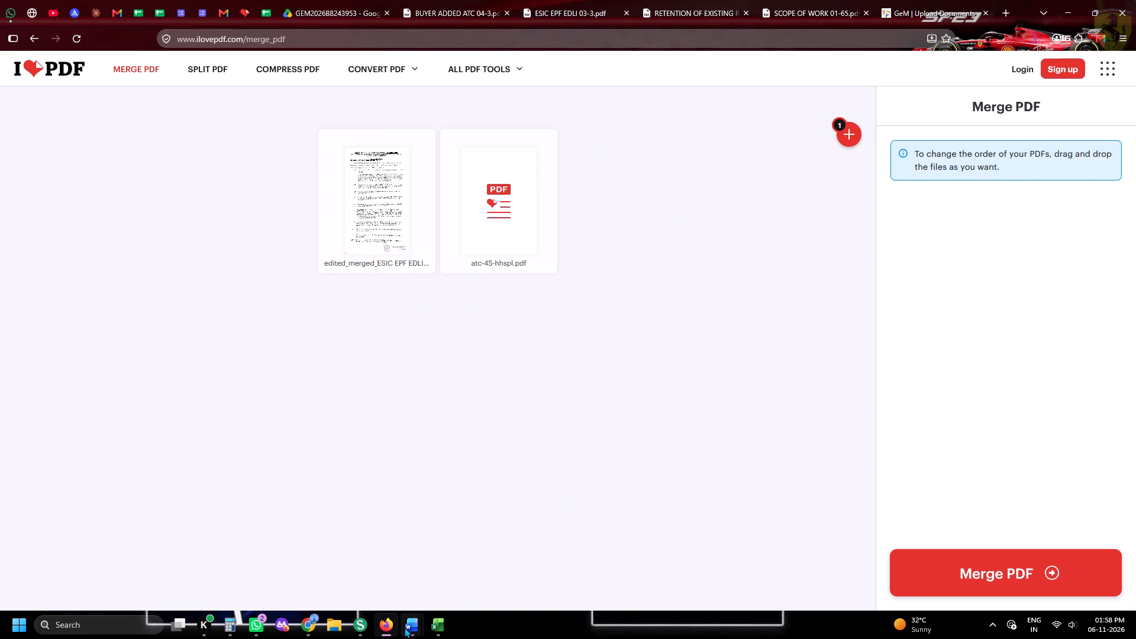
Switch to the recovered atc-45-page-index document in Word and make it editable.
left_click(404, 628)
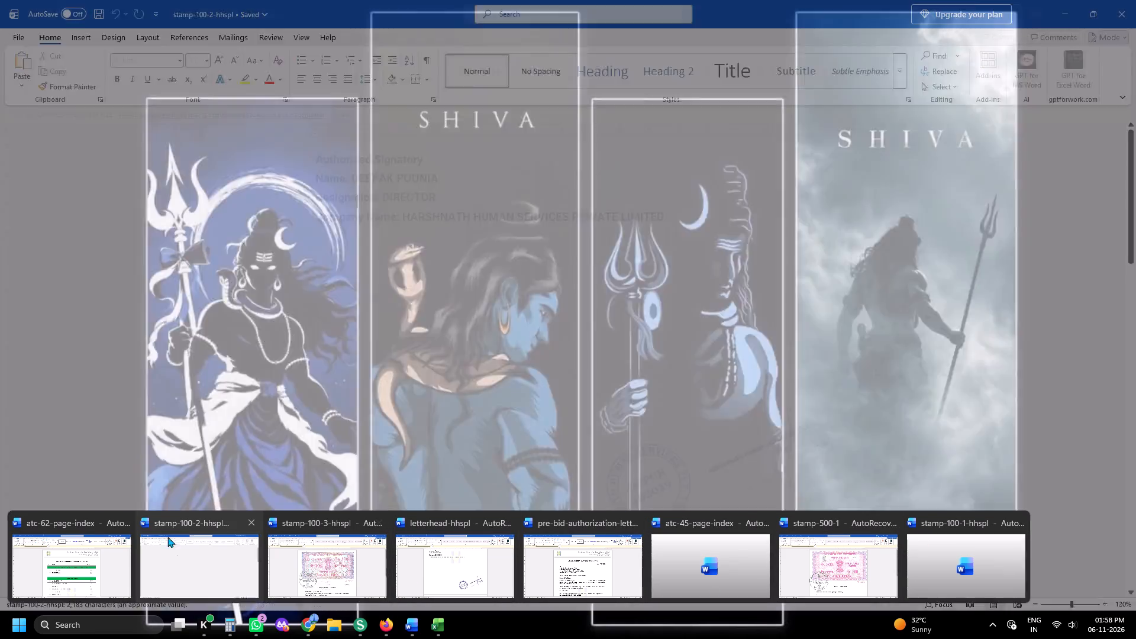
left_click(667, 561)
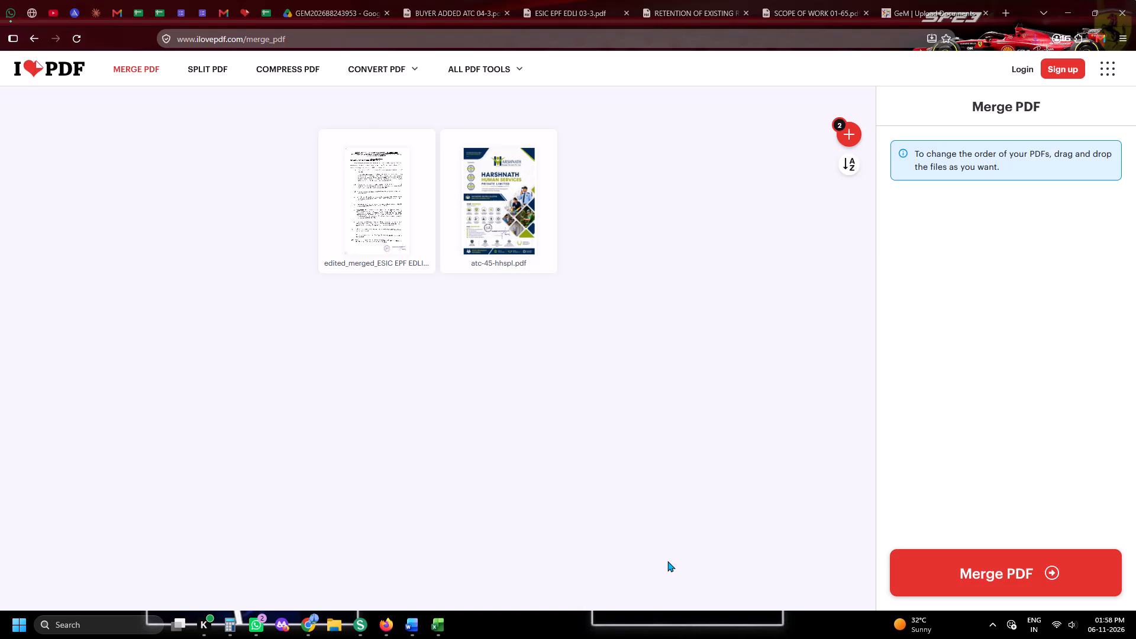
left_click(564, 425)
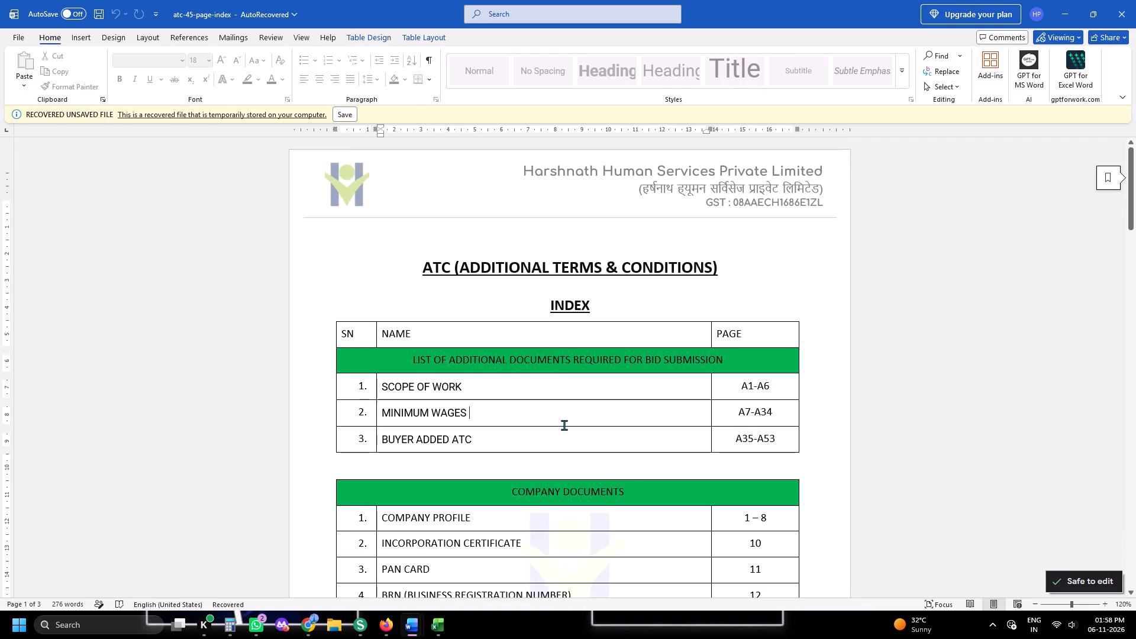
key("BackSpace")
left_click(408, 132)
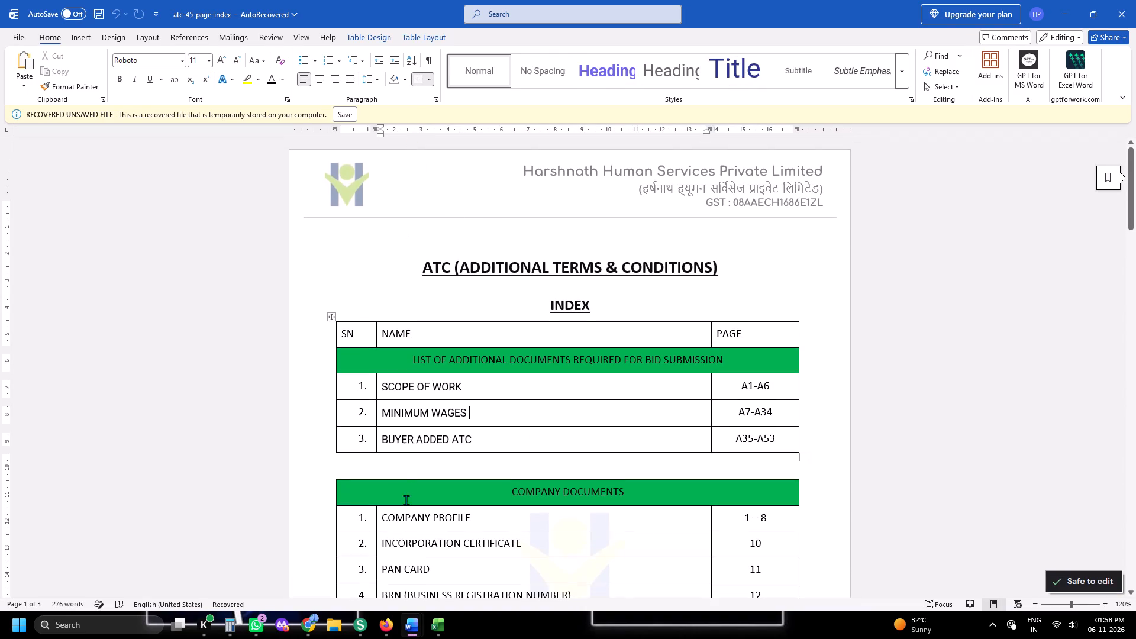
Set the Scope of Work page range in the index to A1-A3, checking it against the SCOPE OF WORK 01-65 PDF, which is closed.
left_click(385, 625)
left_click(380, 0)
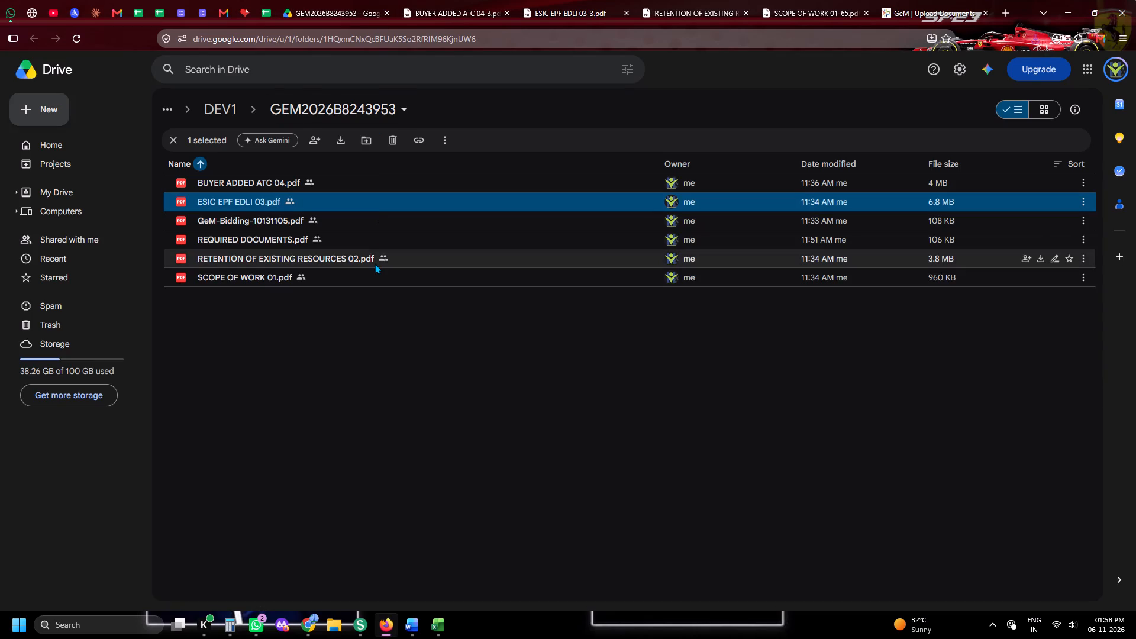
key("alt+Tab")
key("alt+Tab")
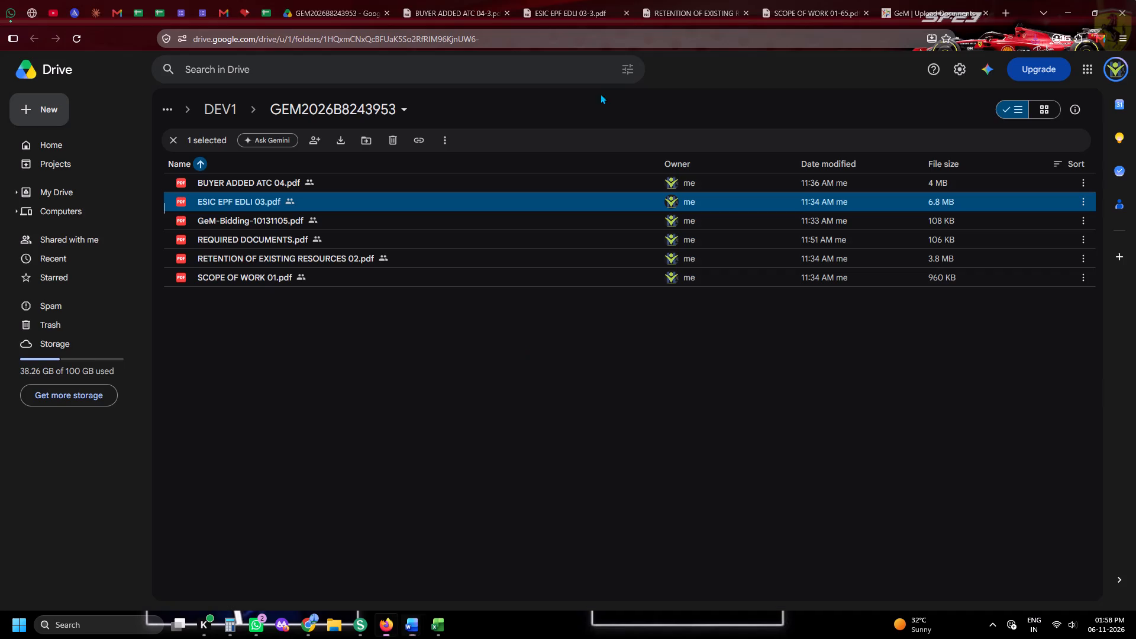
left_click(777, 4)
key("alt+Tab")
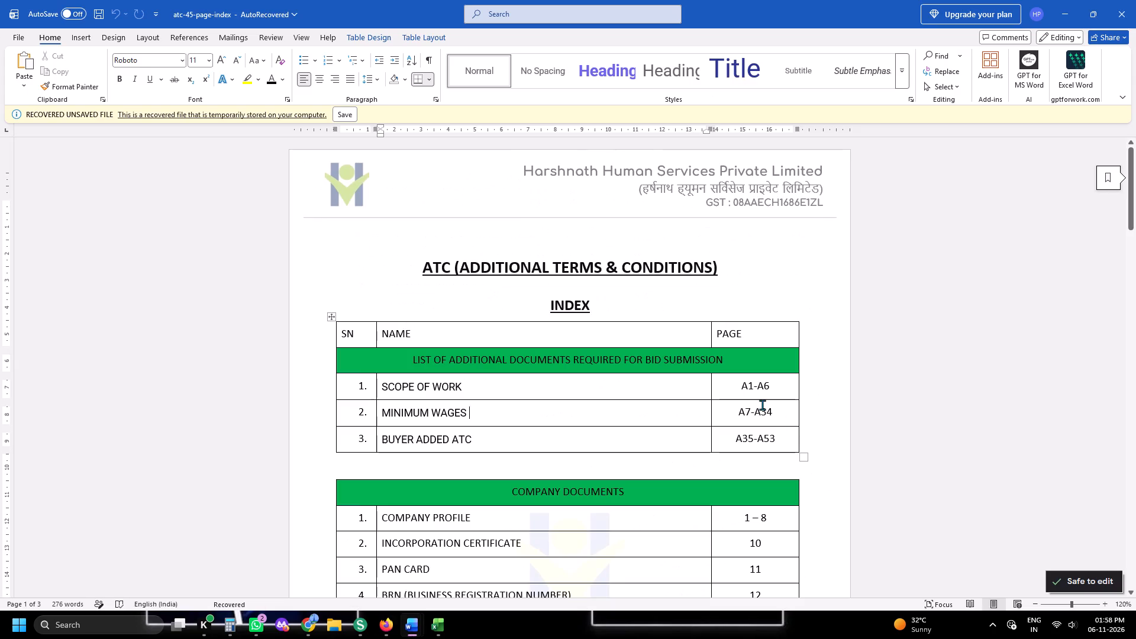
left_click(777, 386)
key("BackSpace")
key("3")
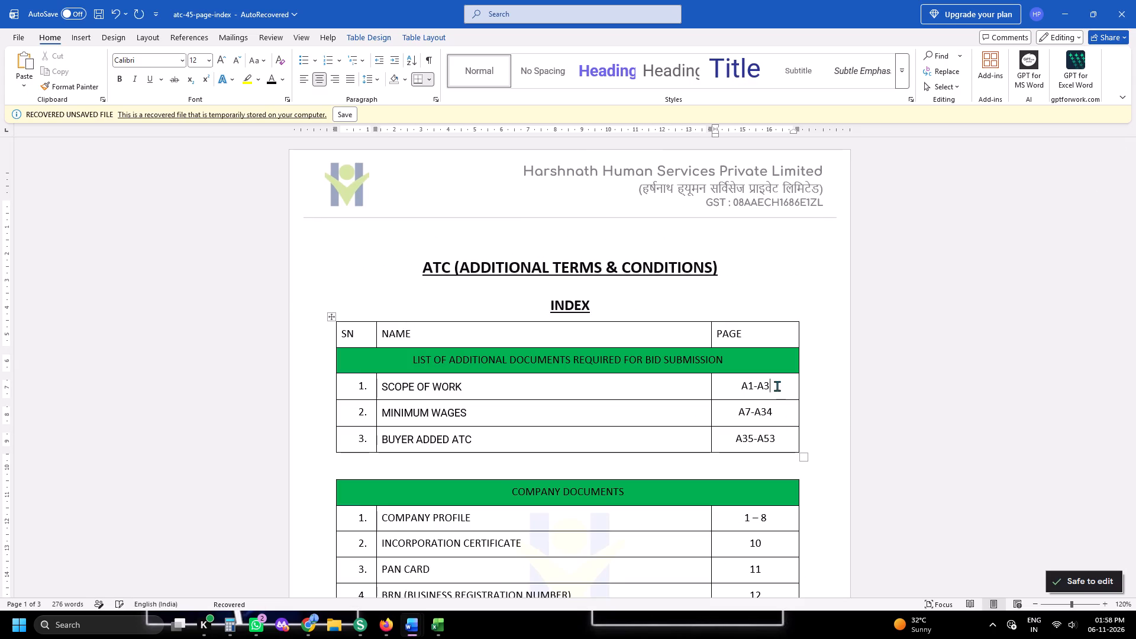
key("alt+Tab")
left_click(818, 0)
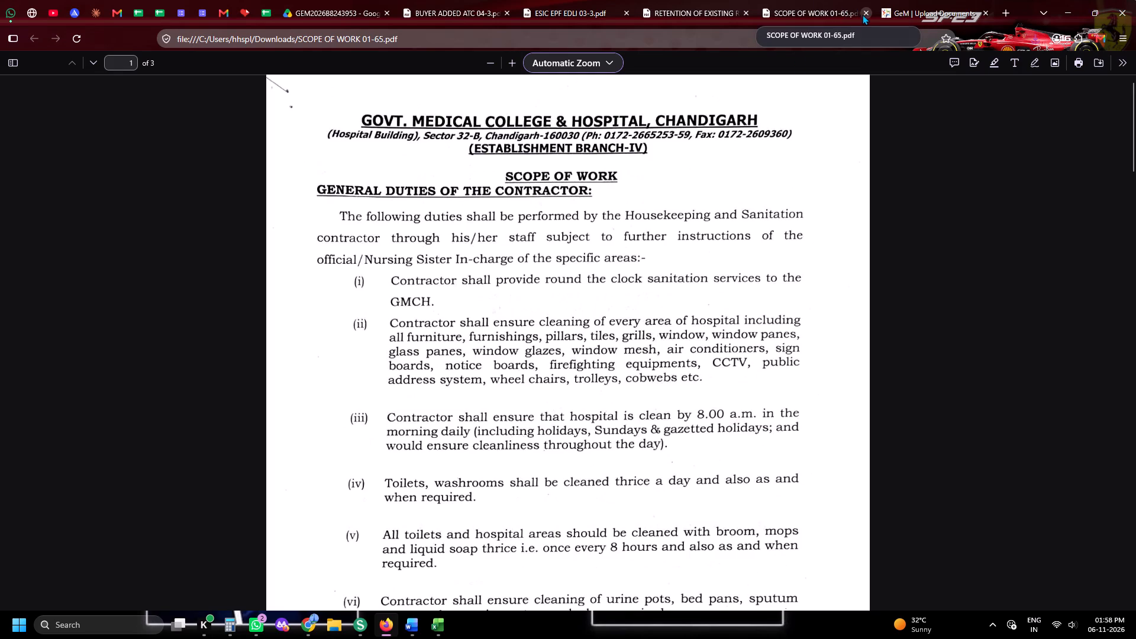
left_click(863, 14)
Change index row 2 to RETENTION OF EXISTING RESOURCES, copied from the PDF's file name, with page range A4-A12.
left_click(688, 0)
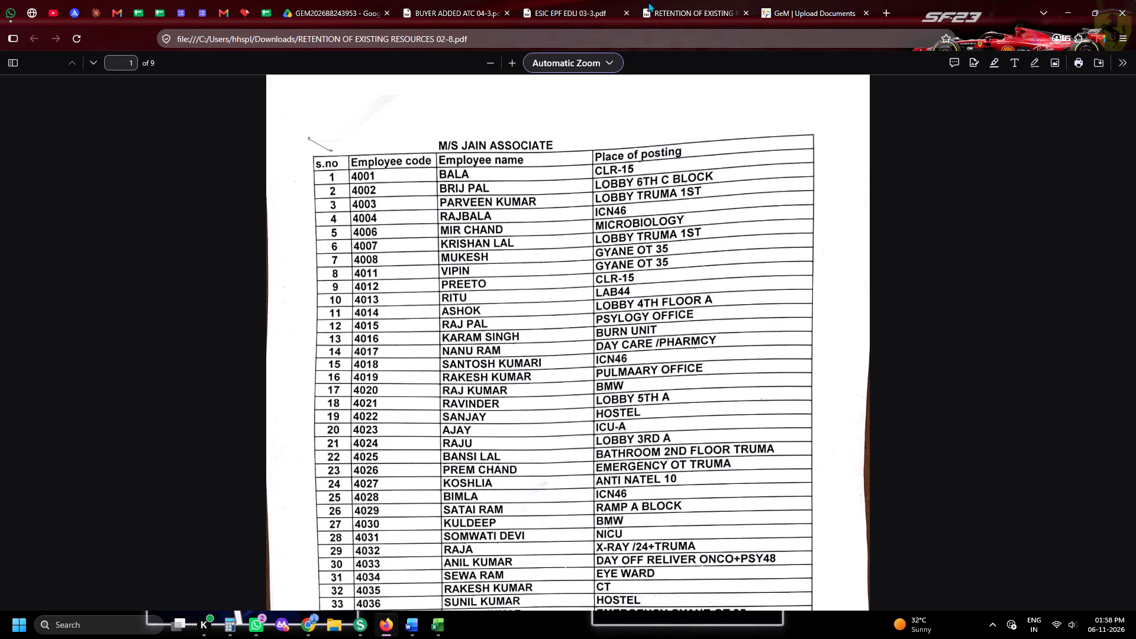
left_click_drag(434, 39, 431, 40)
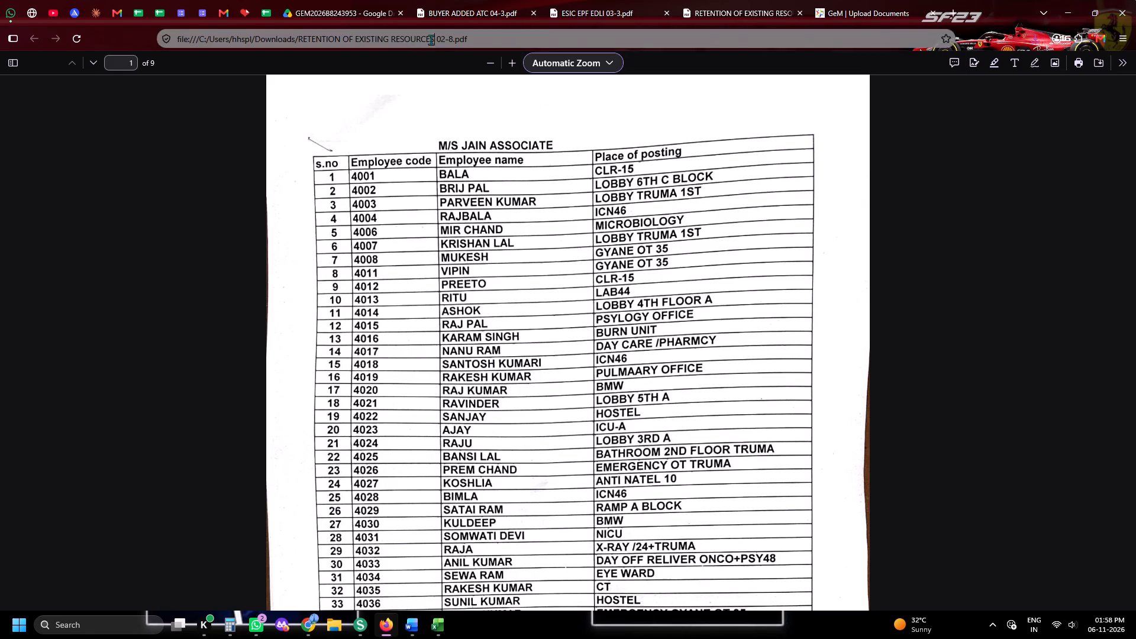
left_click_drag(431, 40, 297, 50)
key("ctrl+c")
key("ctrl+c")
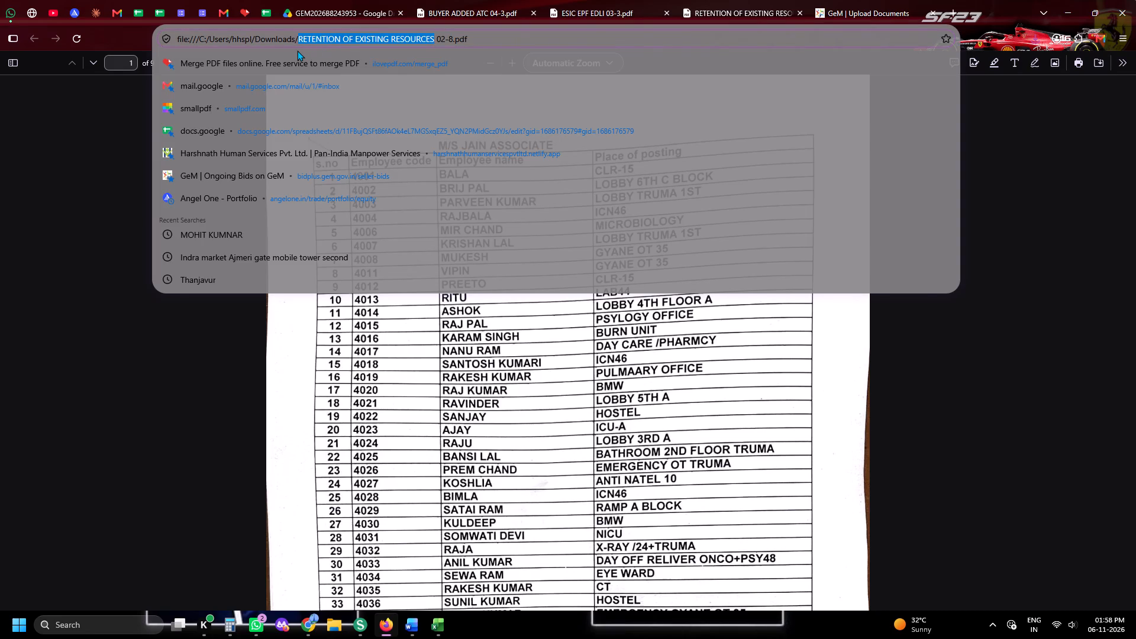
key("alt+Tab")
key("Tab")
key("Tab")
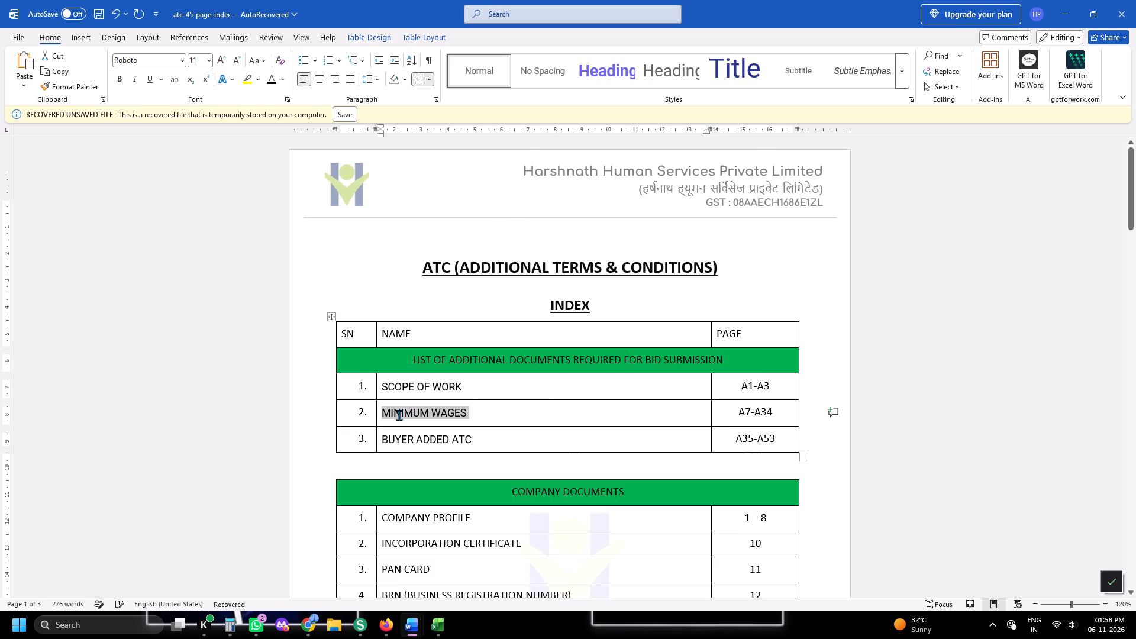
key("ctrl+v")
key("Tab")
type("A4-A")
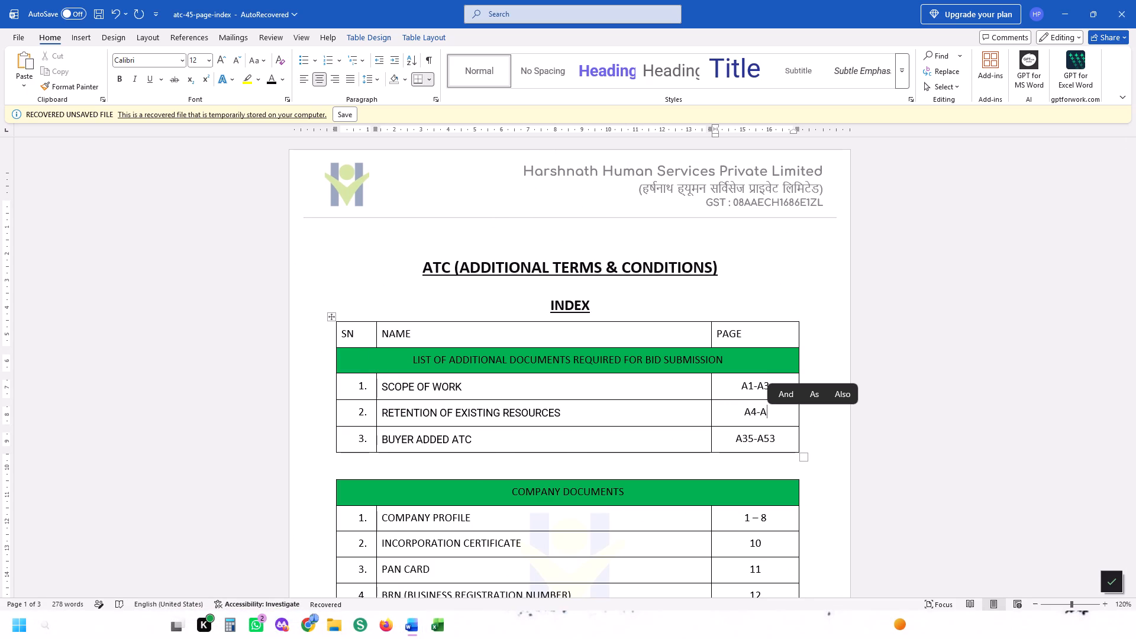
type("12")
Replace the document name in index row 3 with ESIC EPF EDLI, copied from the PDF's file name.
key("alt+Tab")
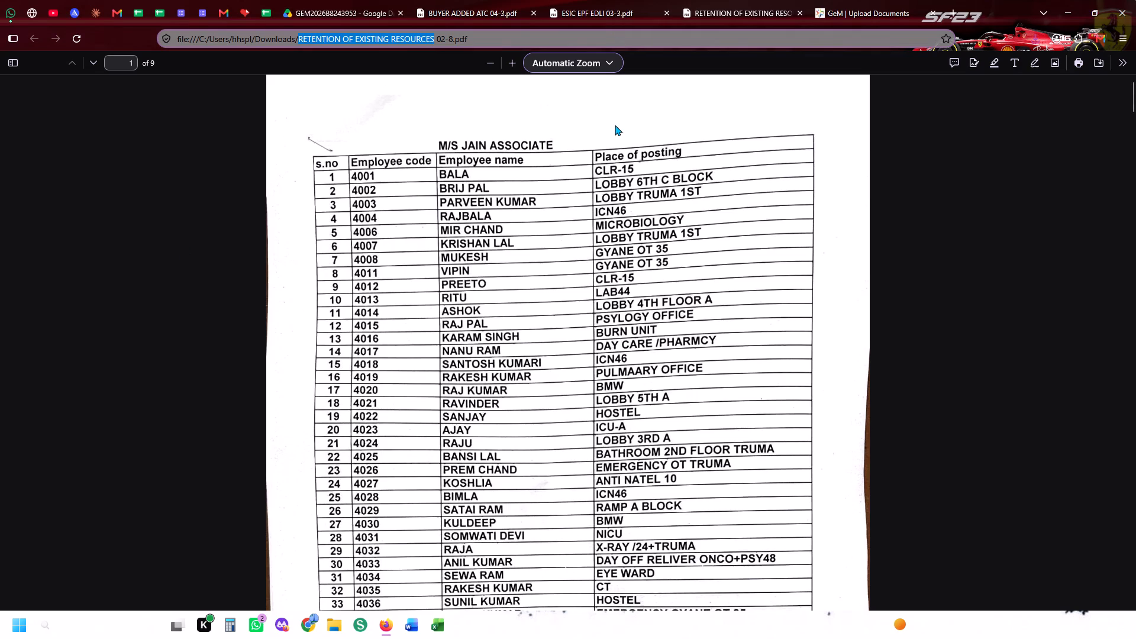
left_click(622, 0)
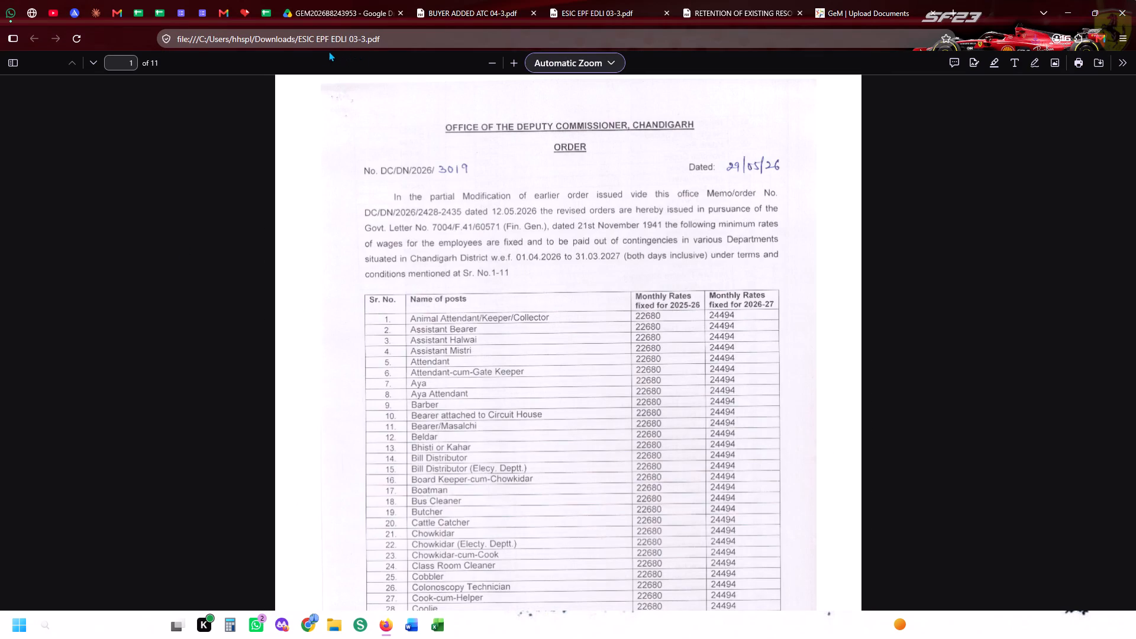
left_click_drag(299, 40, 347, 49)
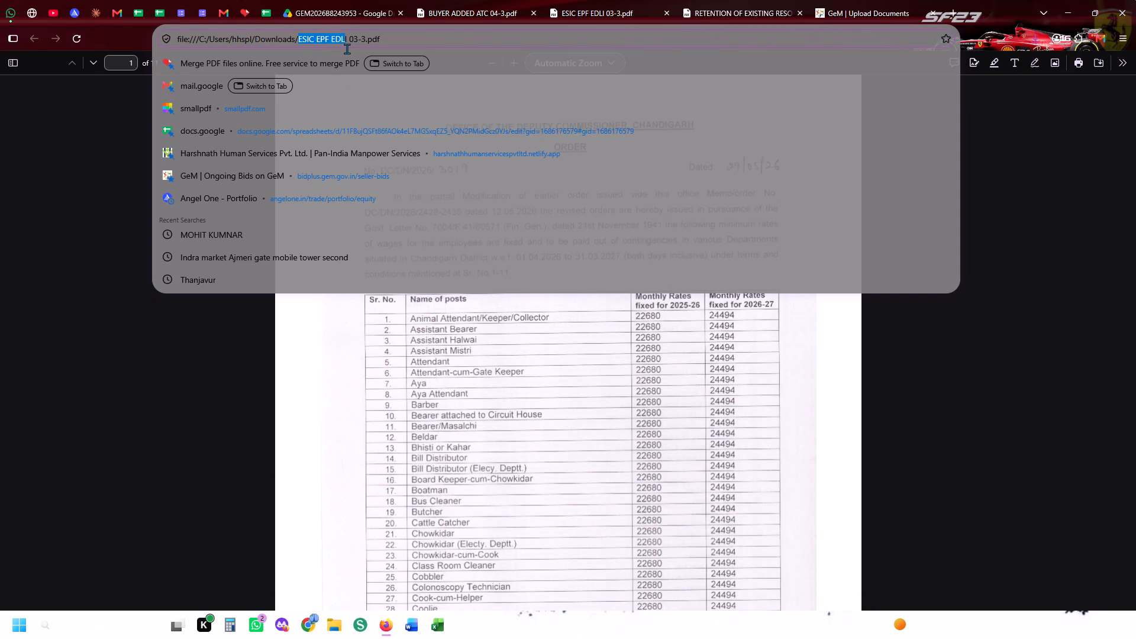
key("ctrl+c")
key("ctrl+c")
key("ctrl+c")
key("alt+Tab")
key("Tab")
key("Tab")
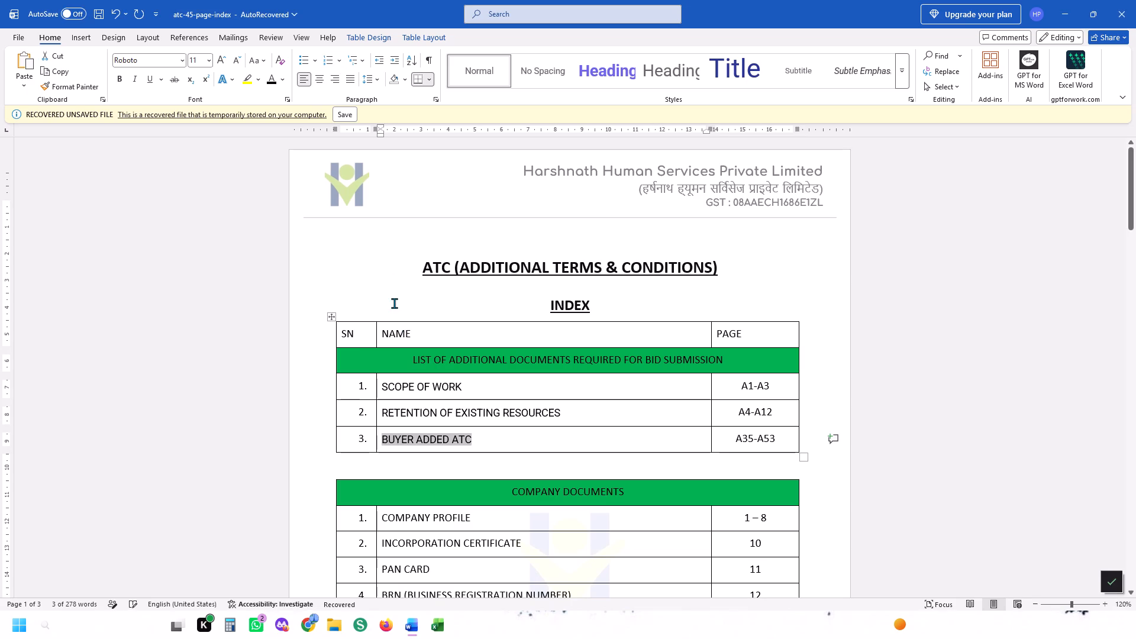
key("ctrl+v")
Set the ESIC EPF EDLI page range in the index to A13-A23, checking the PDF's page count.
key("alt+Tab")
left_click(473, 22)
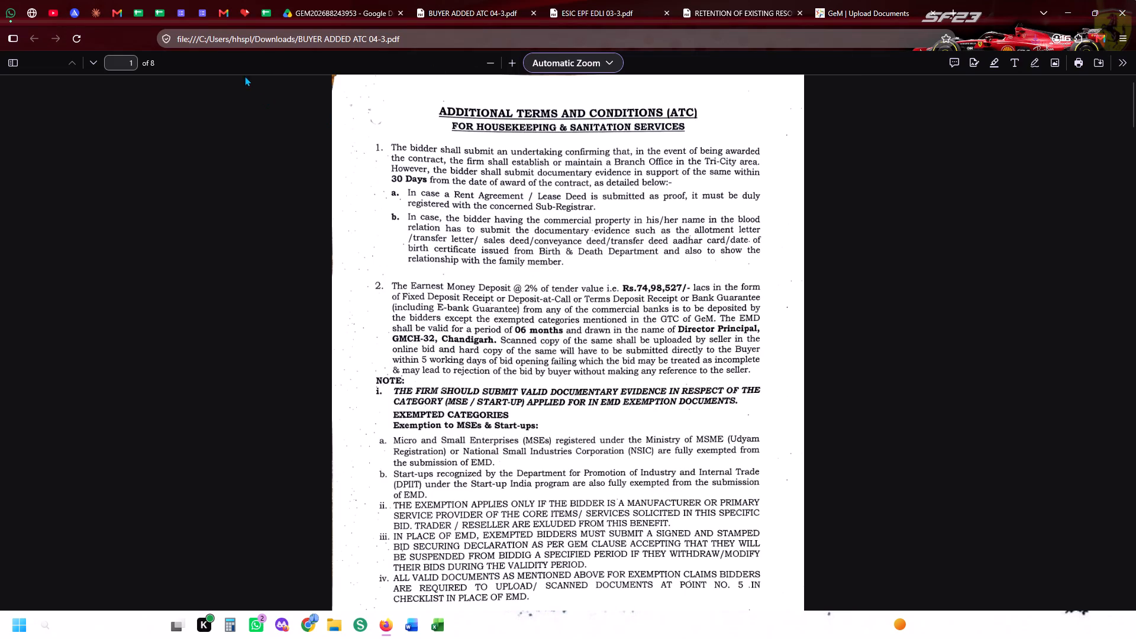
key("alt+Tab")
key("Tab")
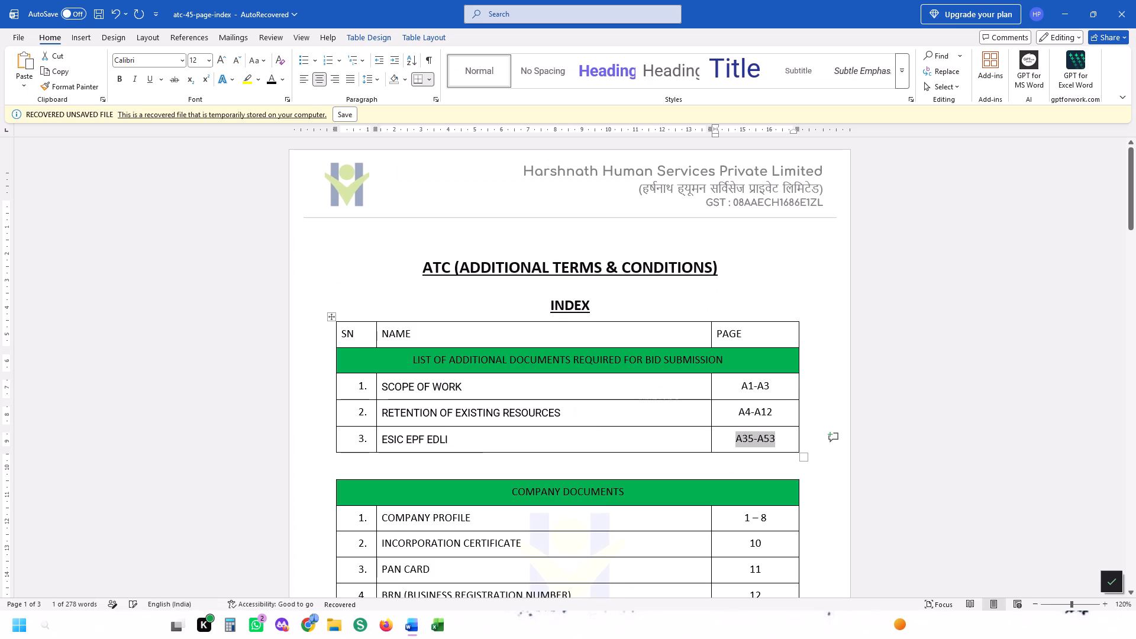
type("A13")
key("alt+Tab")
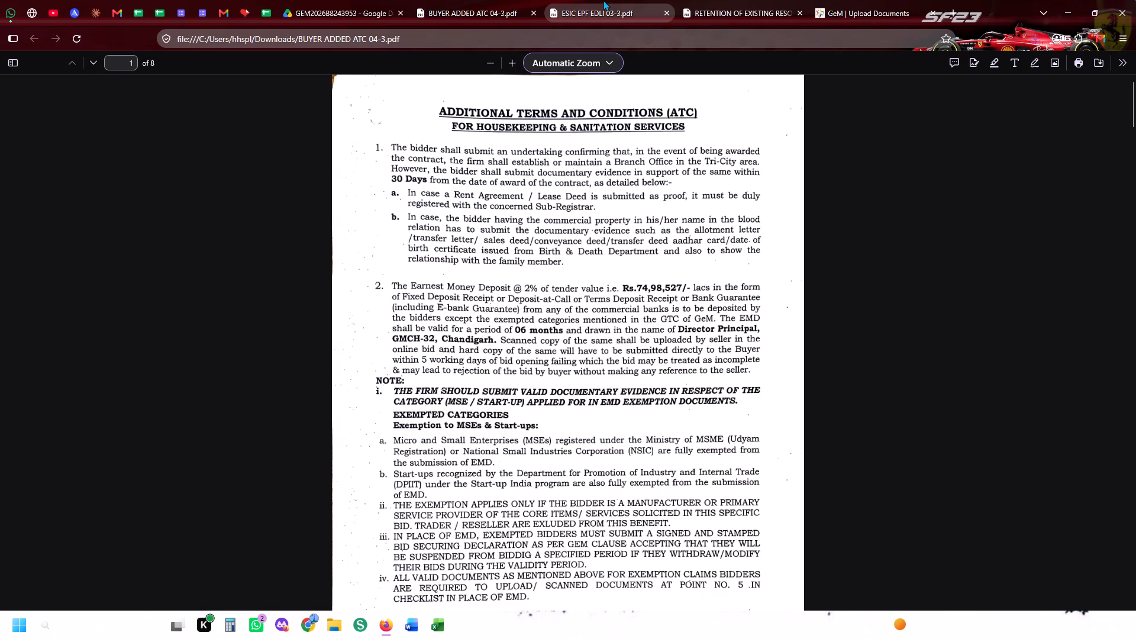
left_click(597, 0)
key("alt+Tab")
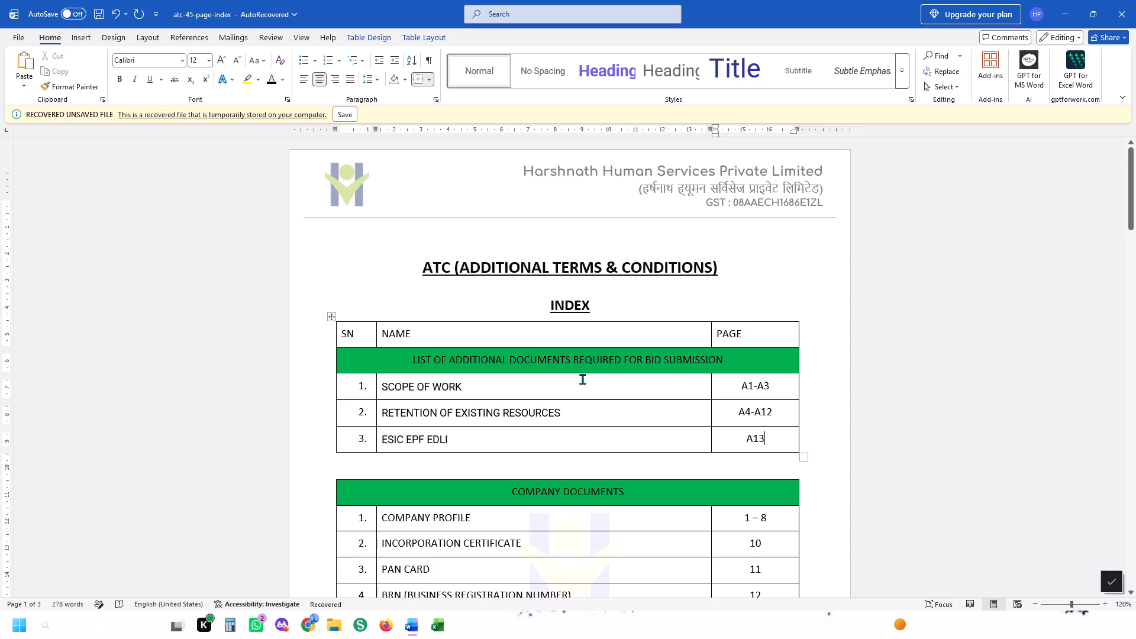
key("alt+Tab")
key("alt+Tab")
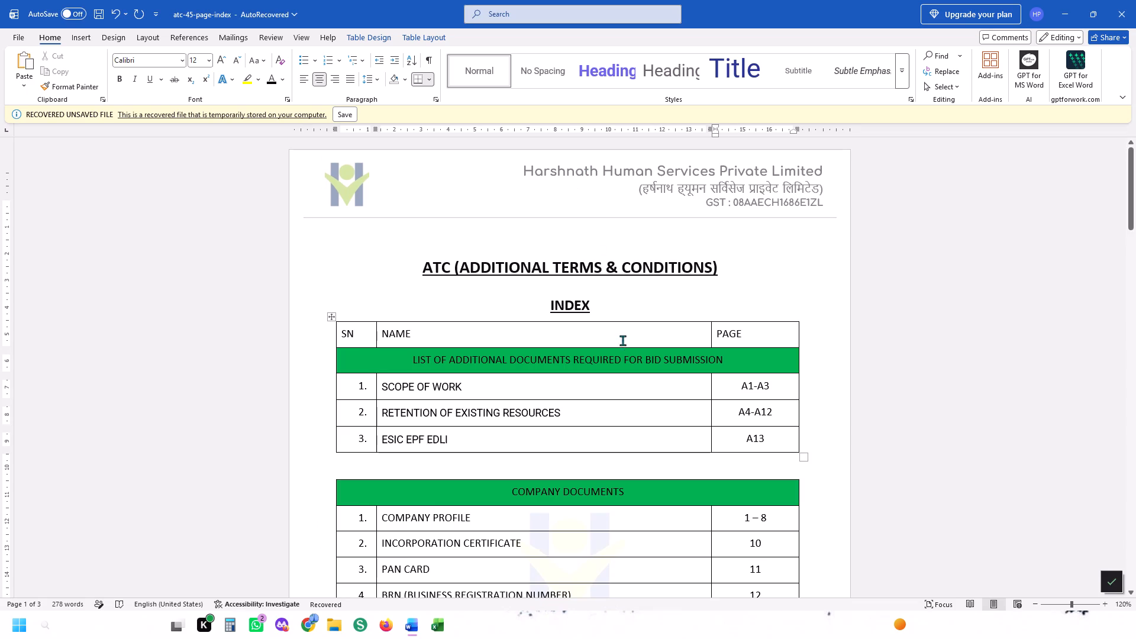
type("-A23")
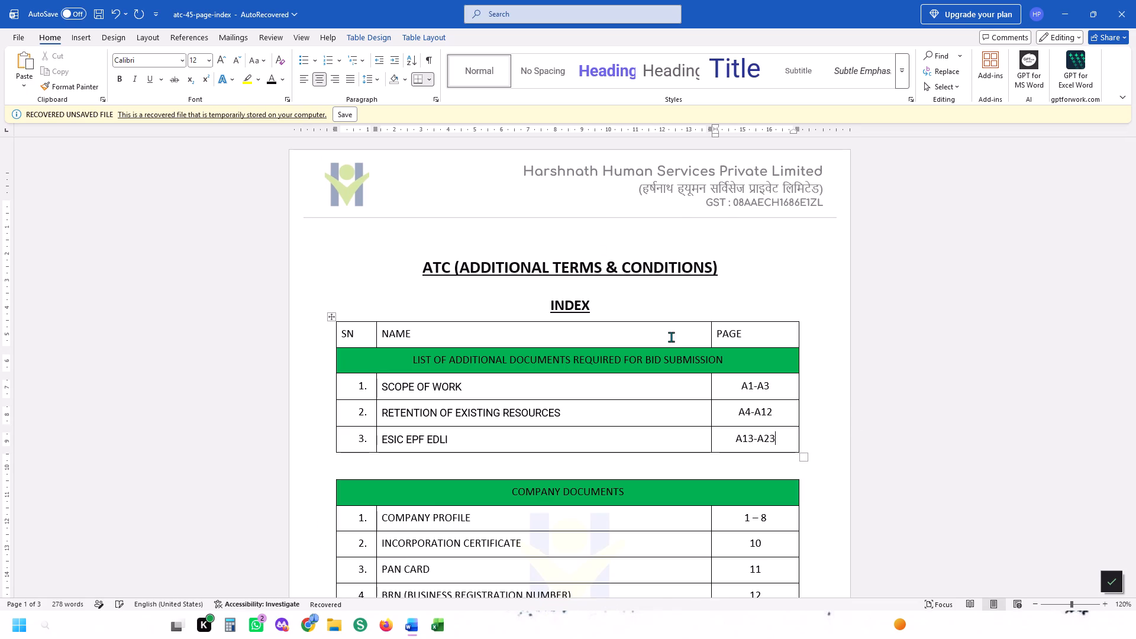
Add a fourth index row for BUYER ADDED ATC with page range A24-A31, checking the PDF's page count.
key("alt+Tab")
left_click(482, 0)
key("alt+Tab")
key("Tab")
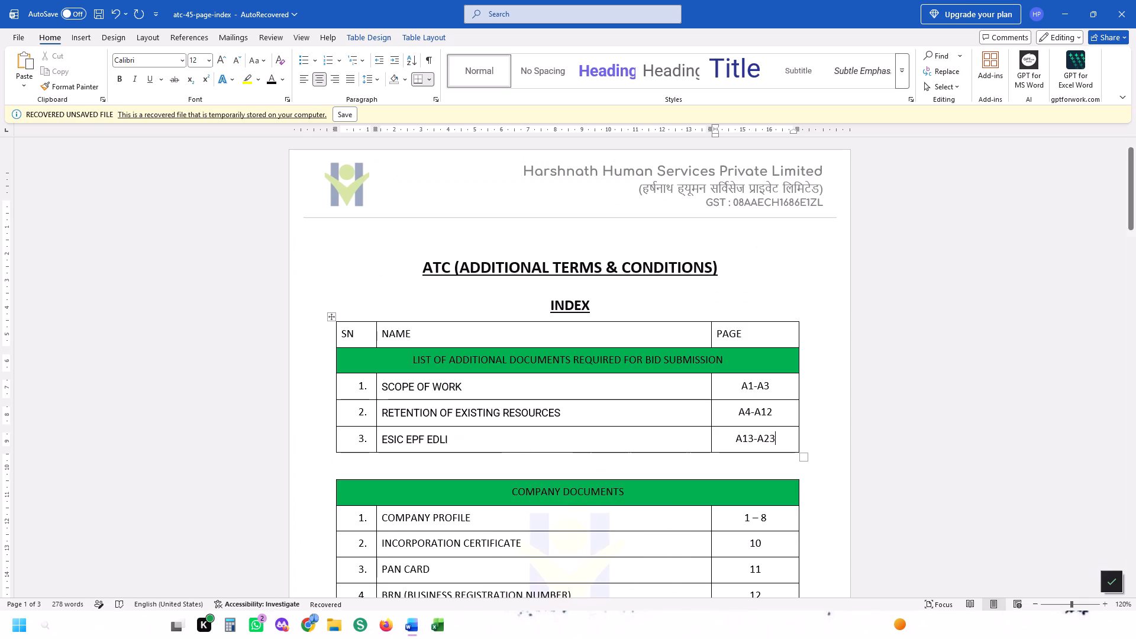
key("Tab")
key("alt+Tab")
key("alt+Tab")
type("BUYER ADDED A")
type("TC")
key("Tab")
type("A24")
key("alt+Tab")
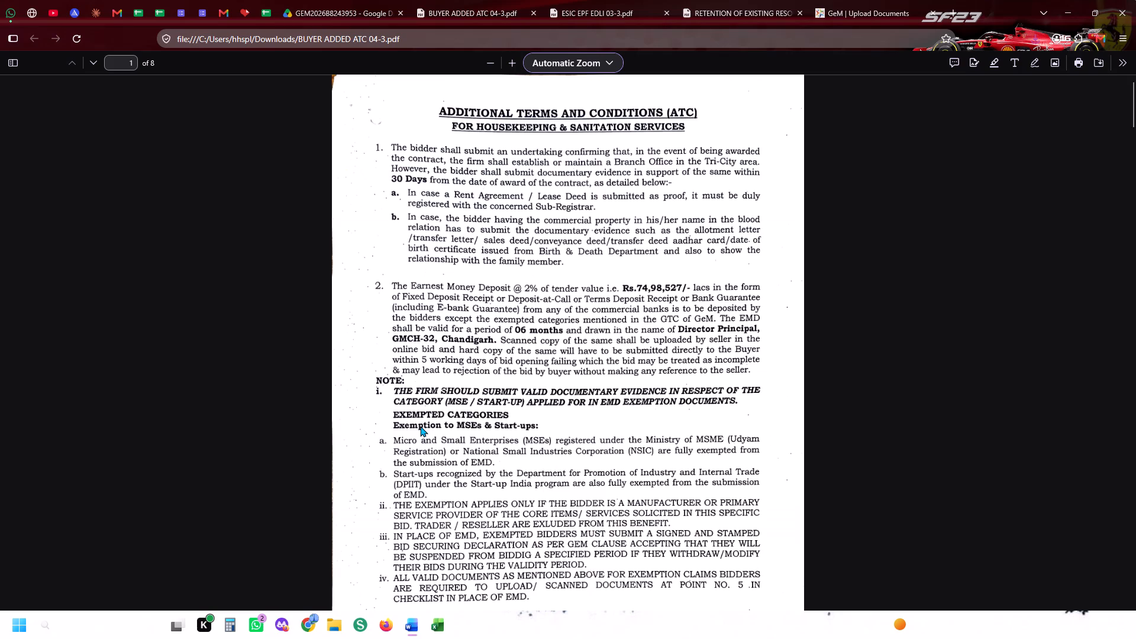
key("alt+Tab")
key("minus")
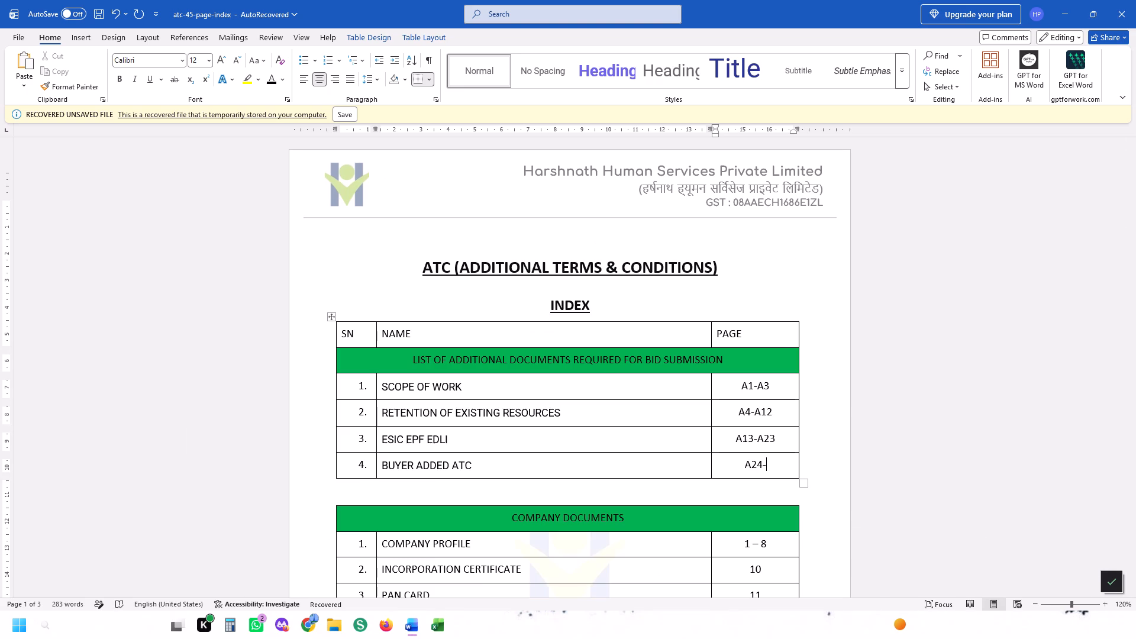
type("A31")
Export the completed ATC index as a PDF named "M 💫P 29" in the Downloads folder.
key("alt+f")
key("alt+e")
key("alt+a")
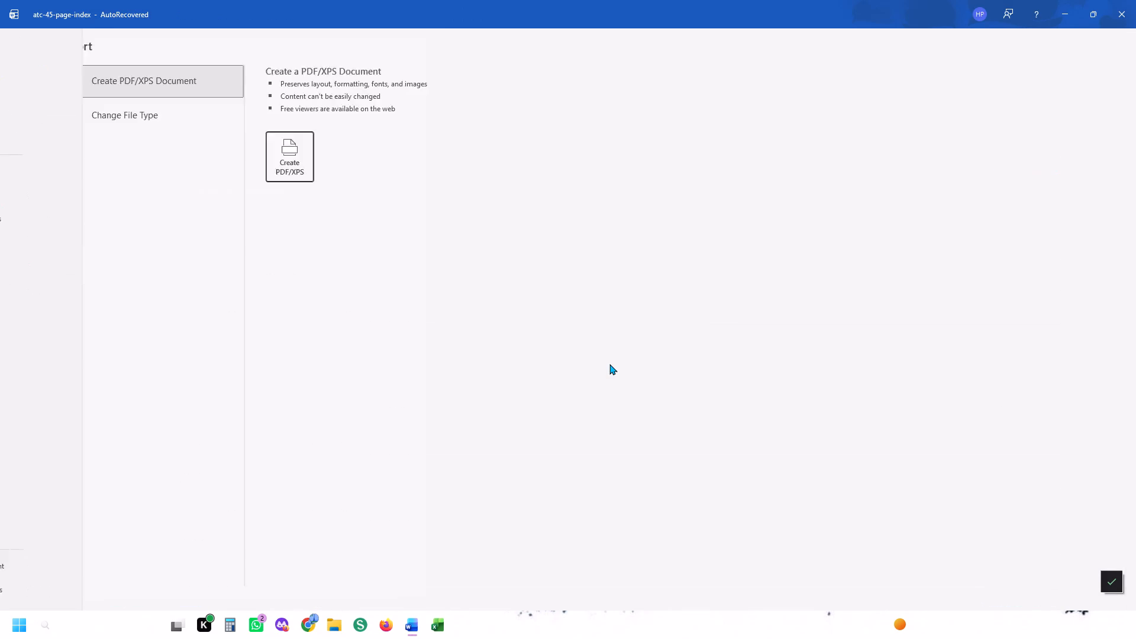
scroll(583, 638, "up", 8)
scroll(309, 521, "up", 2)
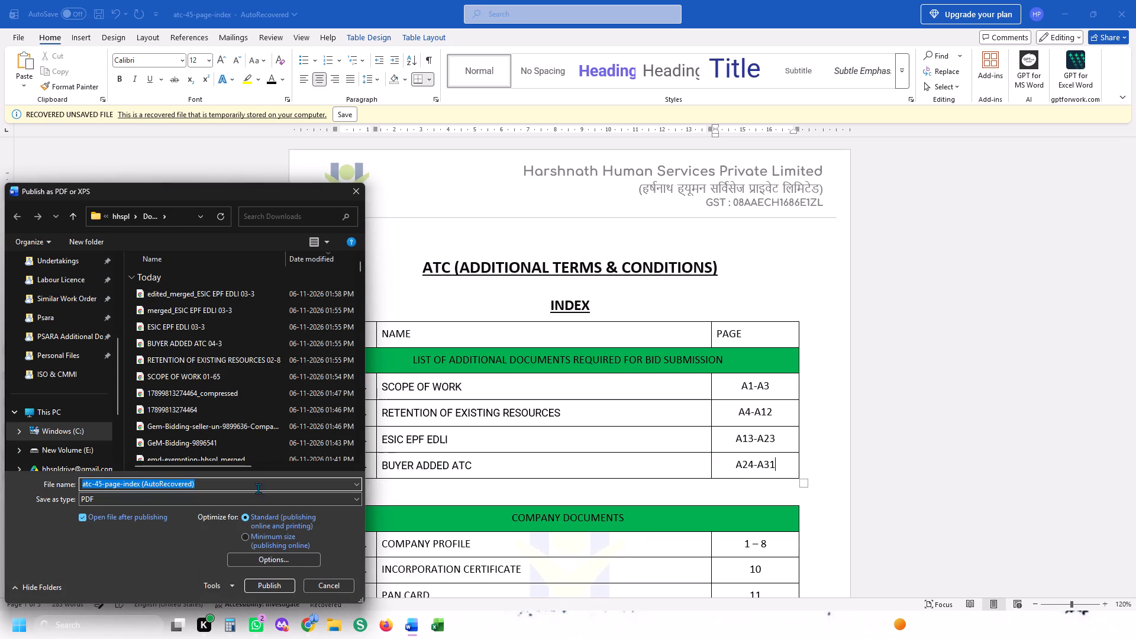
scroll(258, 488, "up", 7)
left_click(30, 335)
left_click(159, 299)
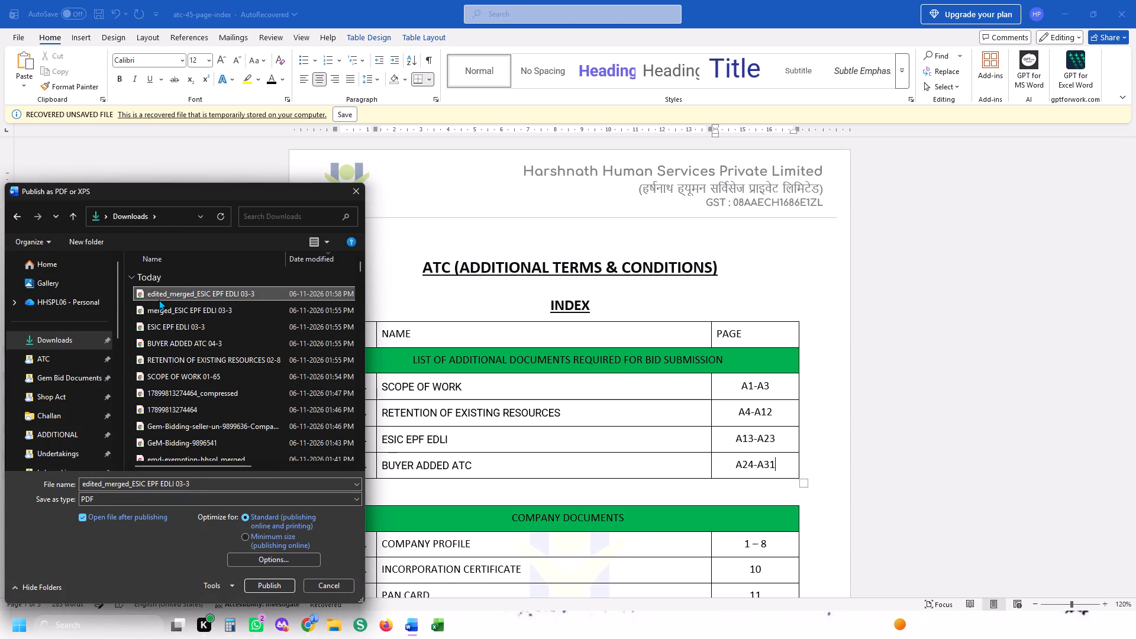
scroll(176, 419, "down", 1)
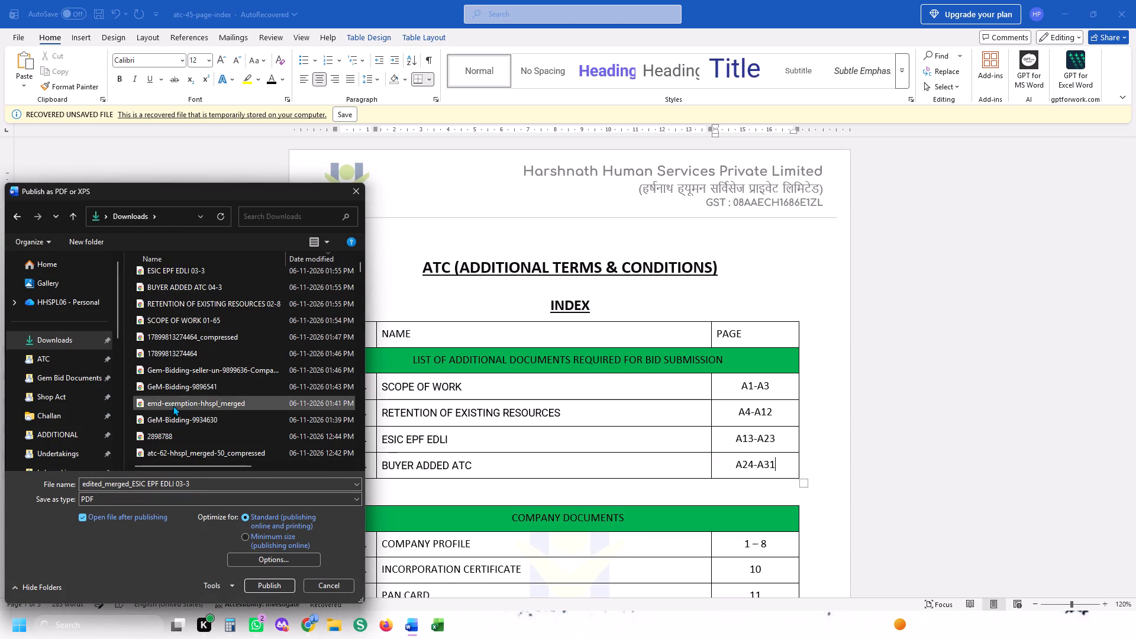
scroll(173, 405, "down", 1)
left_click(170, 421)
double_click(133, 484)
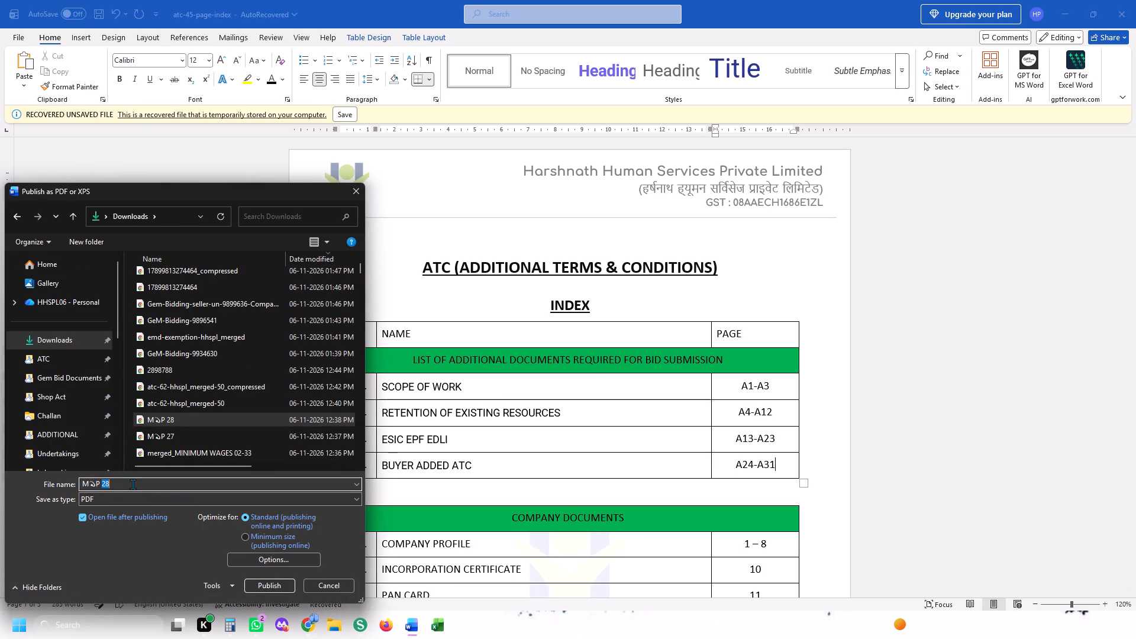
key("3")
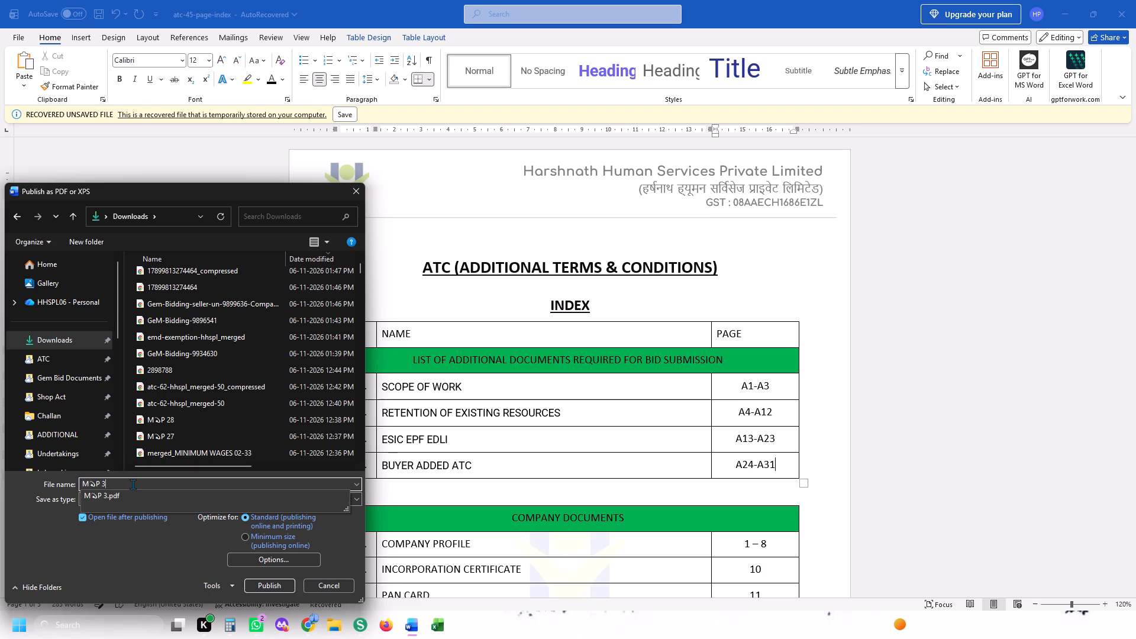
key("BackSpace")
type("29")
key("Return")
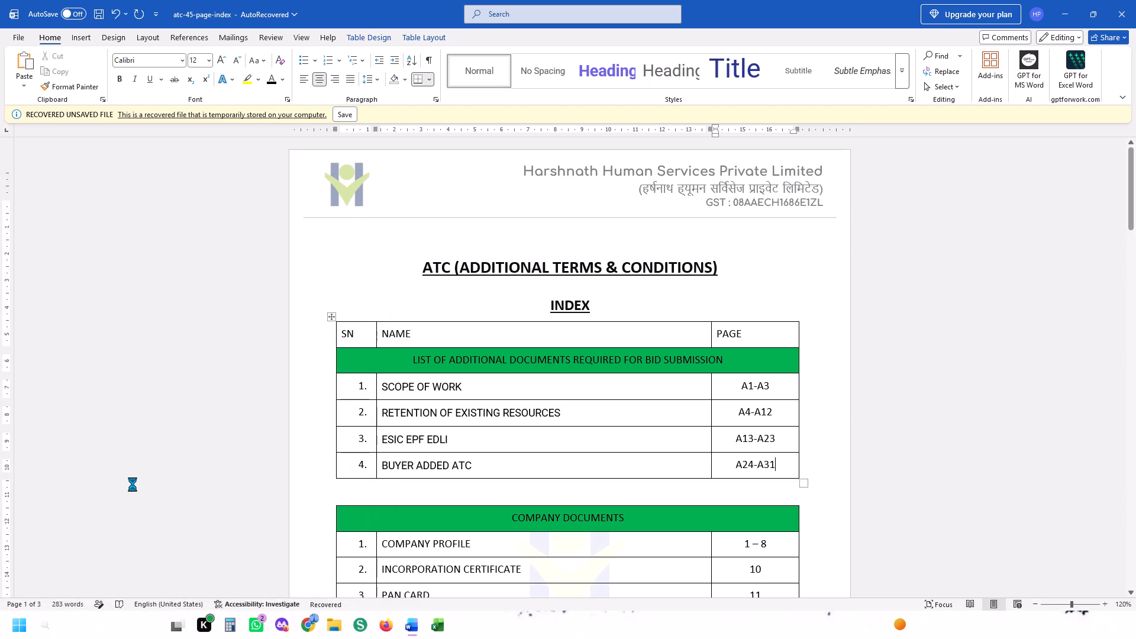
In Firefox's iLovePDF merge, add the M 💫P 29 index PDF, place it before the other two files, and start merging.
left_click(382, 637)
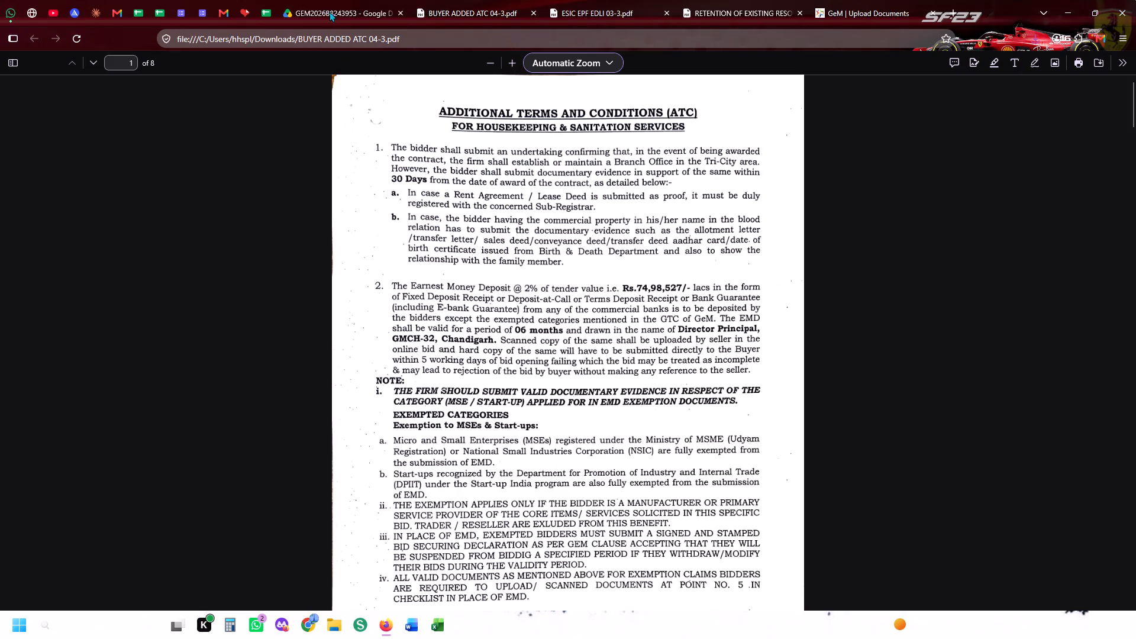
left_click(254, 0)
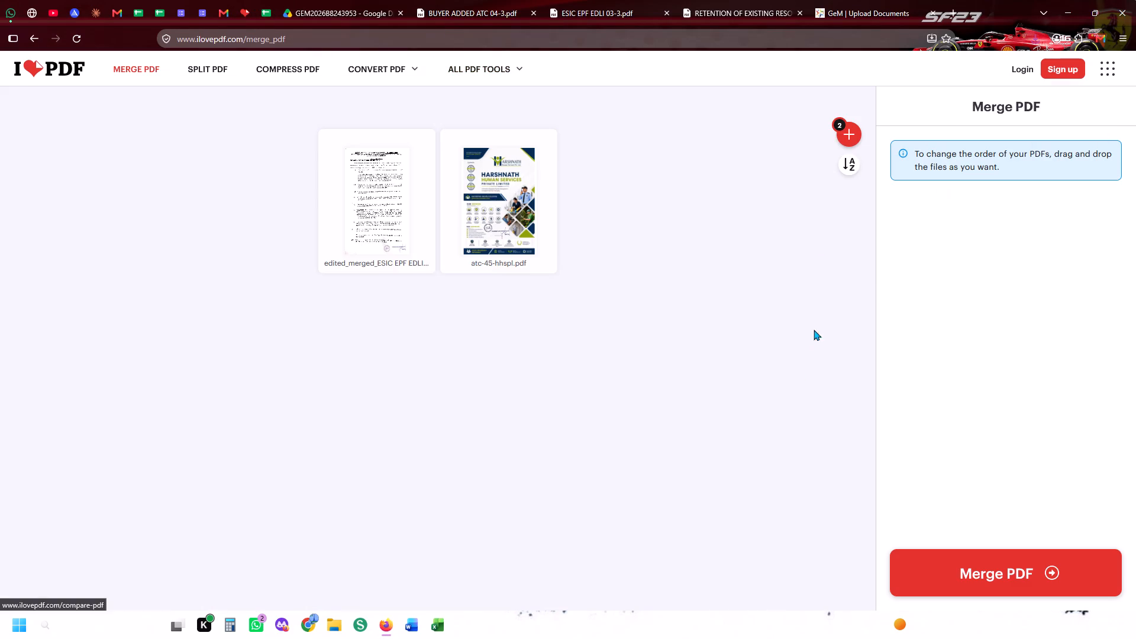
left_click(842, 141)
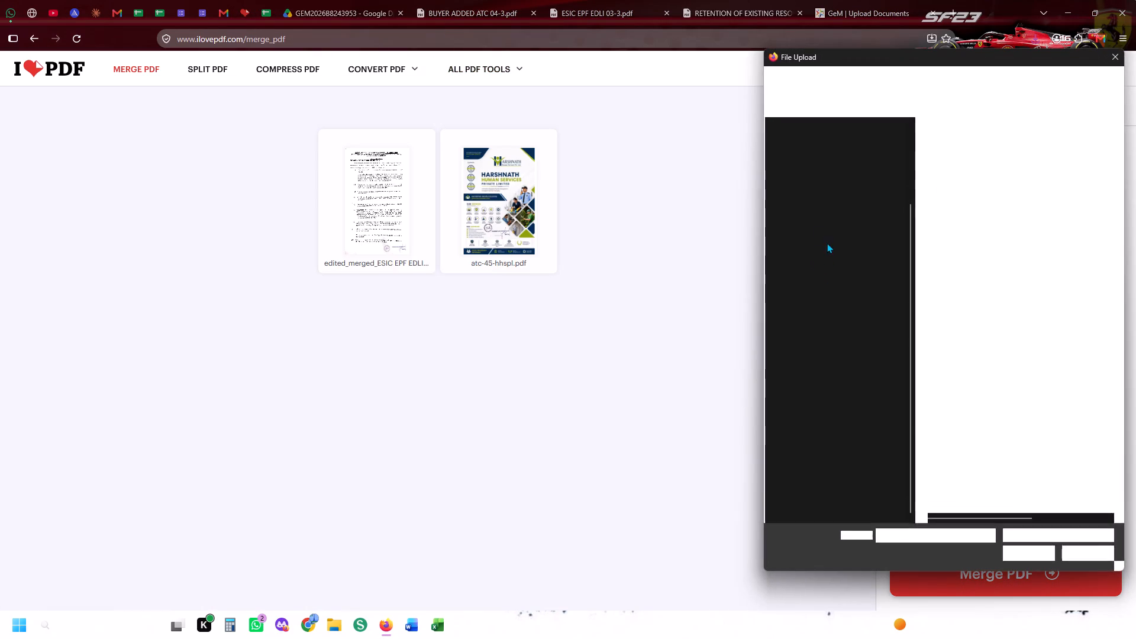
scroll(819, 231, "up", 4)
left_click(825, 204)
double_click(946, 160)
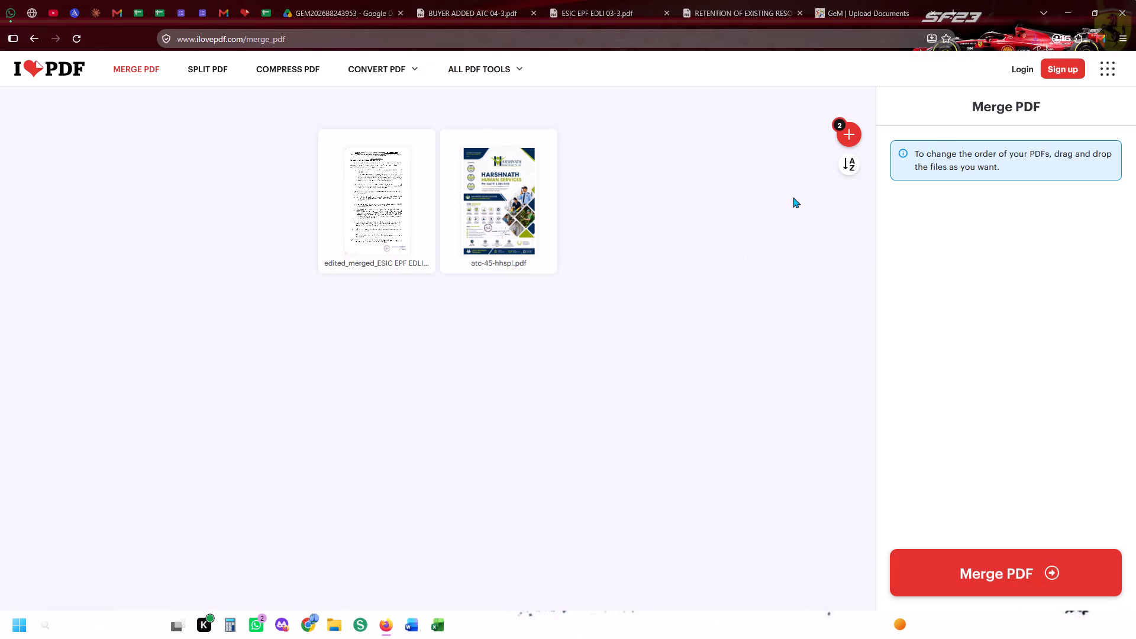
left_click_drag(564, 221, 232, 206)
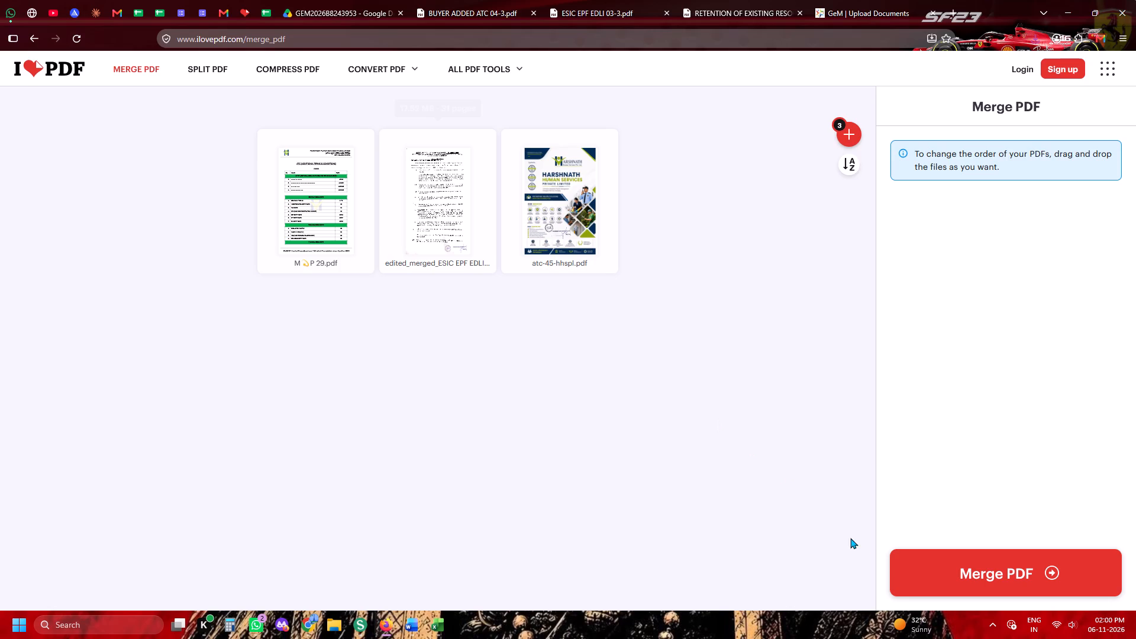
key("alt+Tab")
key("alt+Tab")
left_click(1014, 569)
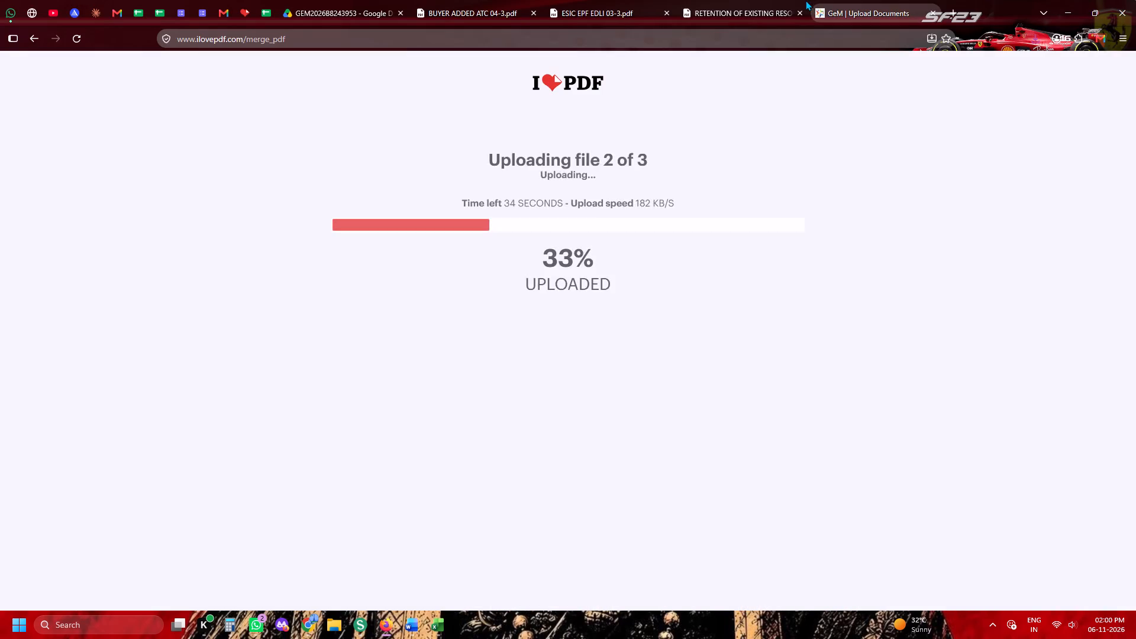
On the GeM bid's document page, upload statutory-auditor-certificate-hhspl from Gem Bid Documents - HHSPL as the Statutory Auditor Certificate.
left_click(805, 0)
left_click(860, 0)
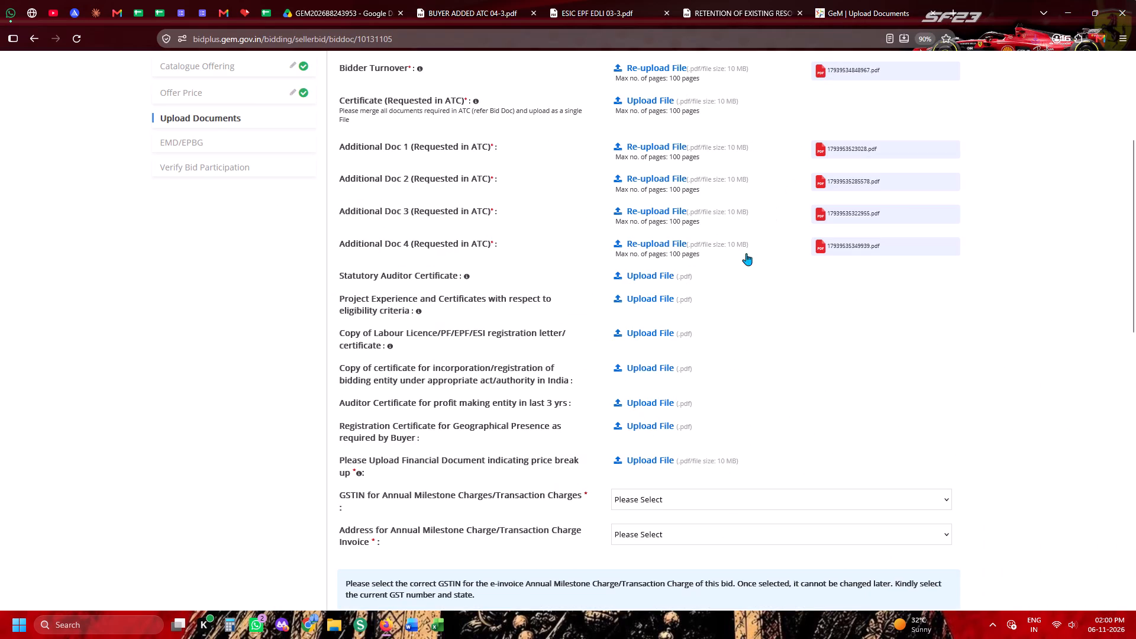
left_click(636, 275)
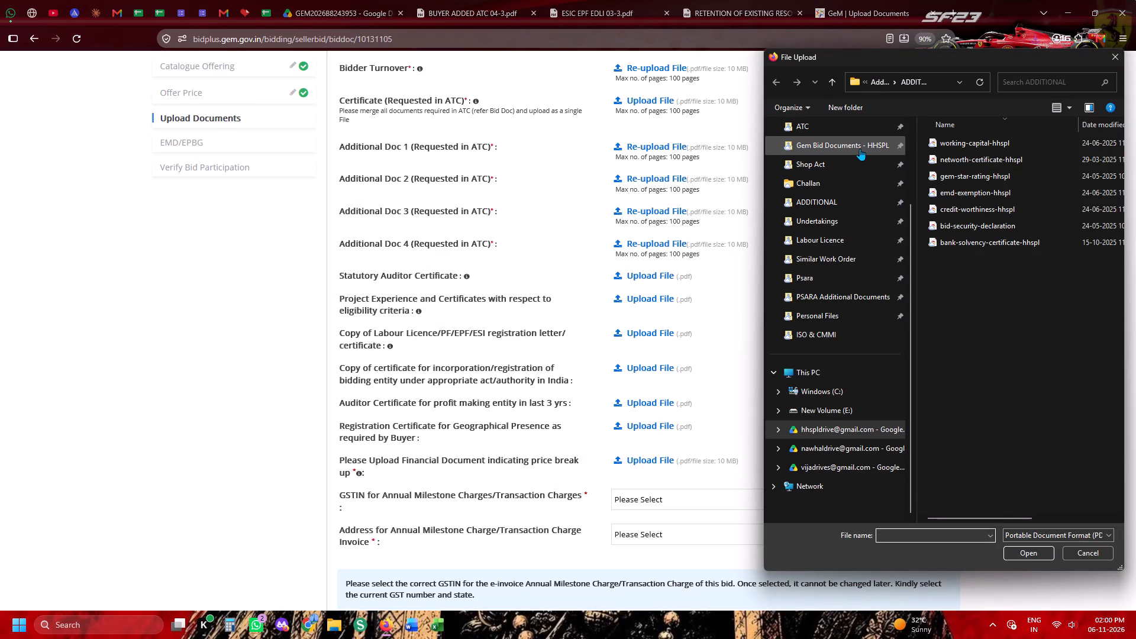
left_click(860, 149)
scroll(971, 363, "down", 5)
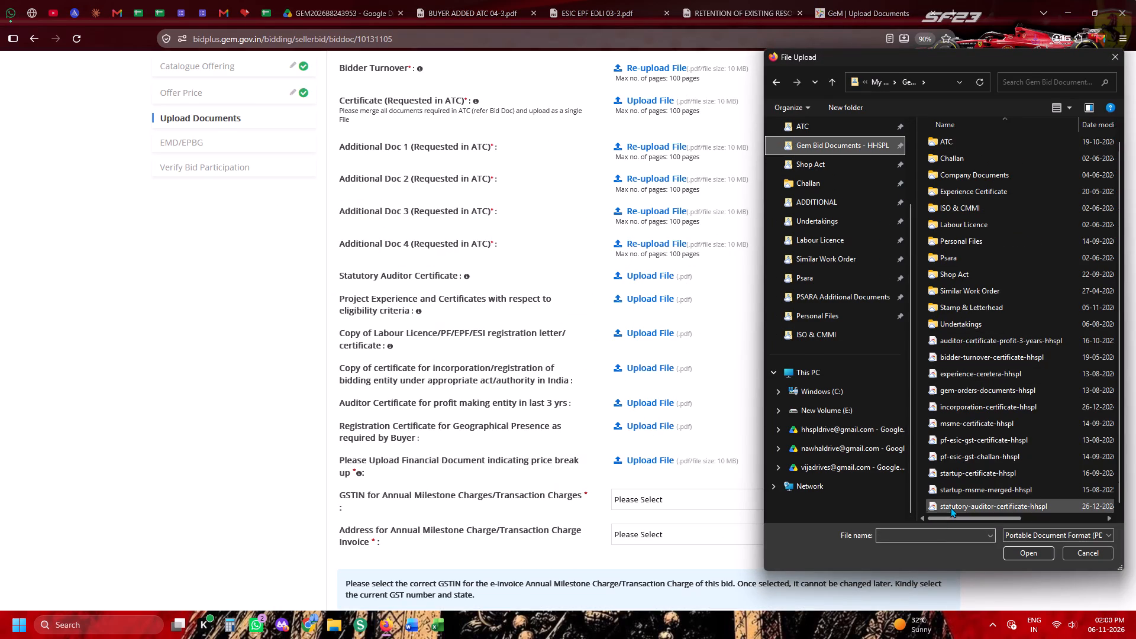
double_click(950, 507)
Upload gem-orders-documents-hhspl for Project Experience and Certificates with respect to eligibility criteria.
left_click(639, 299)
left_click(641, 306)
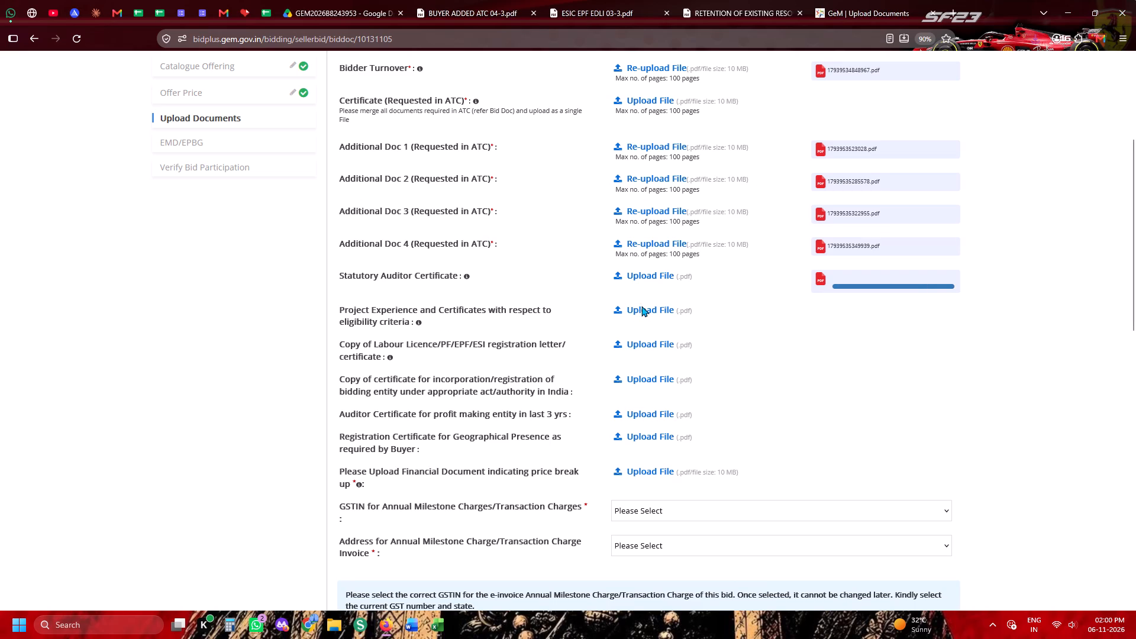
scroll(1005, 372, "down", 5)
double_click(992, 388)
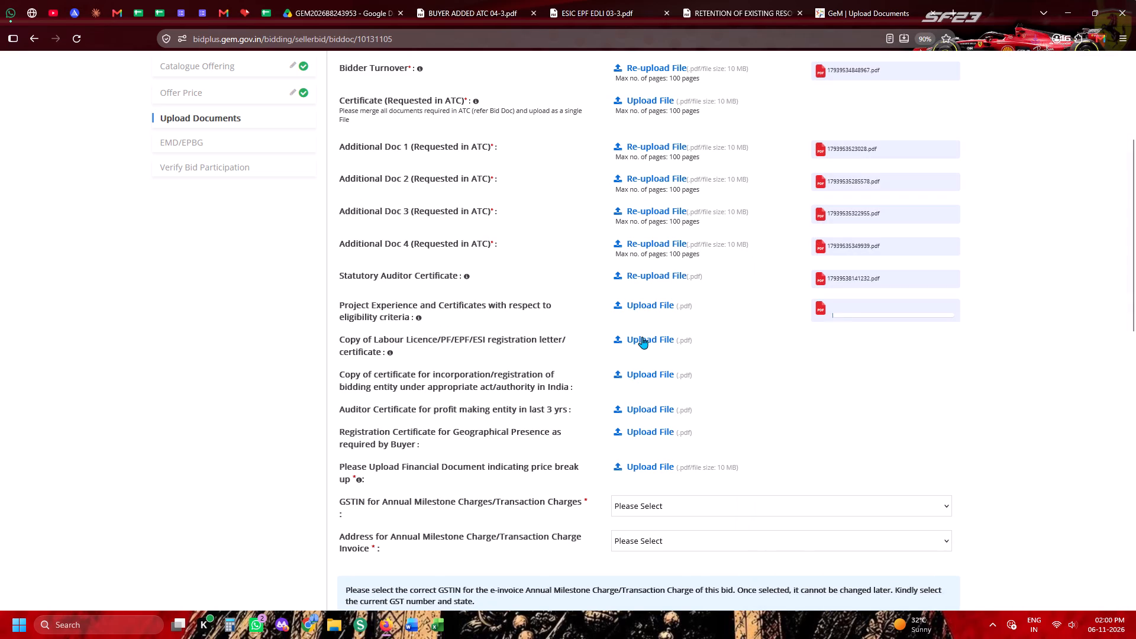
Upload pf-esic-gst-certificate-hhspl as the copy of the Labour Licence/PF/EPF/ESI registration letter or certificate.
left_click(642, 337)
scroll(1042, 346, "down", 5)
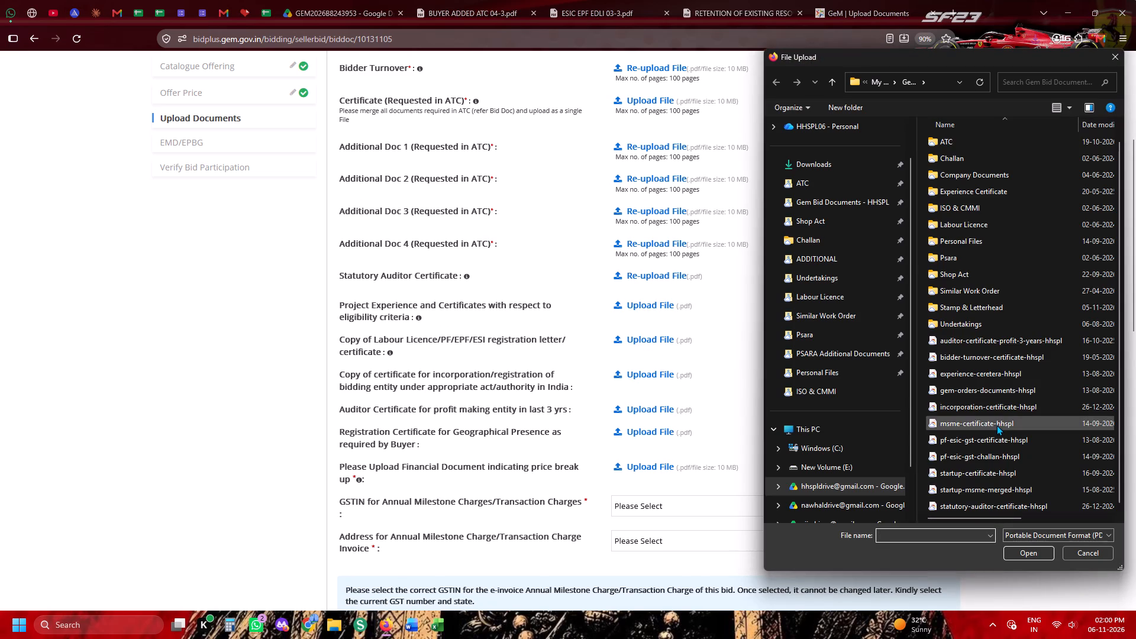
double_click(993, 433)
Upload incorporation-certificate-hhspl as the bidding entity's certificate of incorporation/registration in India.
left_click(663, 374)
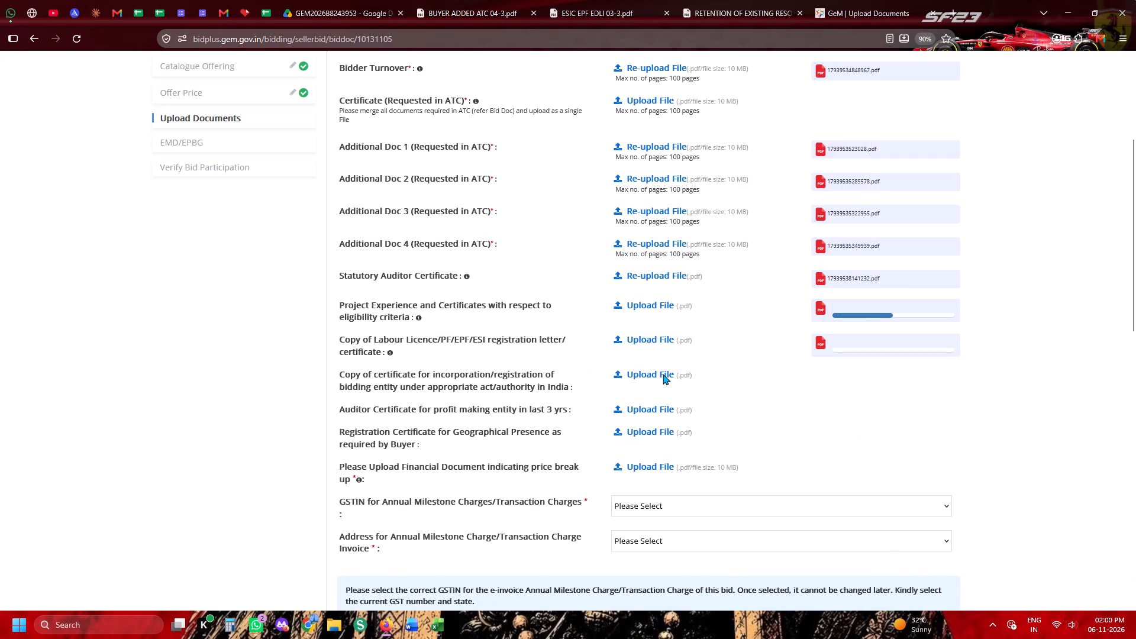
scroll(949, 375, "down", 6)
double_click(970, 408)
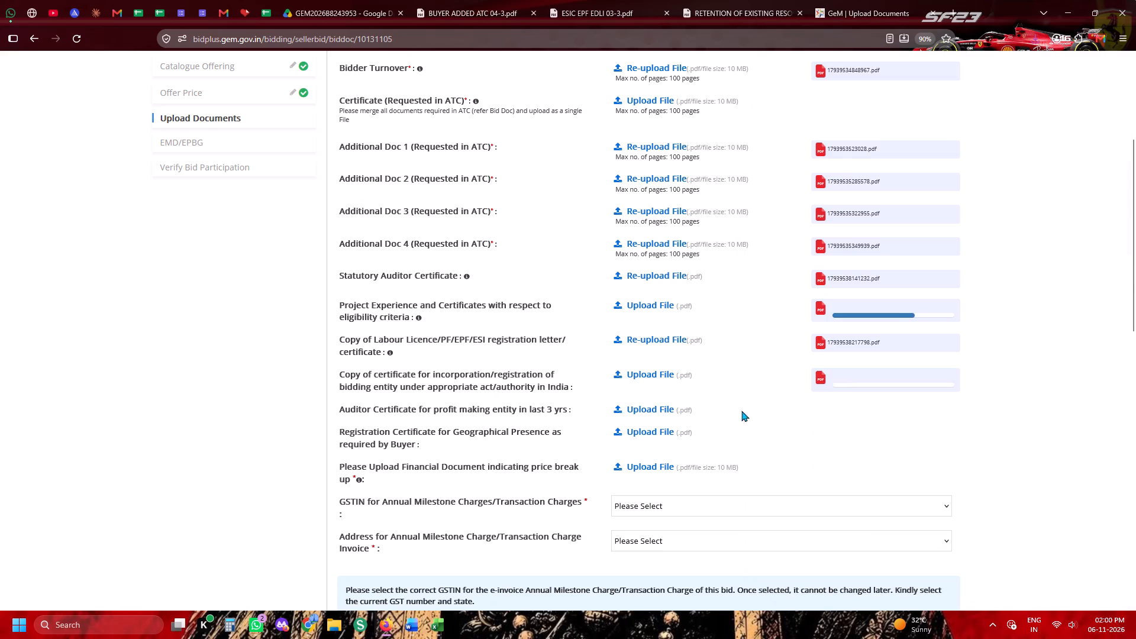
Upload auditor-certificate-profit-3-years-hhspl as the Auditor Certificate for profit making entity in last 3 years.
left_click(669, 409)
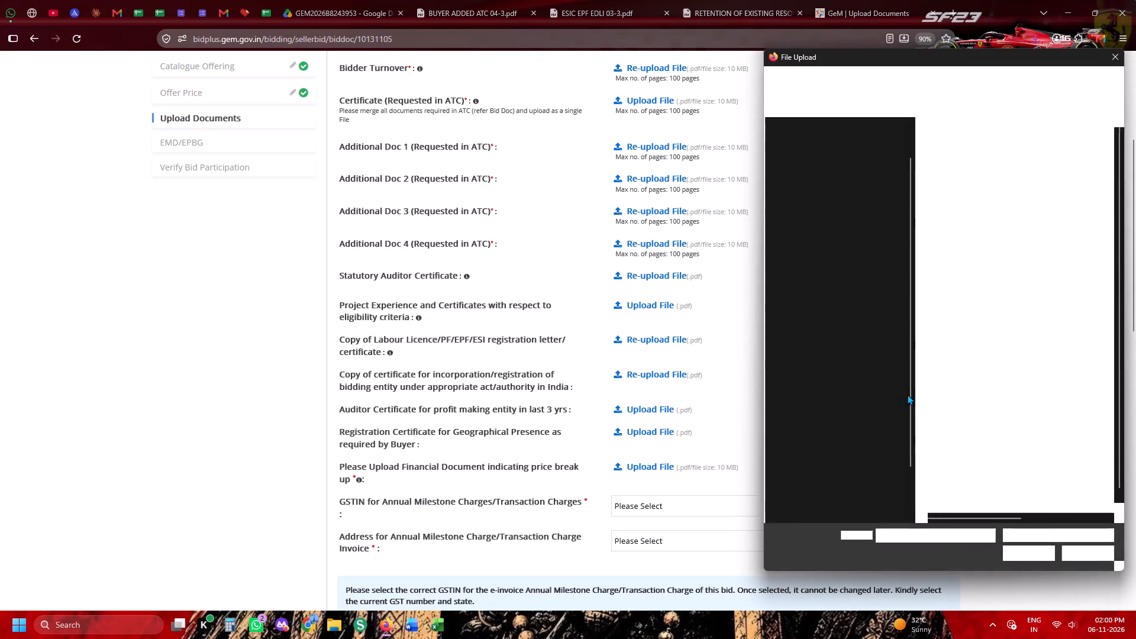
double_click(965, 353)
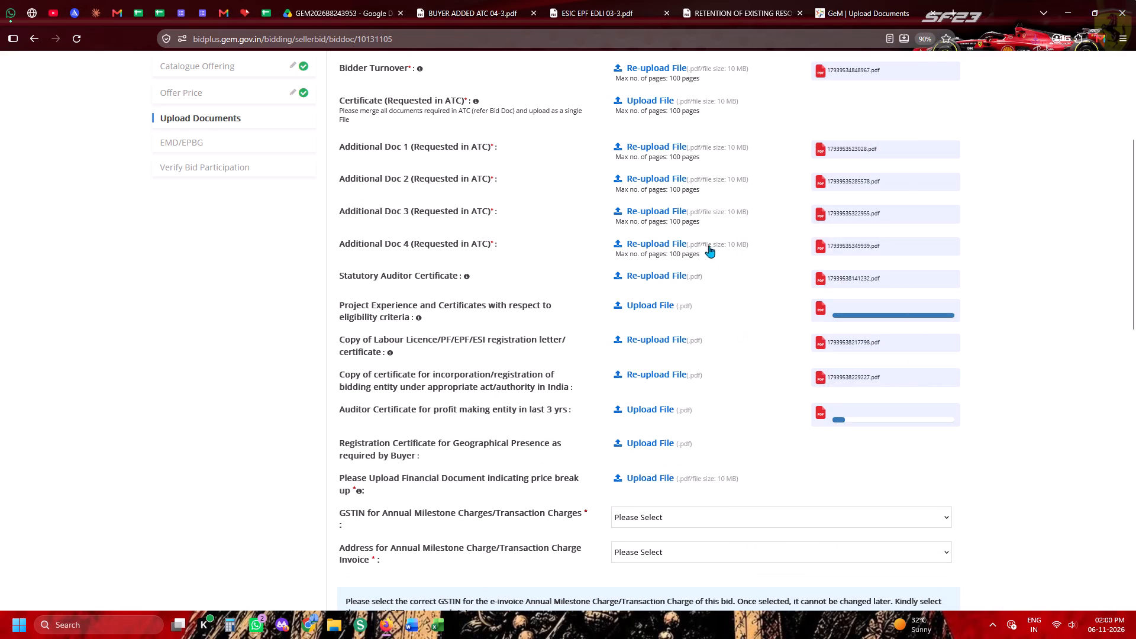
Check the bid's city in the Daily Tender Sheet and upload chandigarh-shopact-hhspl from Shop Act as the Registration Certificate for Geographical Presence.
left_click(262, 7)
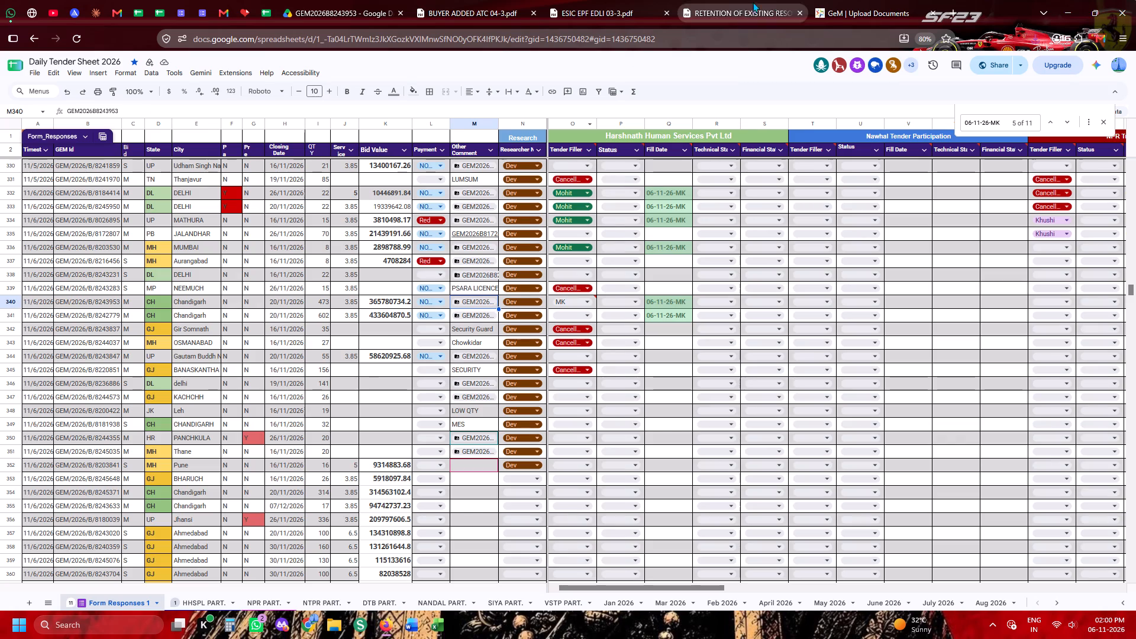
left_click(860, 0)
left_click(656, 440)
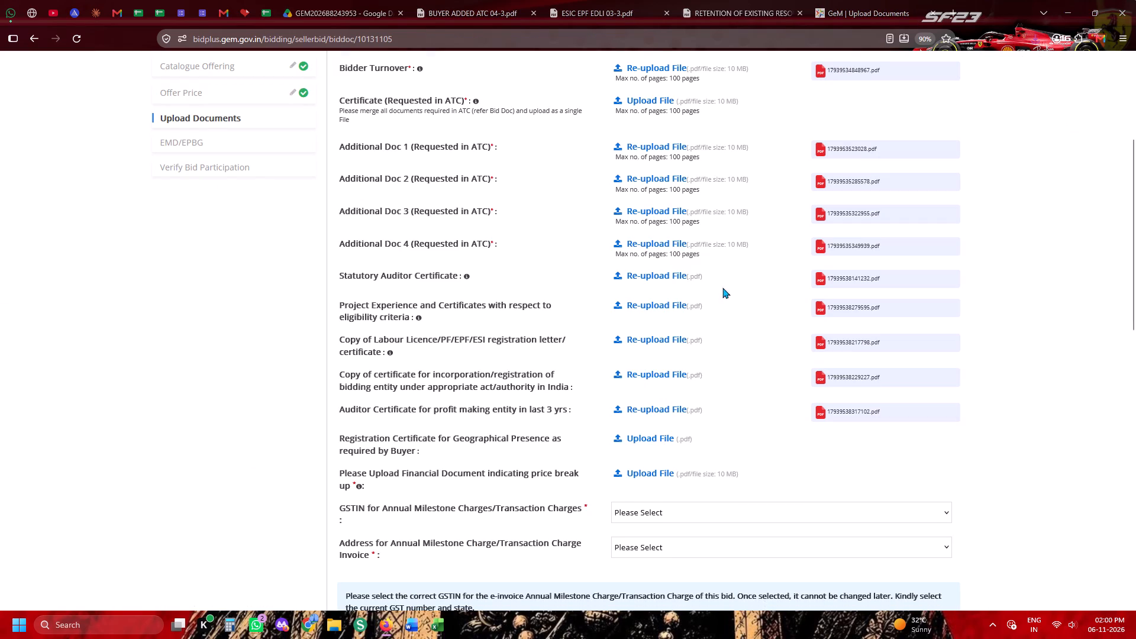
scroll(744, 277, "up", 5)
left_click(828, 222)
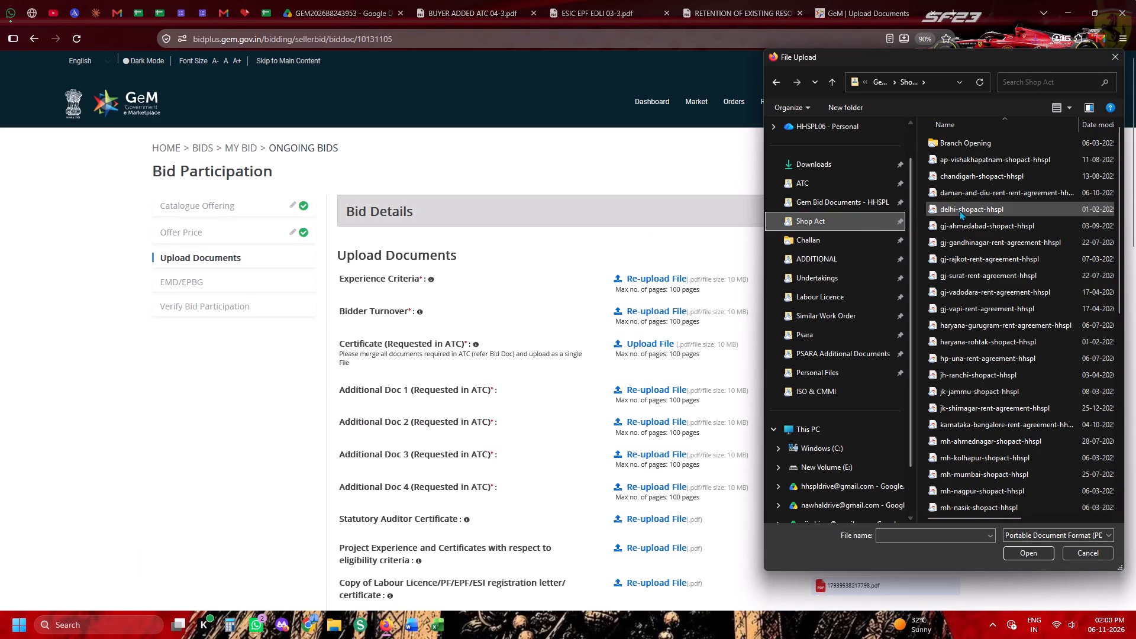
double_click(963, 181)
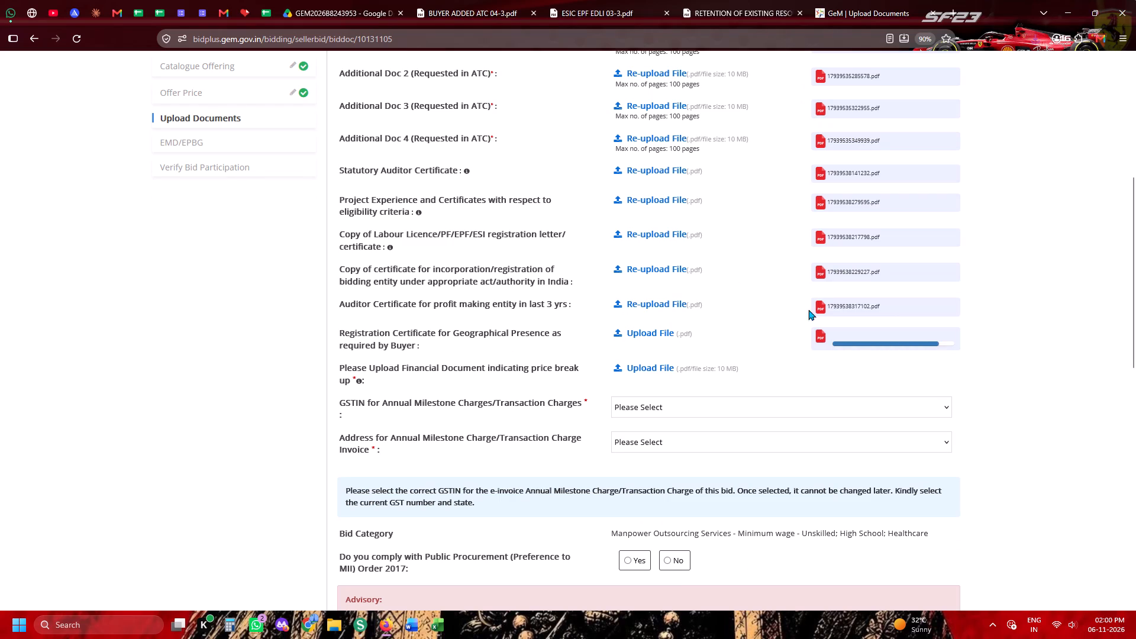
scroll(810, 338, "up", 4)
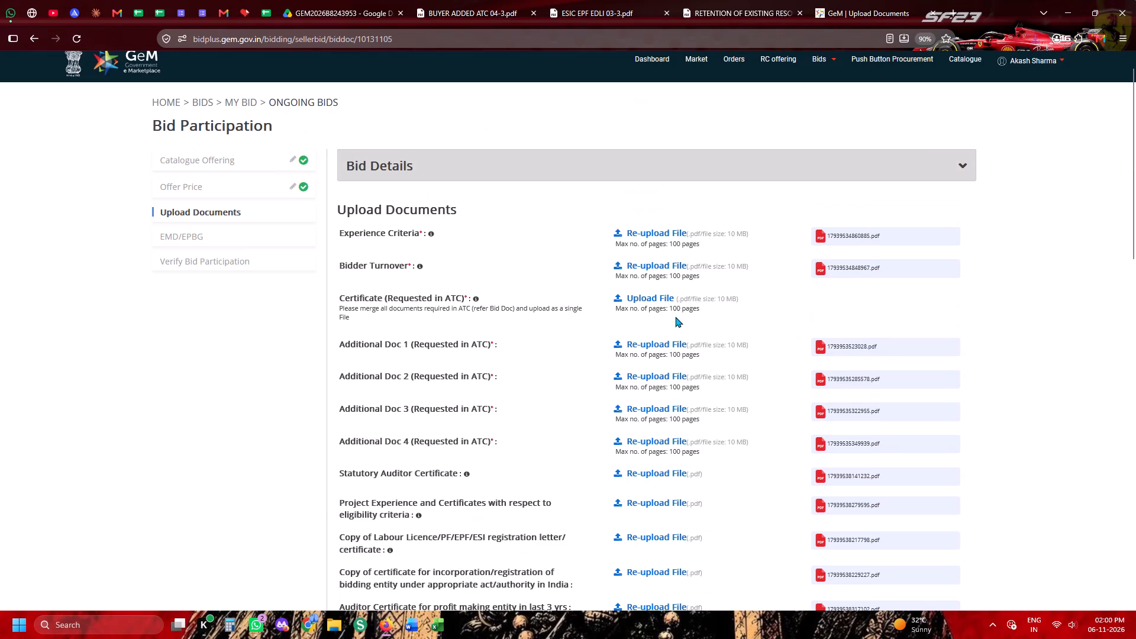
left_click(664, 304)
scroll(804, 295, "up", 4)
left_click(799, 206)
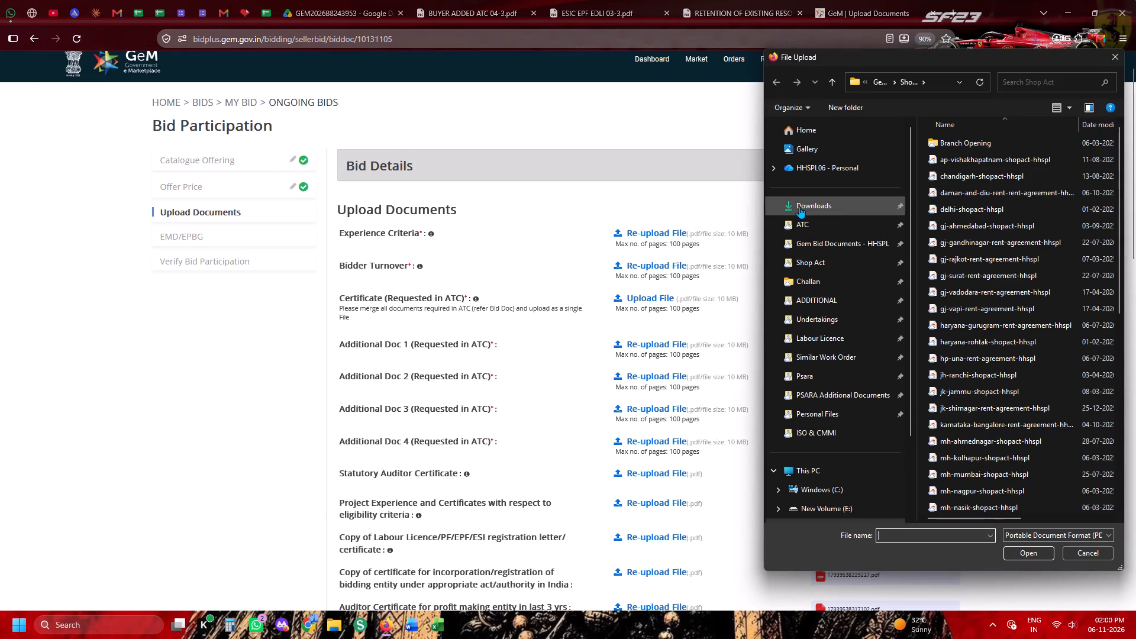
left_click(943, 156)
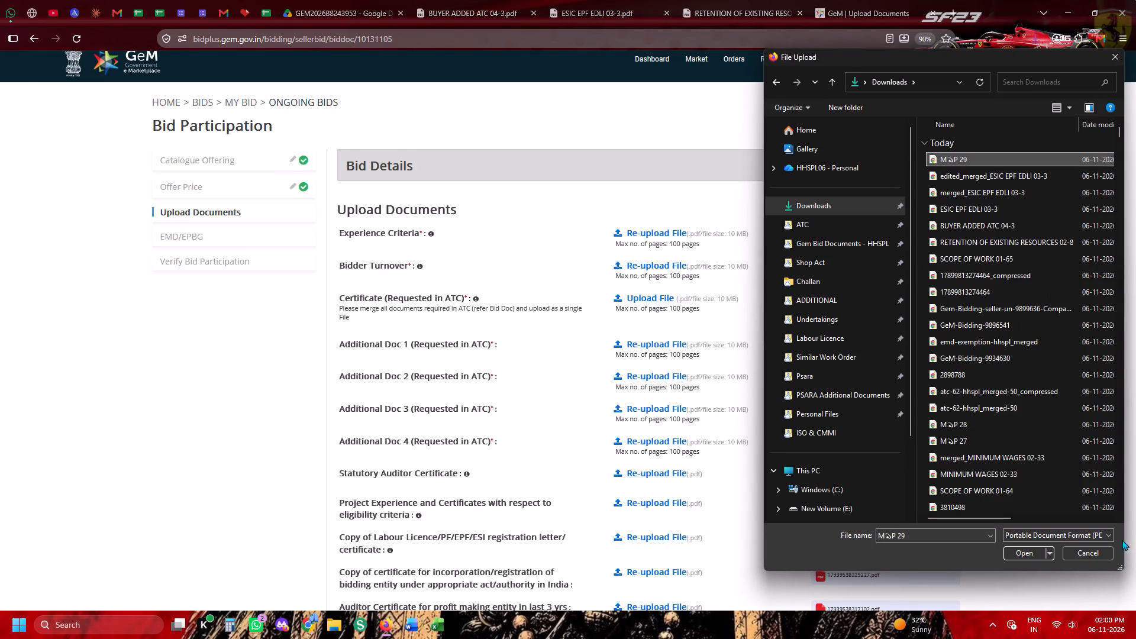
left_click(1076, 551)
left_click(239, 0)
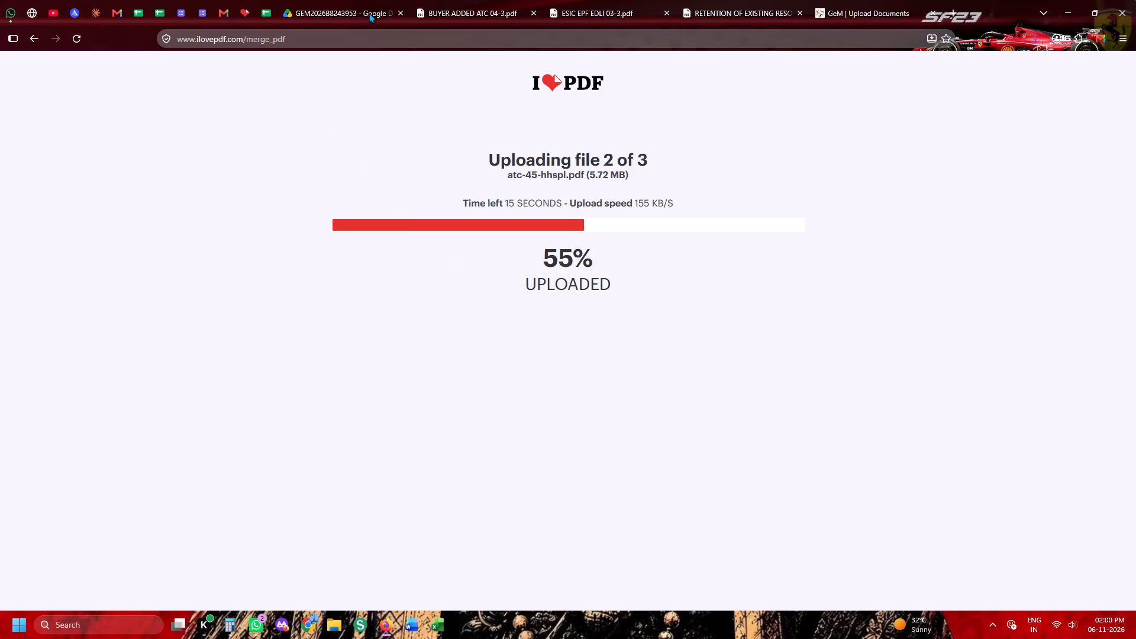
Copy the whole-number part, 365780734, of bid GEM/2026/B/8243953's Bid Value from the Daily Tender Sheet.
left_click(262, 0)
double_click(386, 298)
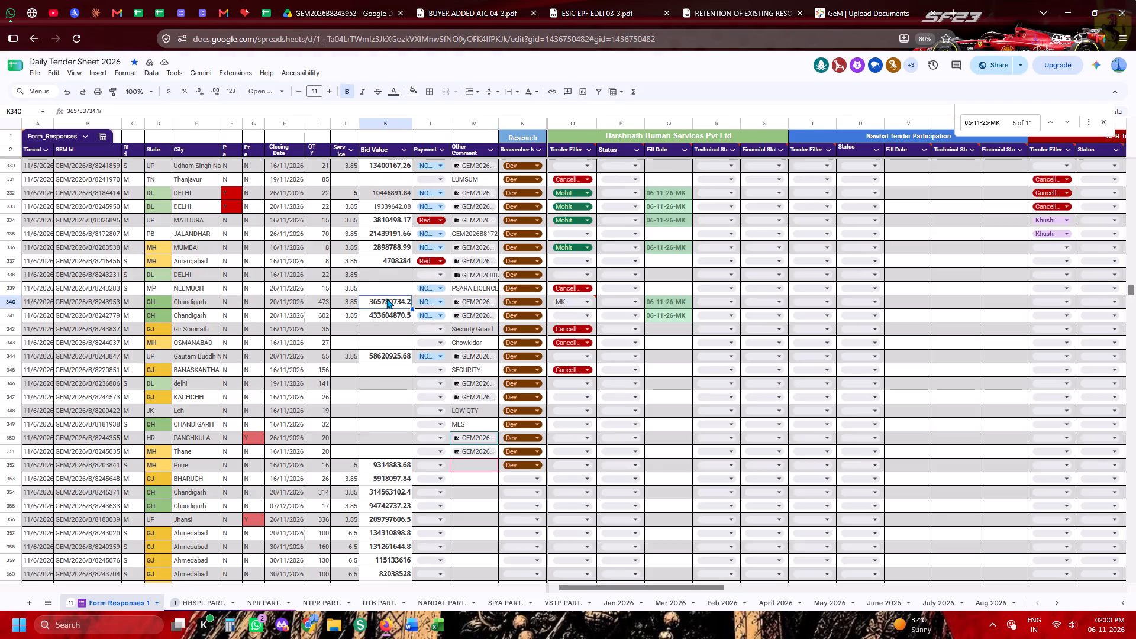
left_click_drag(402, 305, 361, 304)
key("ctrl+c")
key("ctrl+c")
key("ctrl+c")
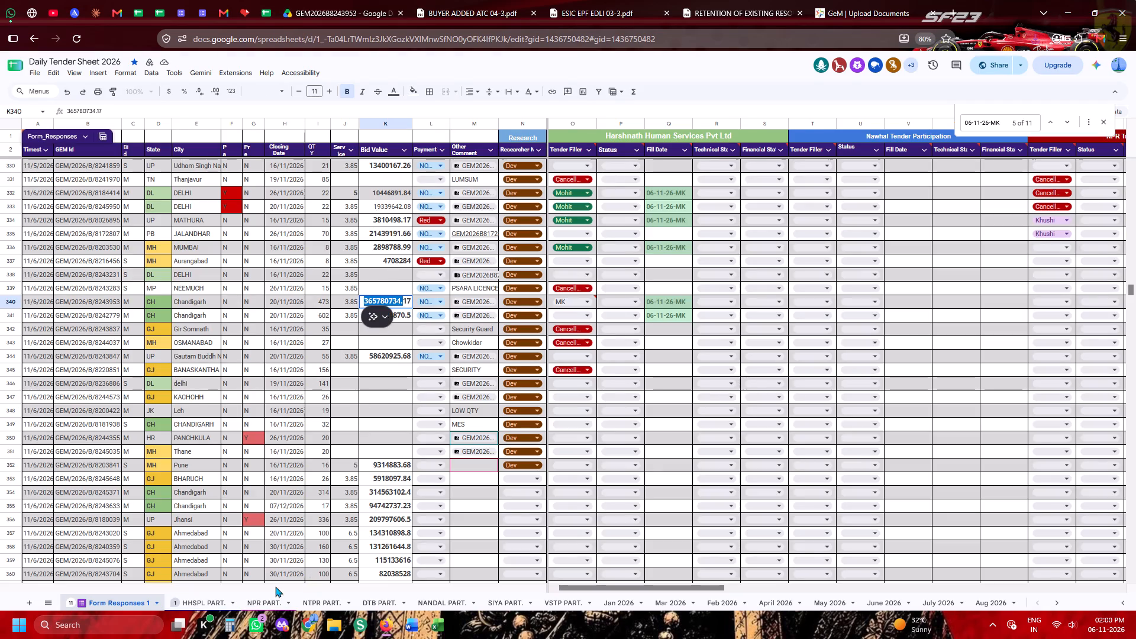